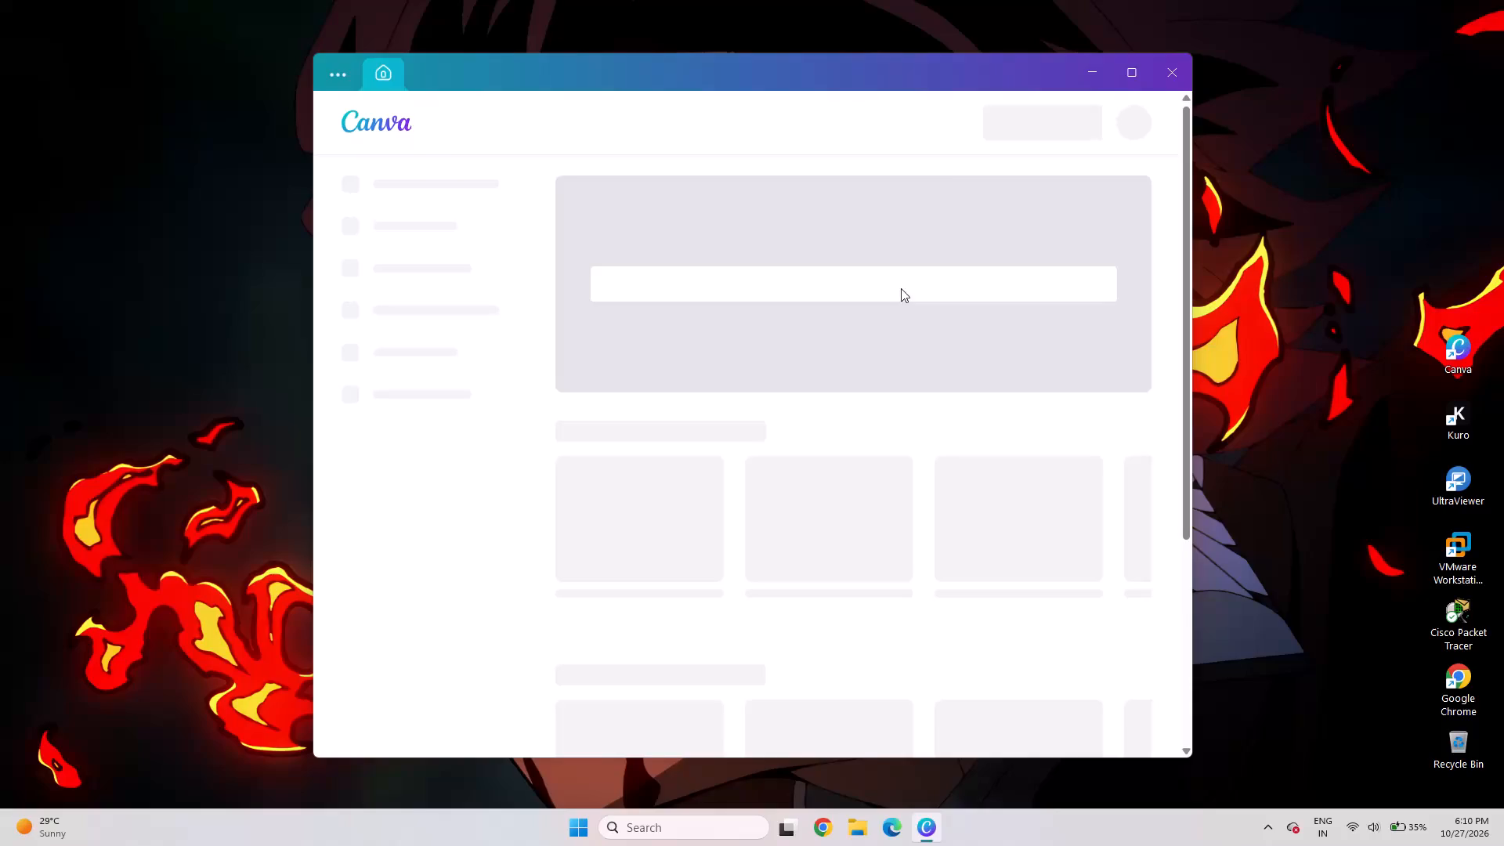
# Maximize the design window.
pyautogui.click(1144, 70)
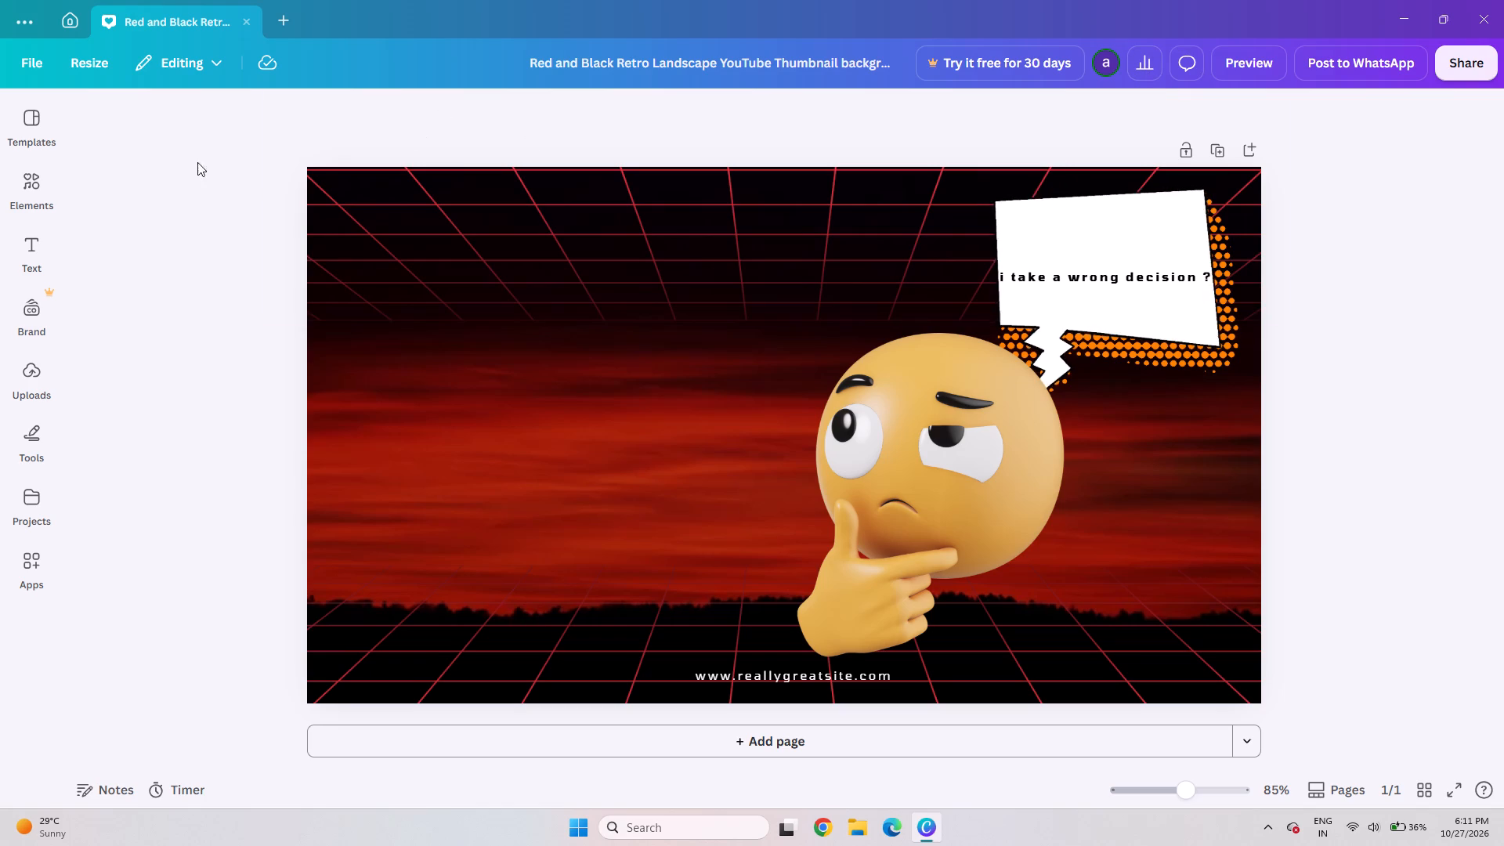
# Look through the element library and its Videos category for something to add to the thumbnail.
pyautogui.click(42, 130)
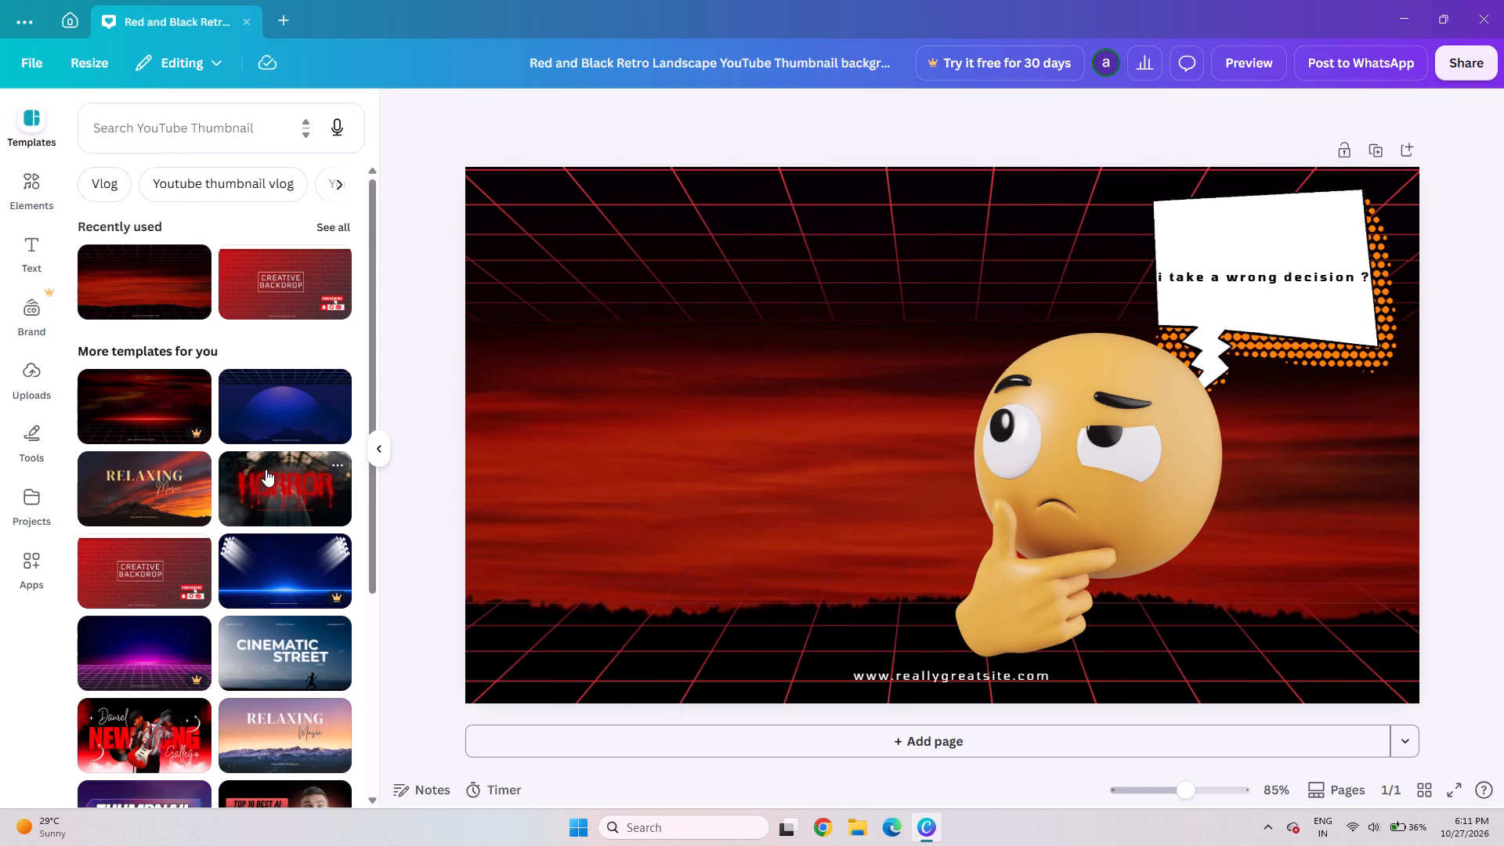
pyautogui.click(48, 190)
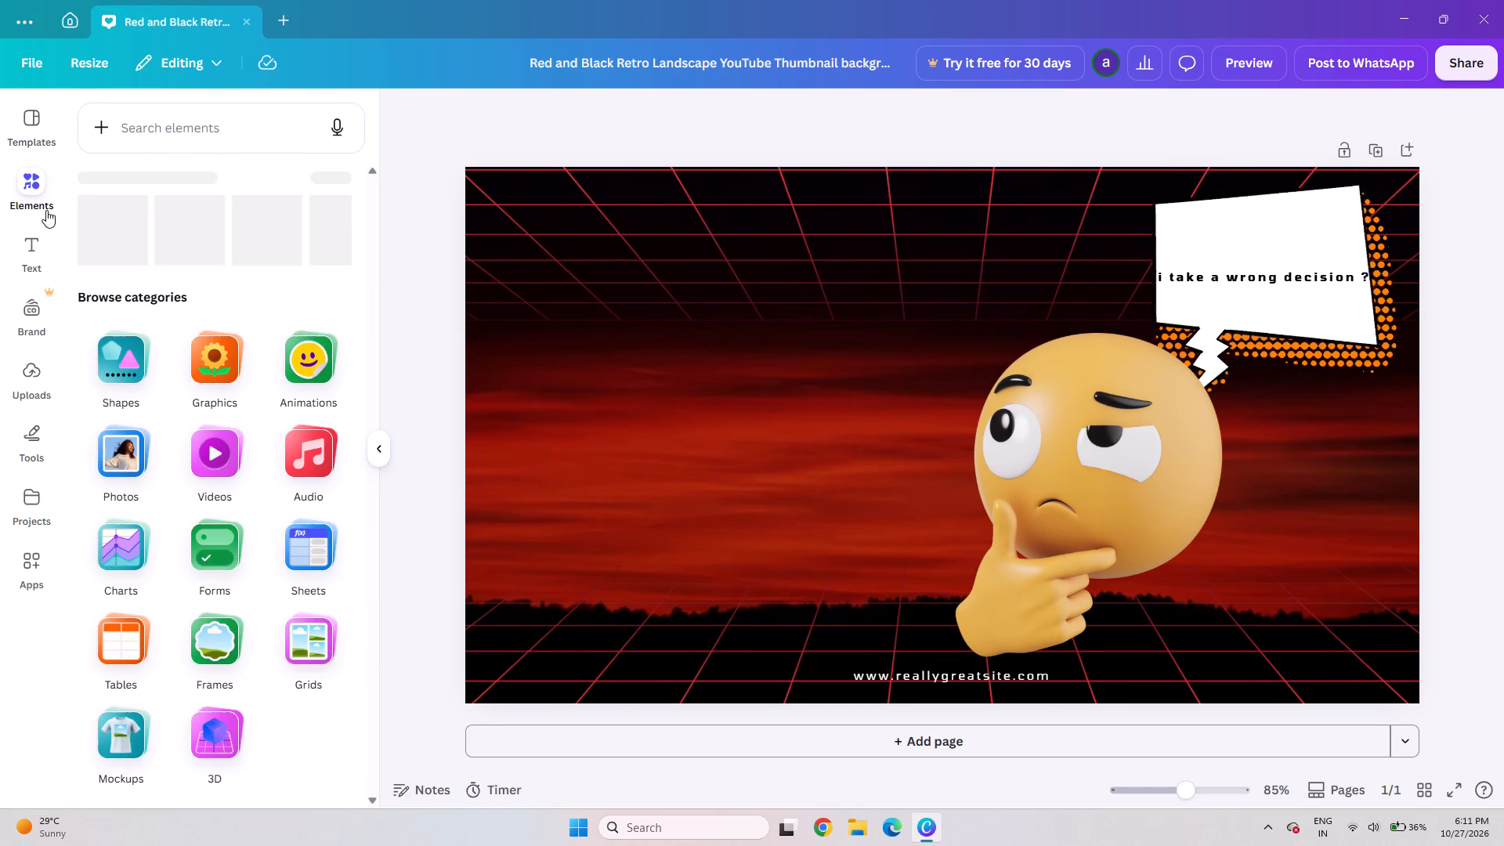
pyautogui.scroll(-1, 199, 353)
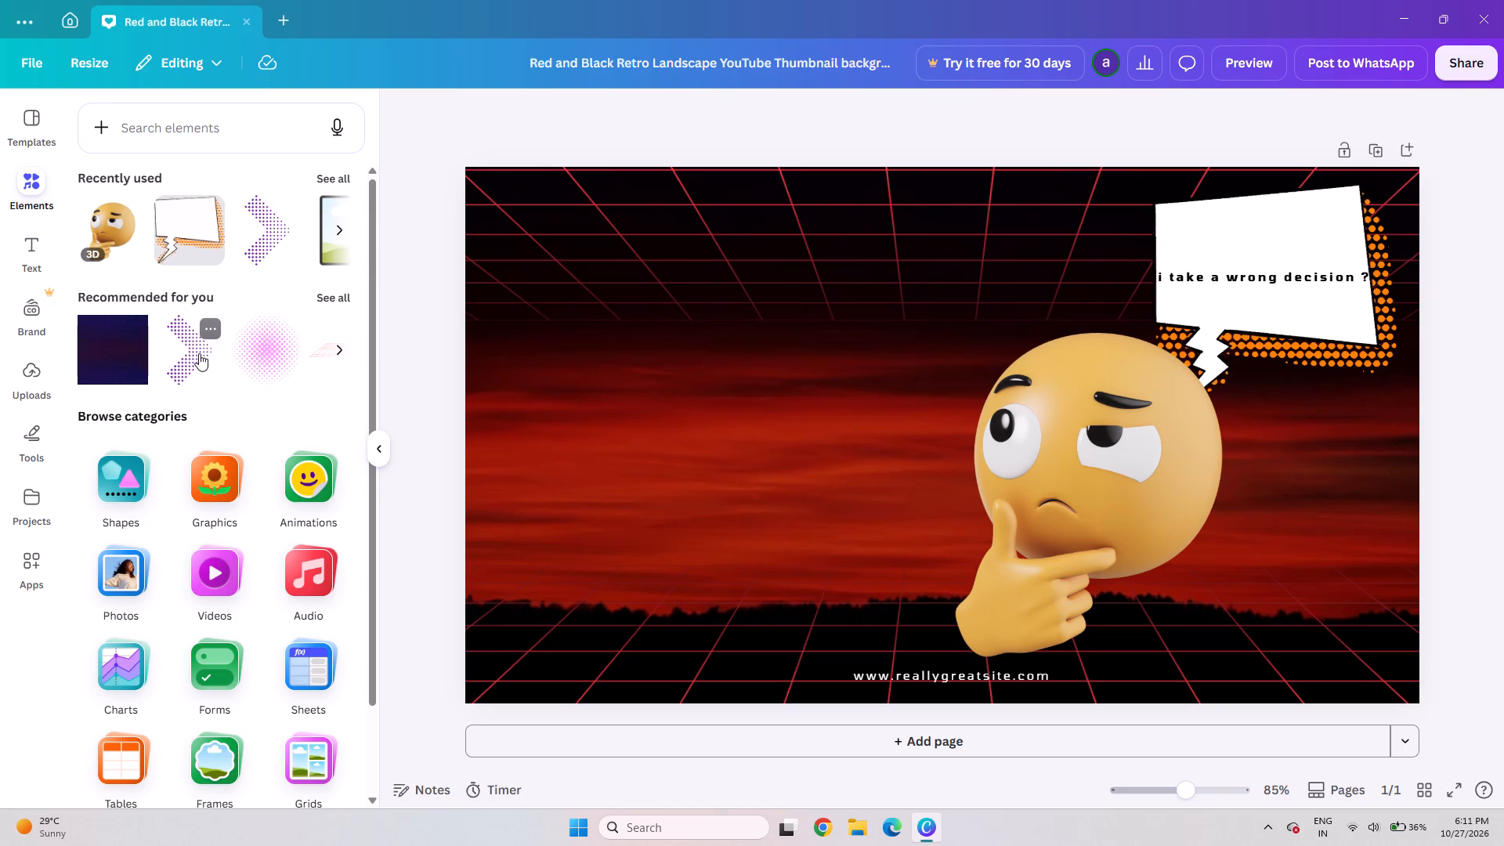
pyautogui.scroll(-2, 199, 353)
pyautogui.scroll(-1, 258, 321)
pyautogui.click(220, 472)
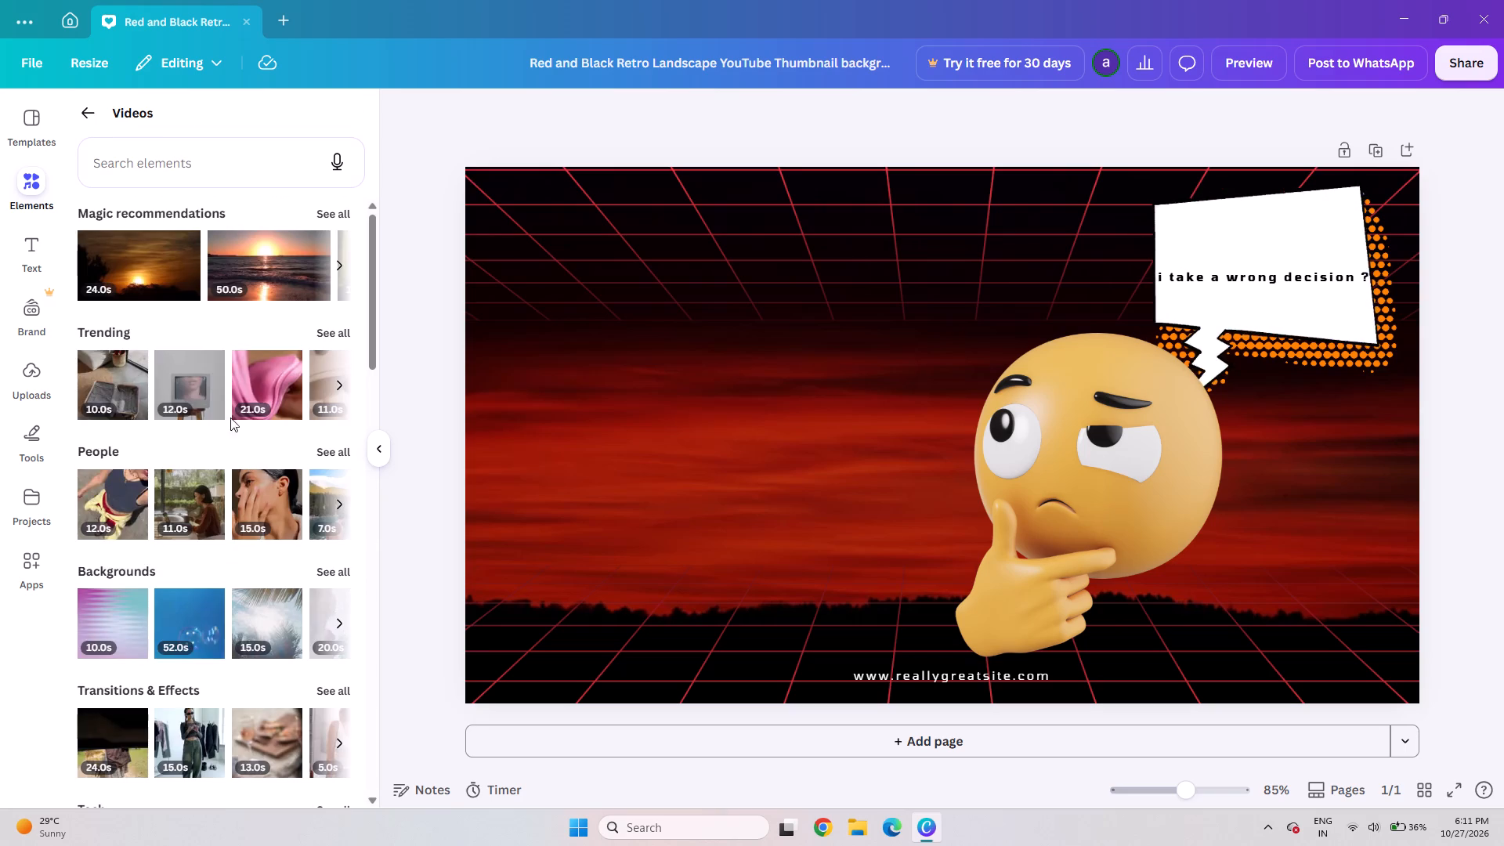
pyautogui.scroll(-1, 237, 482)
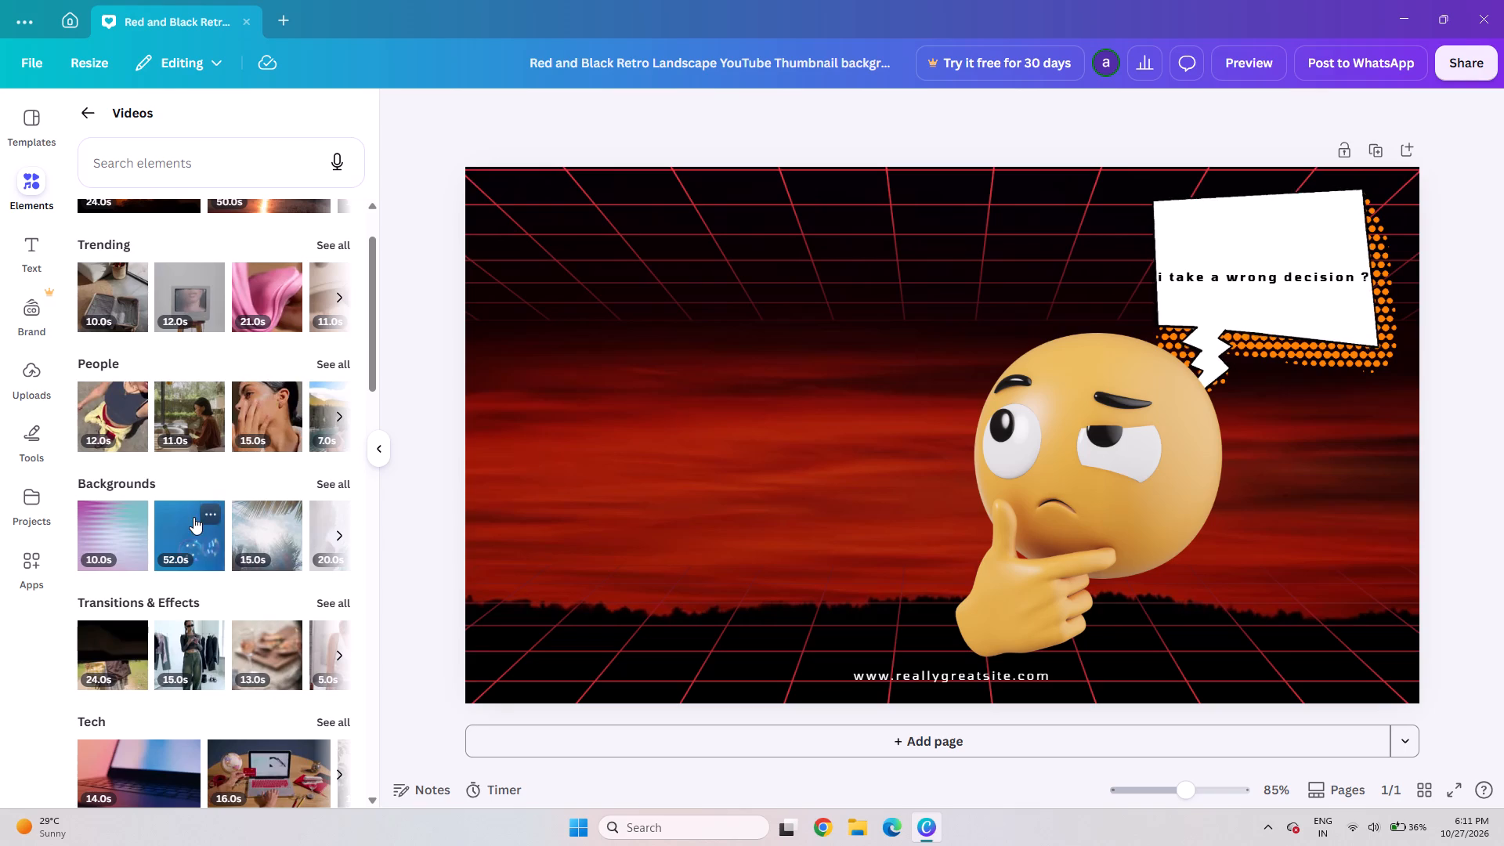
pyautogui.scroll(-2, 193, 517)
pyautogui.scroll(6, 211, 428)
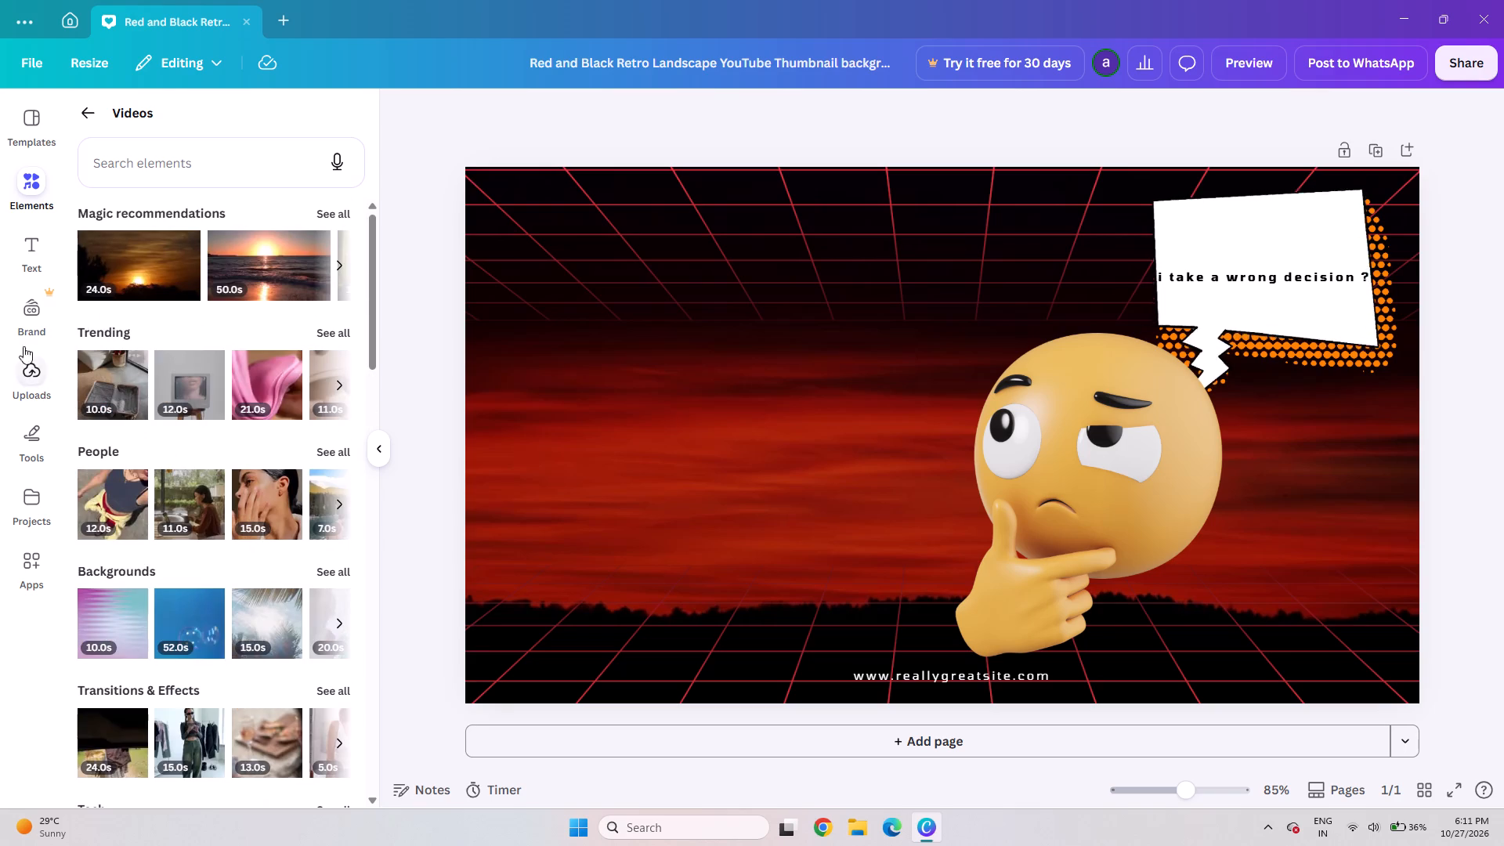
# Browse the text styles and the YouTube Thumbnail templates for design ideas.
pyautogui.click(12, 251)
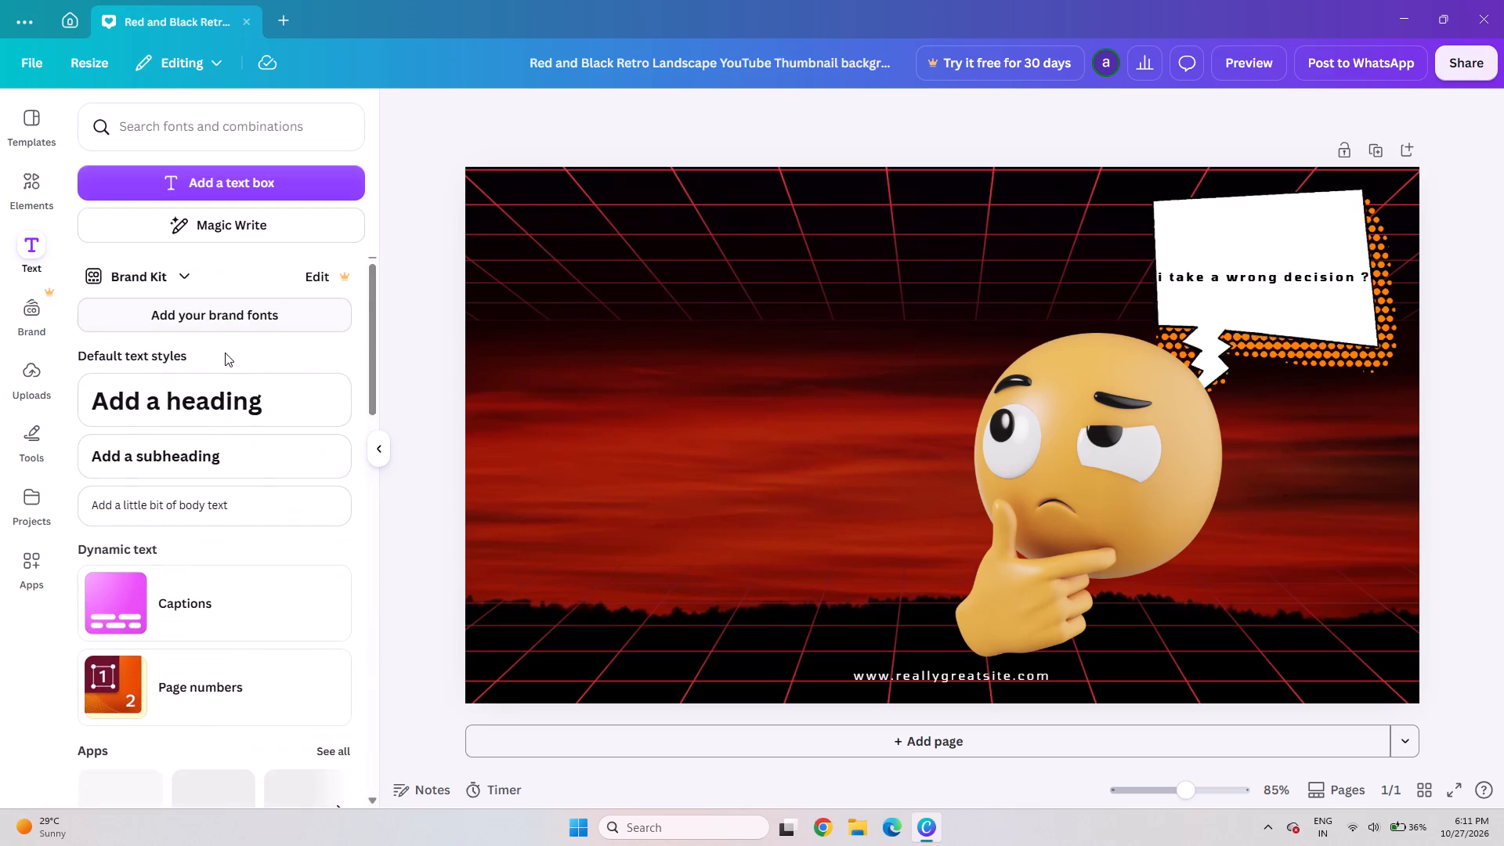
pyautogui.click(22, 141)
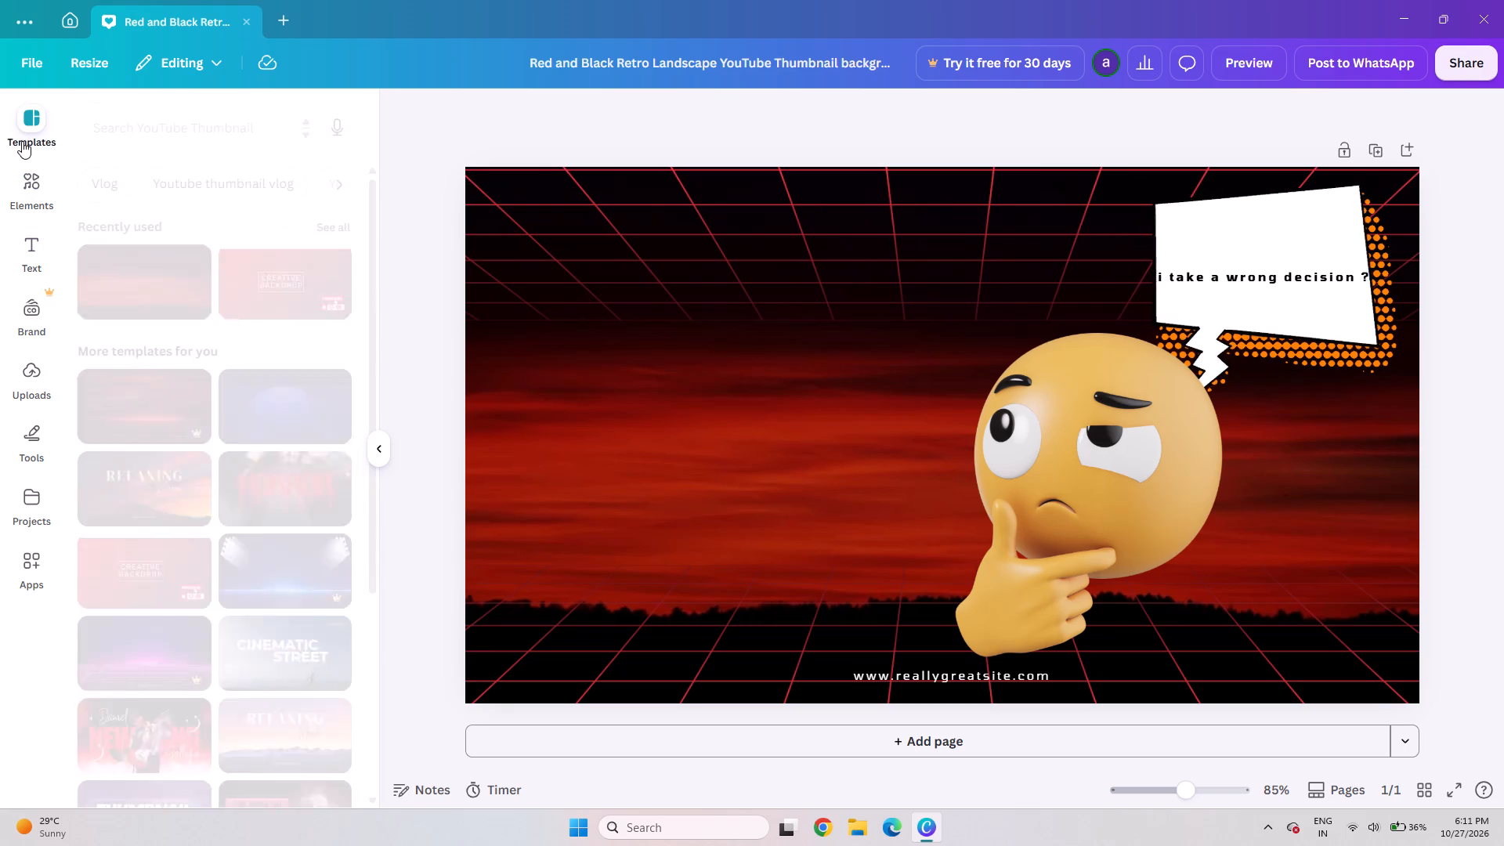
pyautogui.scroll(-4, 240, 504)
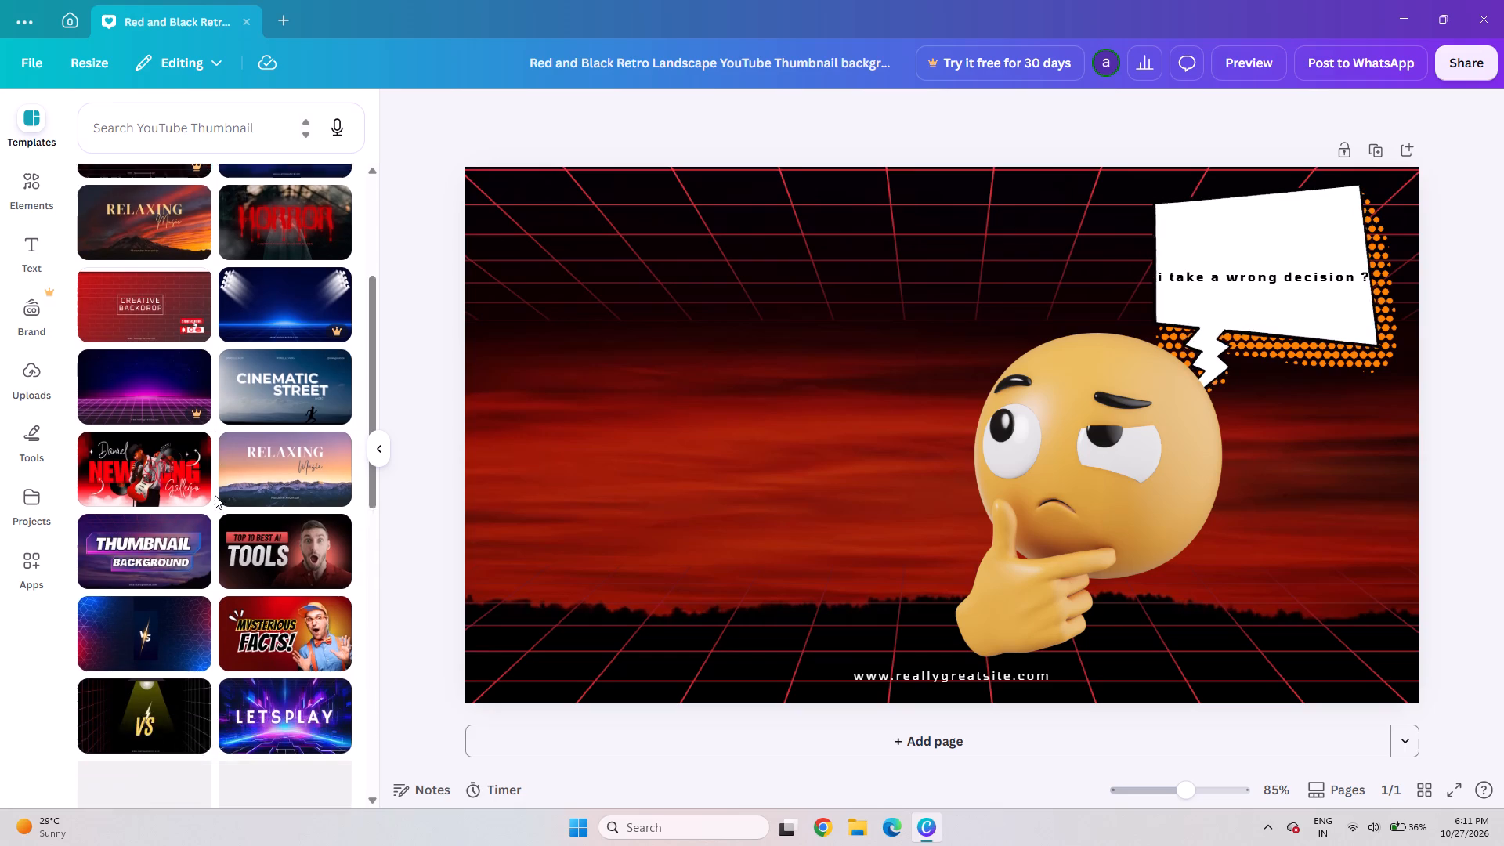
pyautogui.scroll(-4, 209, 451)
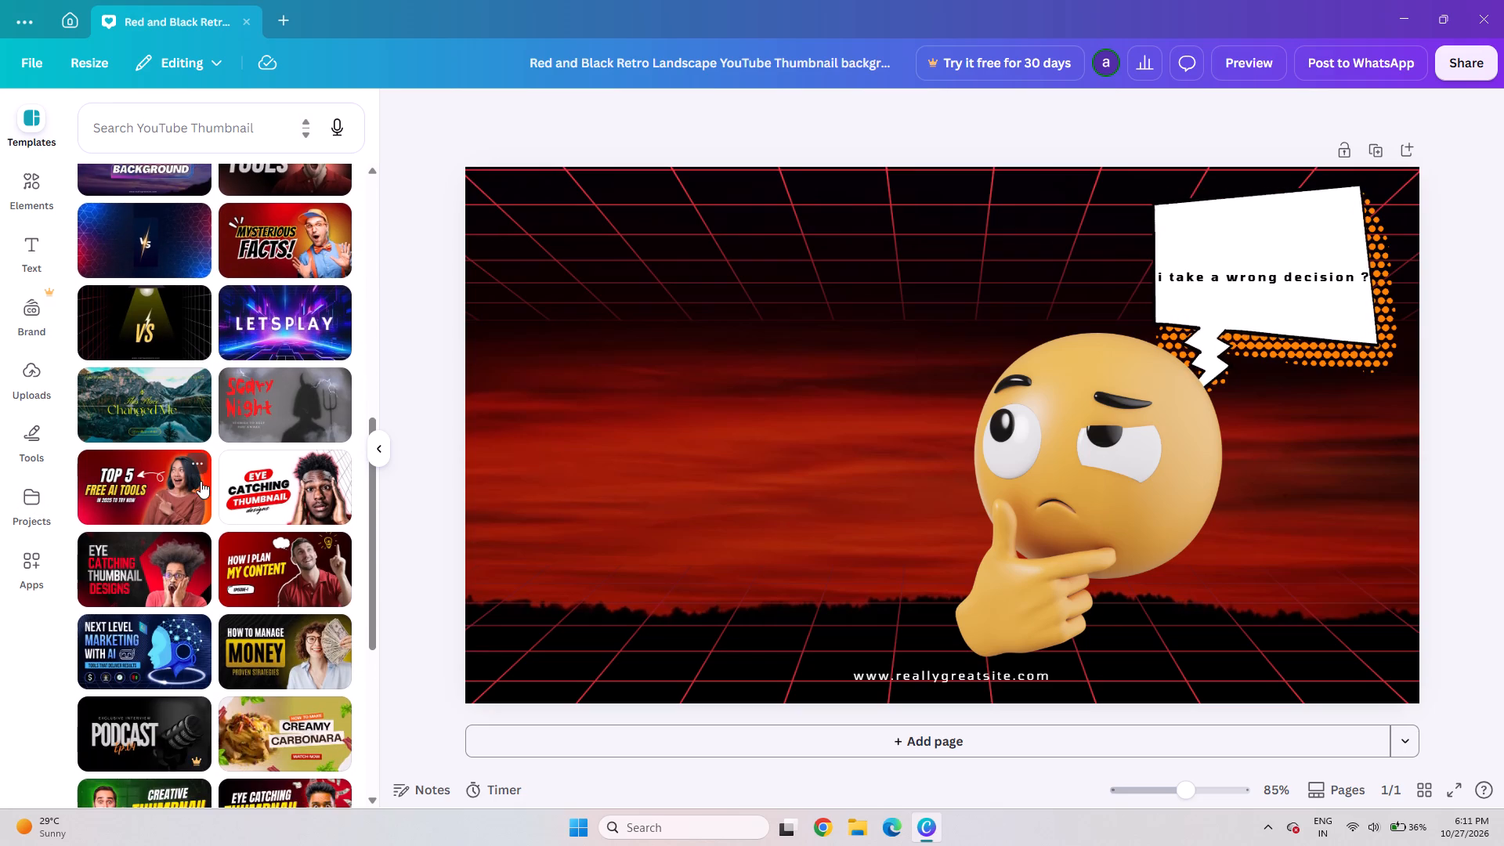
pyautogui.scroll(6, 166, 378)
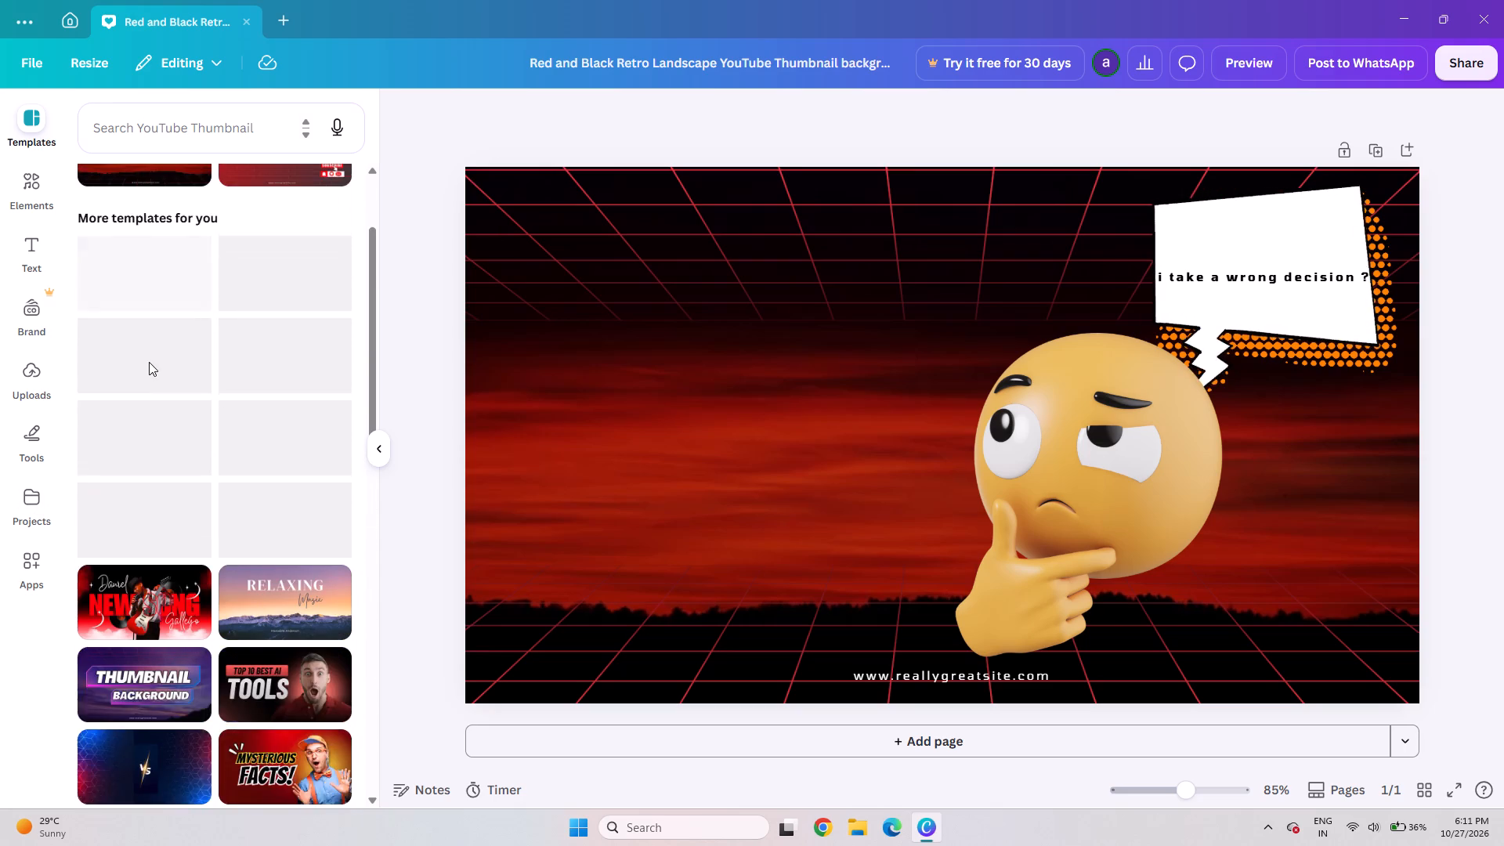
pyautogui.scroll(7, 149, 362)
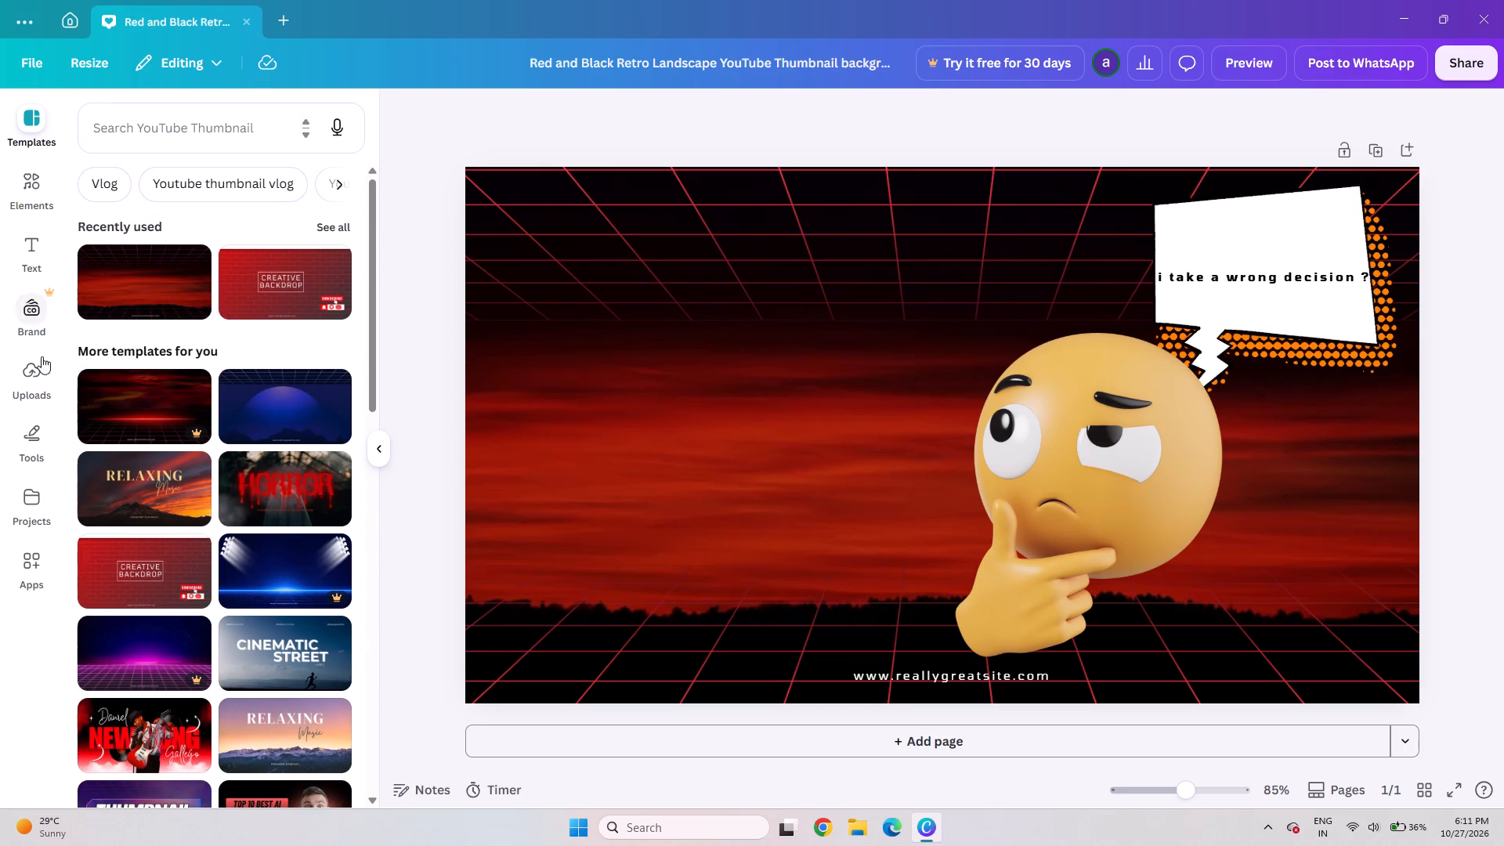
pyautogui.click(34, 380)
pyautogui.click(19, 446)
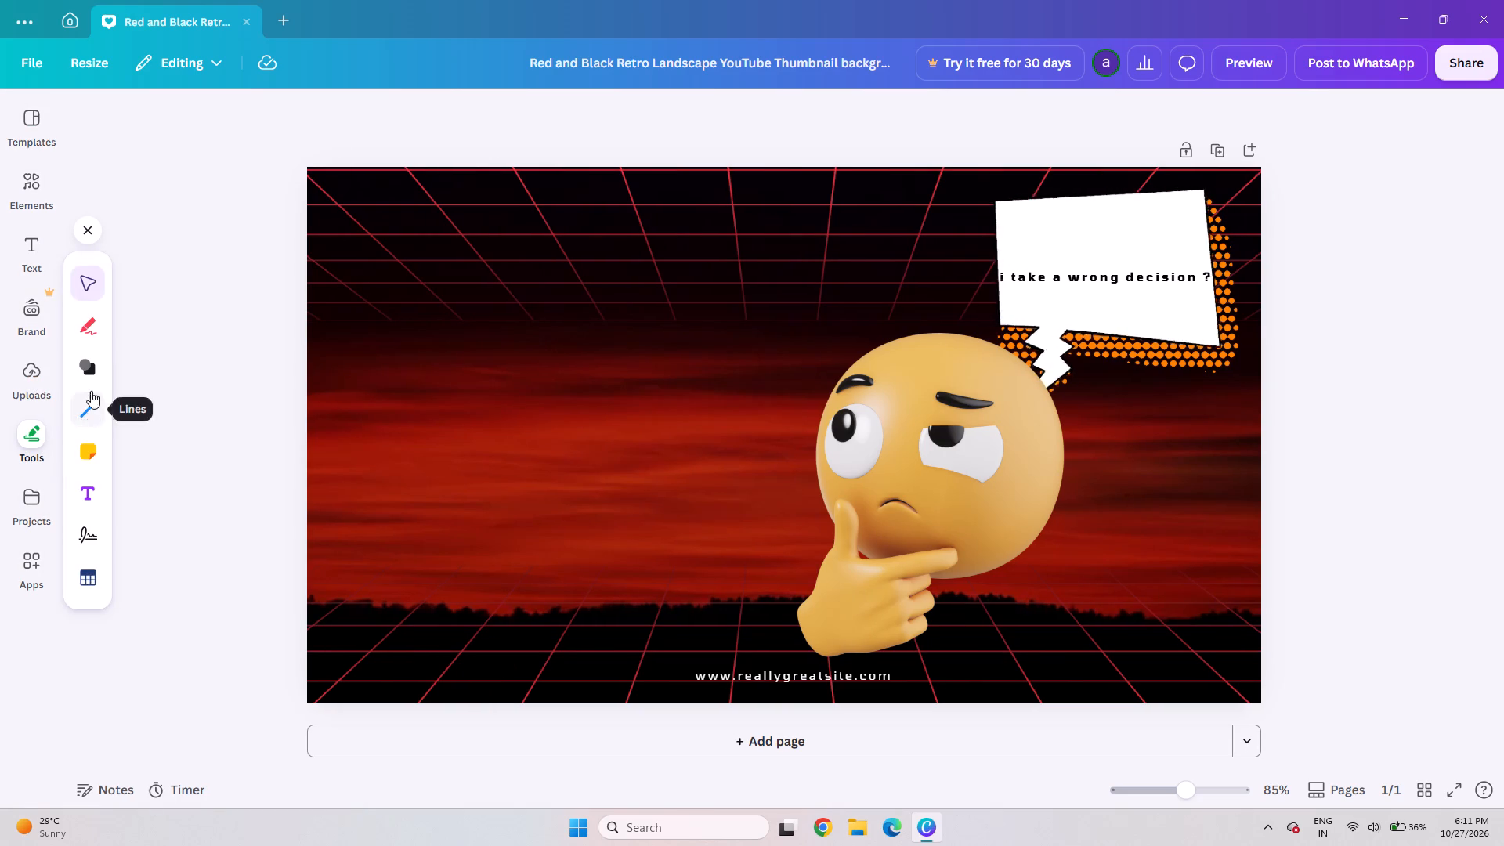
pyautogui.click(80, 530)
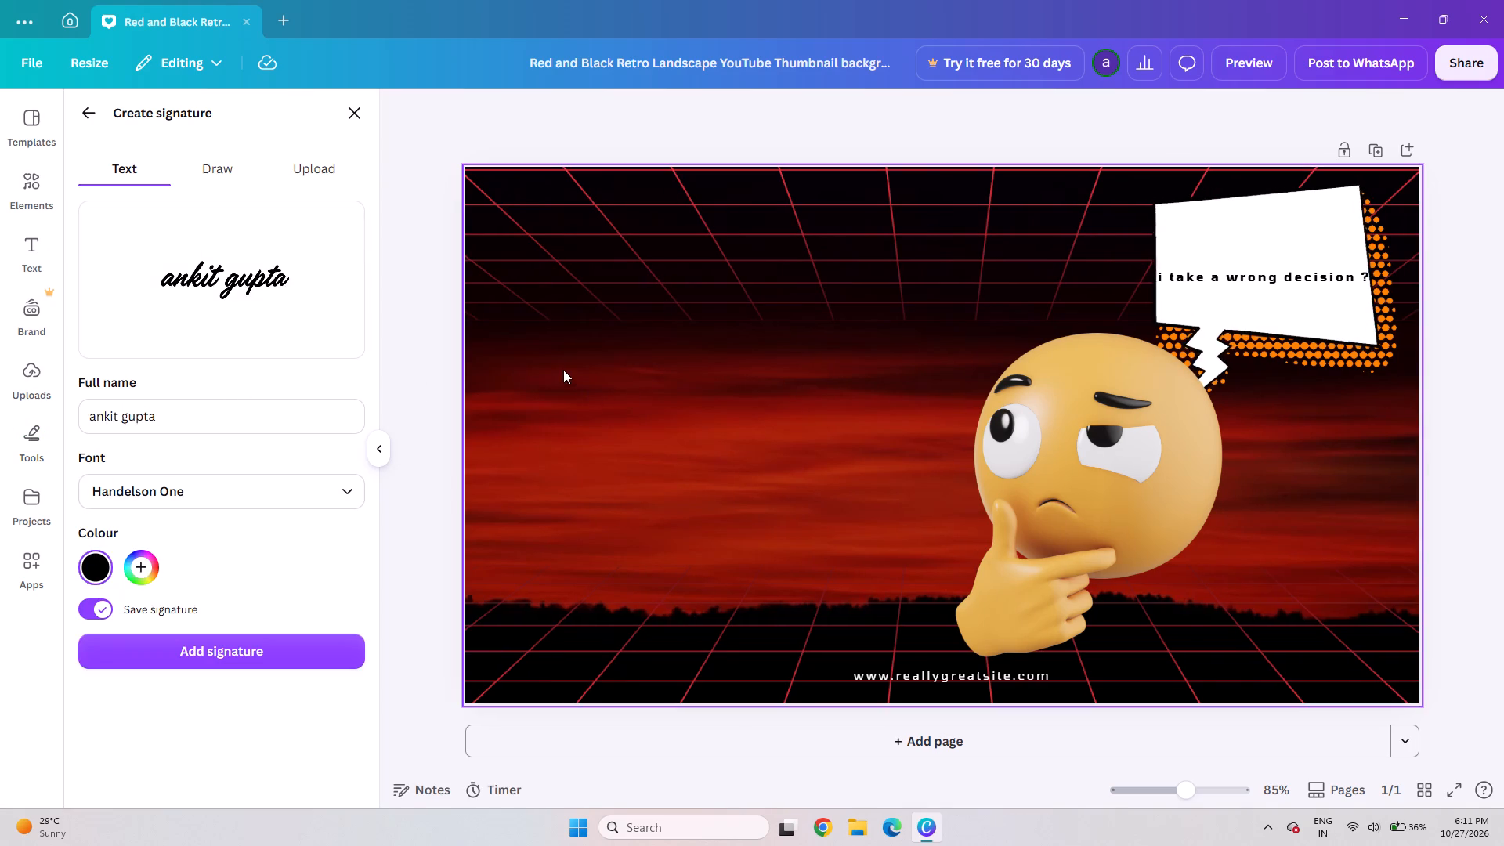
# Add the blue-to-magenta triple-chevron arrow from the recommended elements to the thumbnail.
pyautogui.click(31, 195)
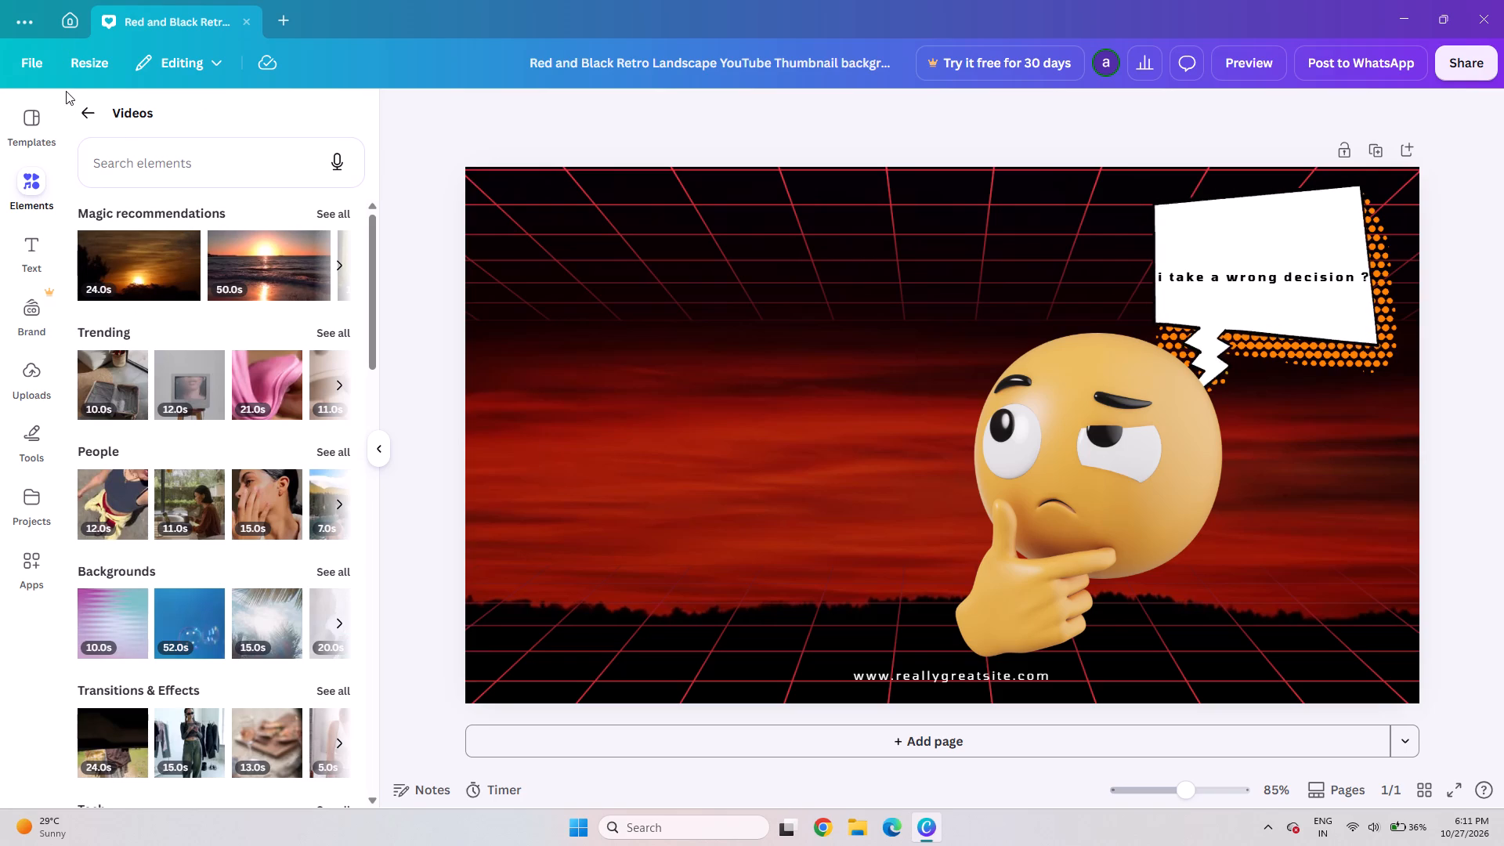
pyautogui.click(78, 118)
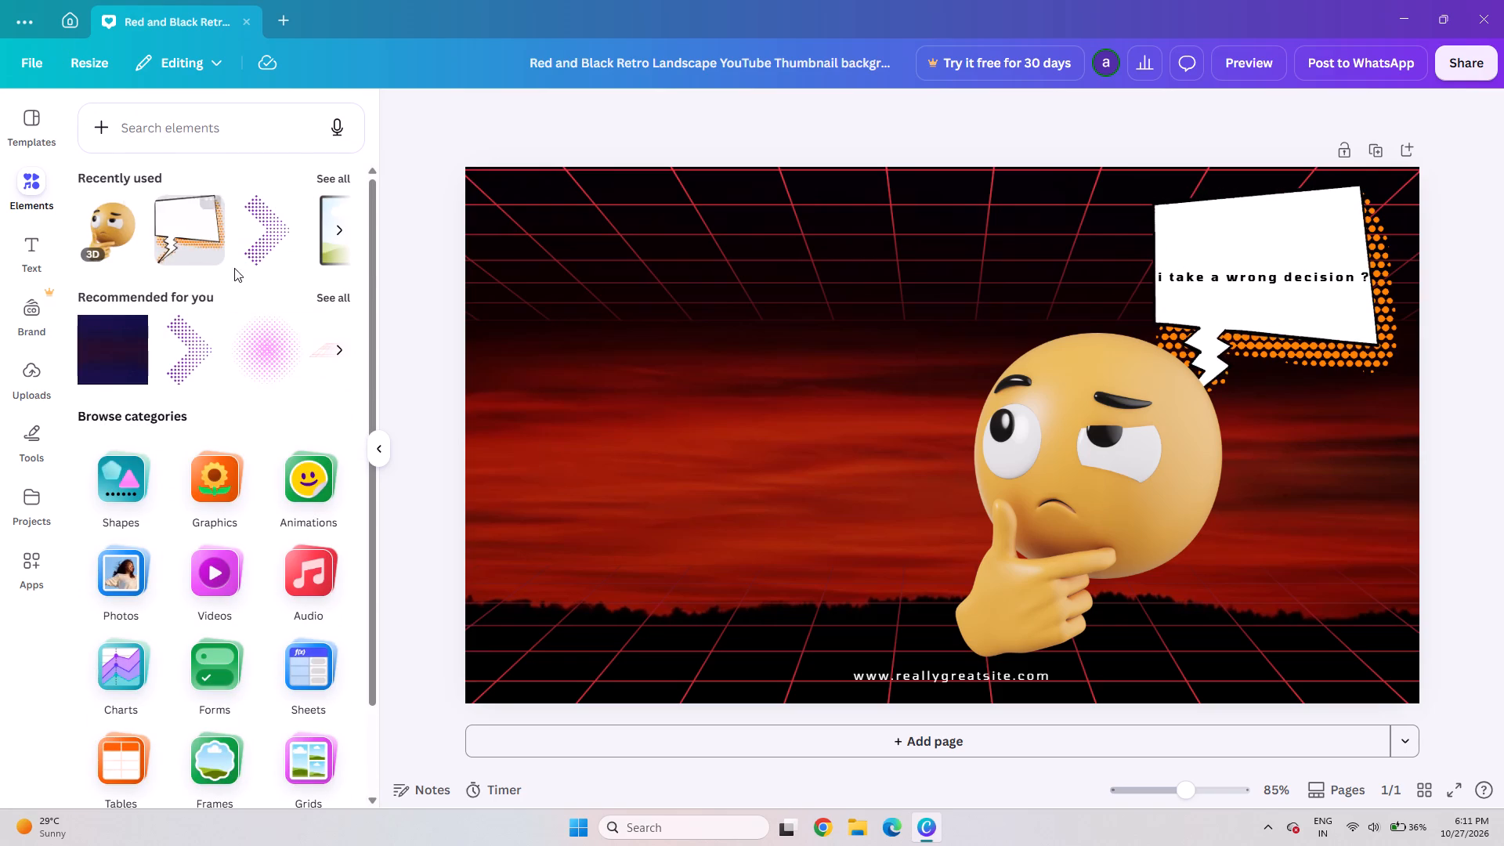
pyautogui.click(335, 241)
pyautogui.click(335, 241)
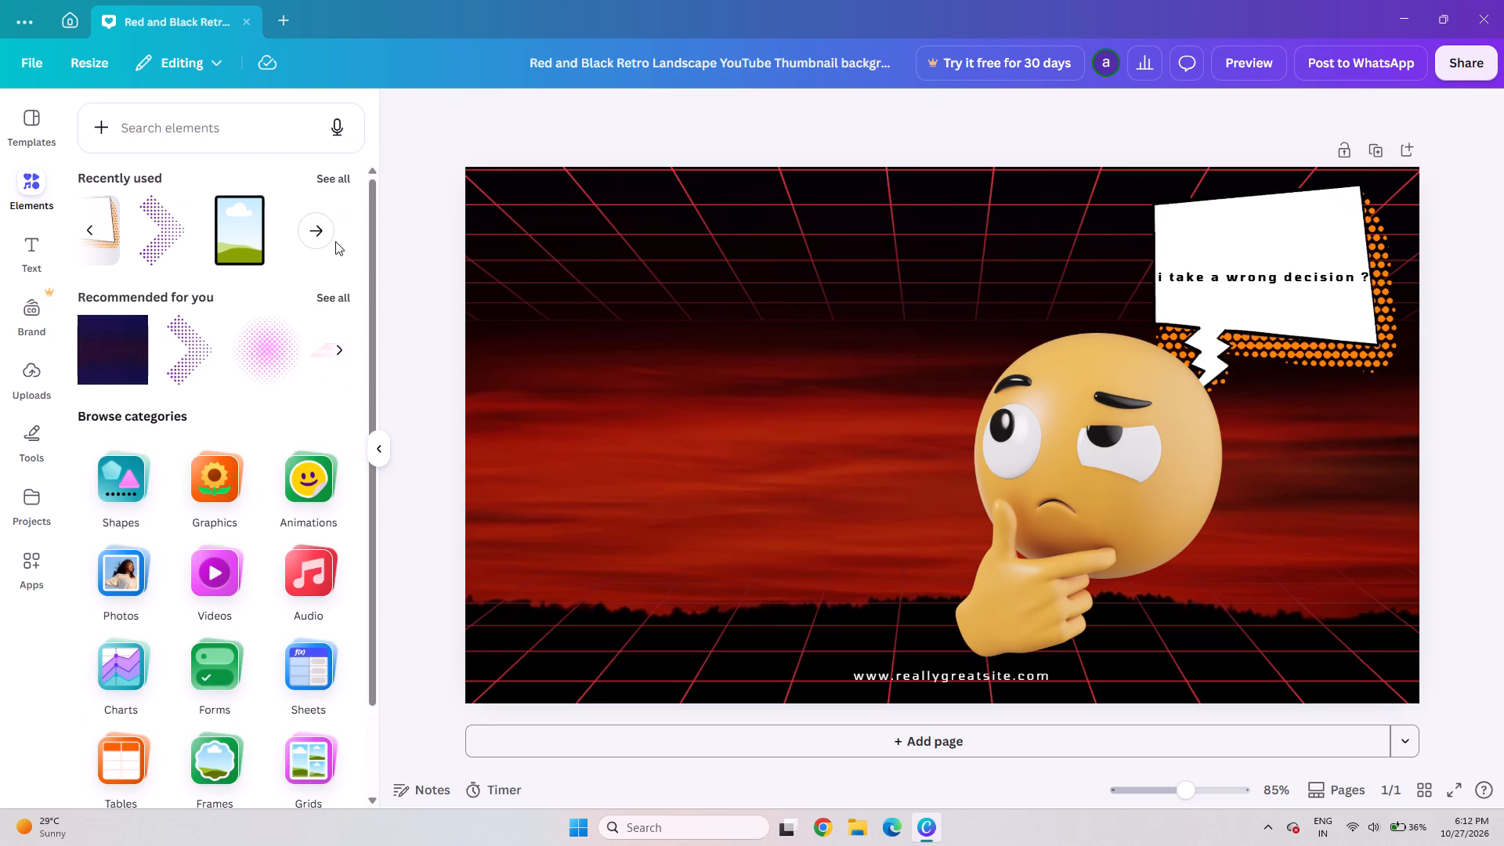
pyautogui.click(334, 334)
pyautogui.click(337, 358)
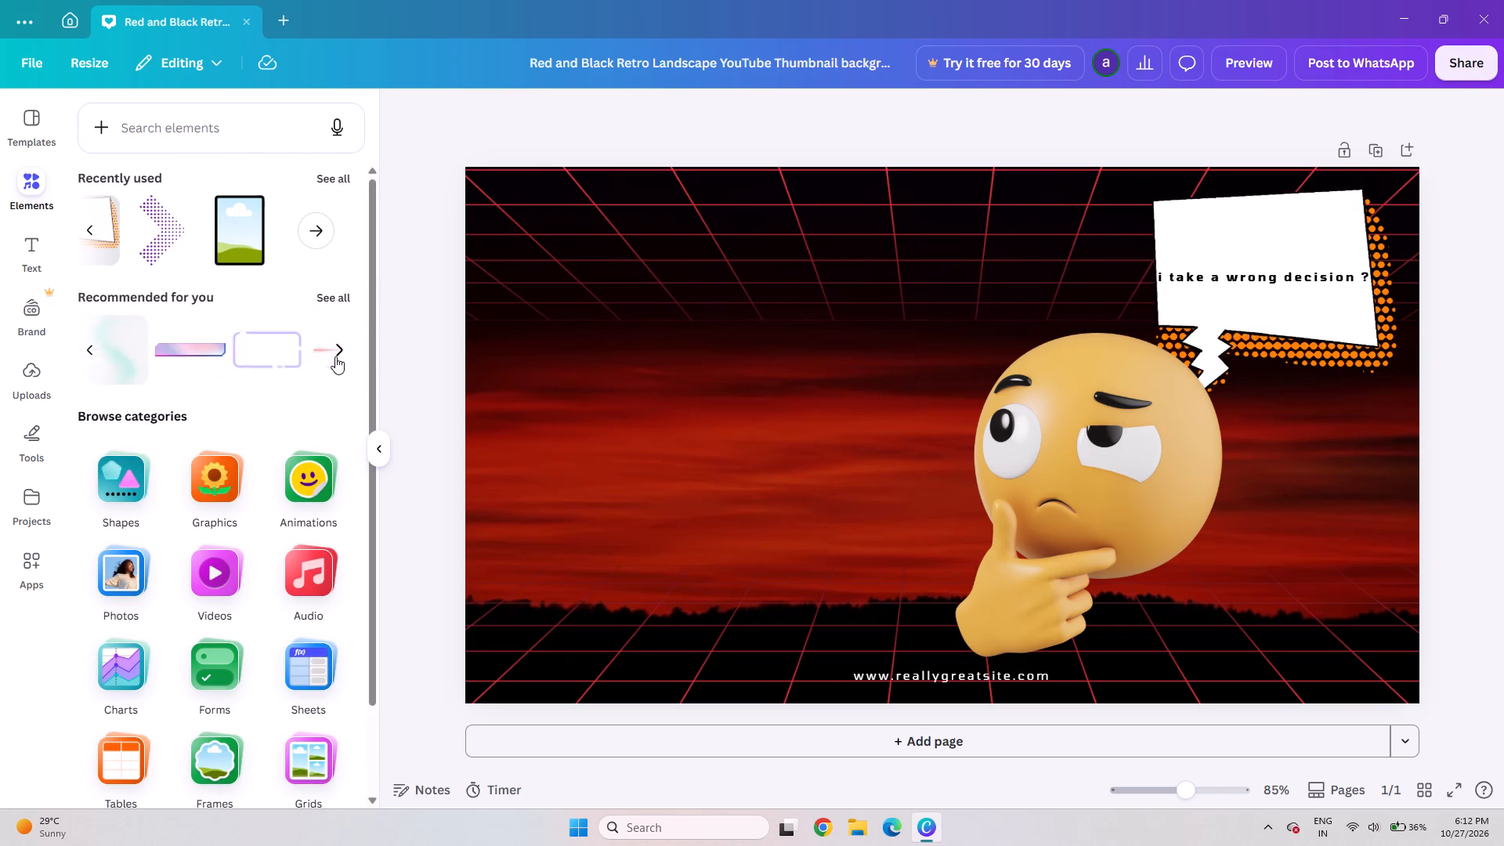
pyautogui.click(335, 356)
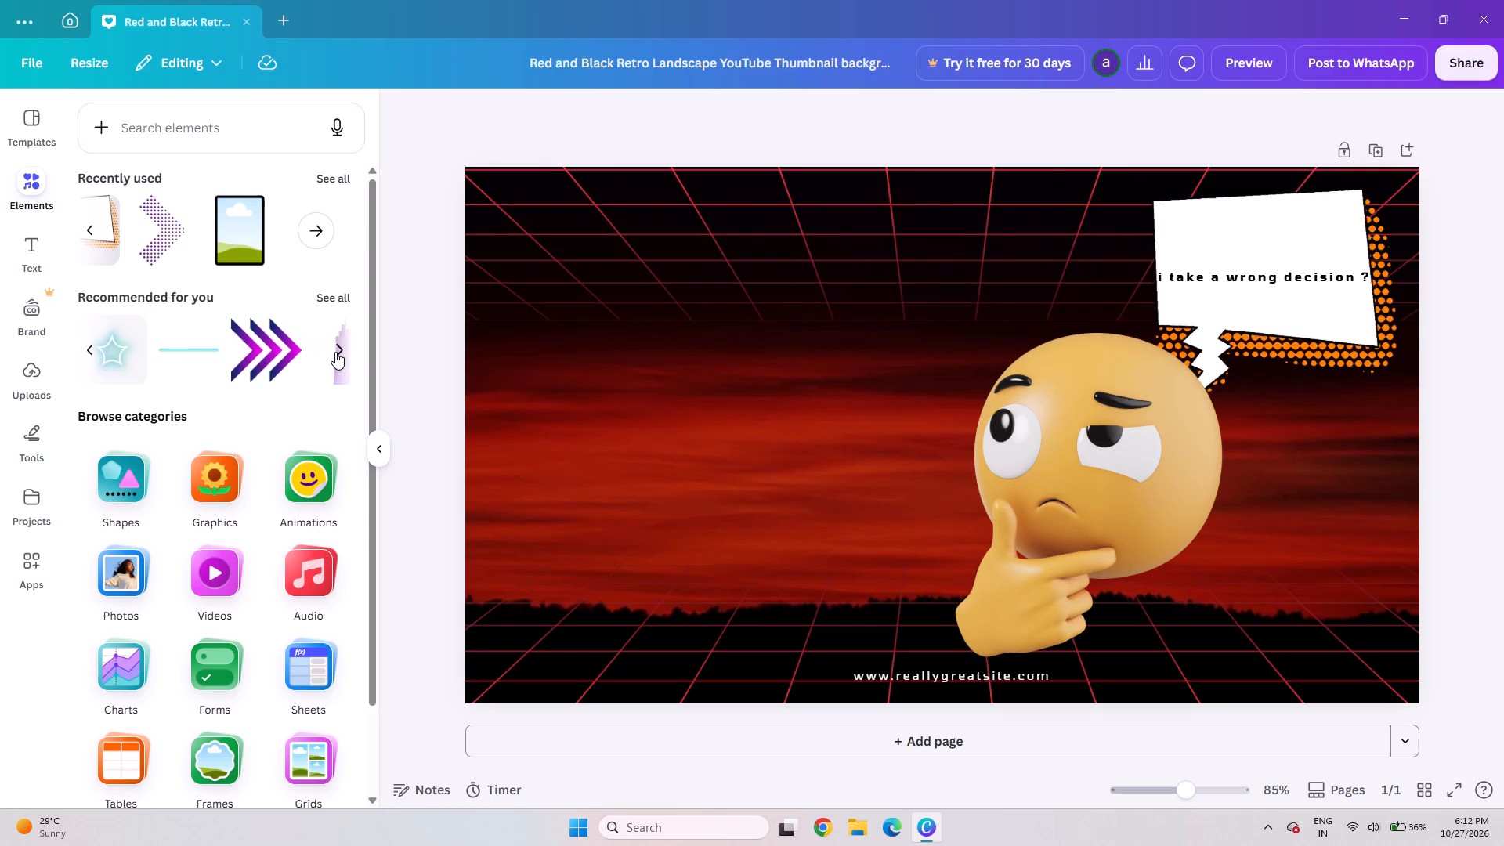
pyautogui.click(275, 340)
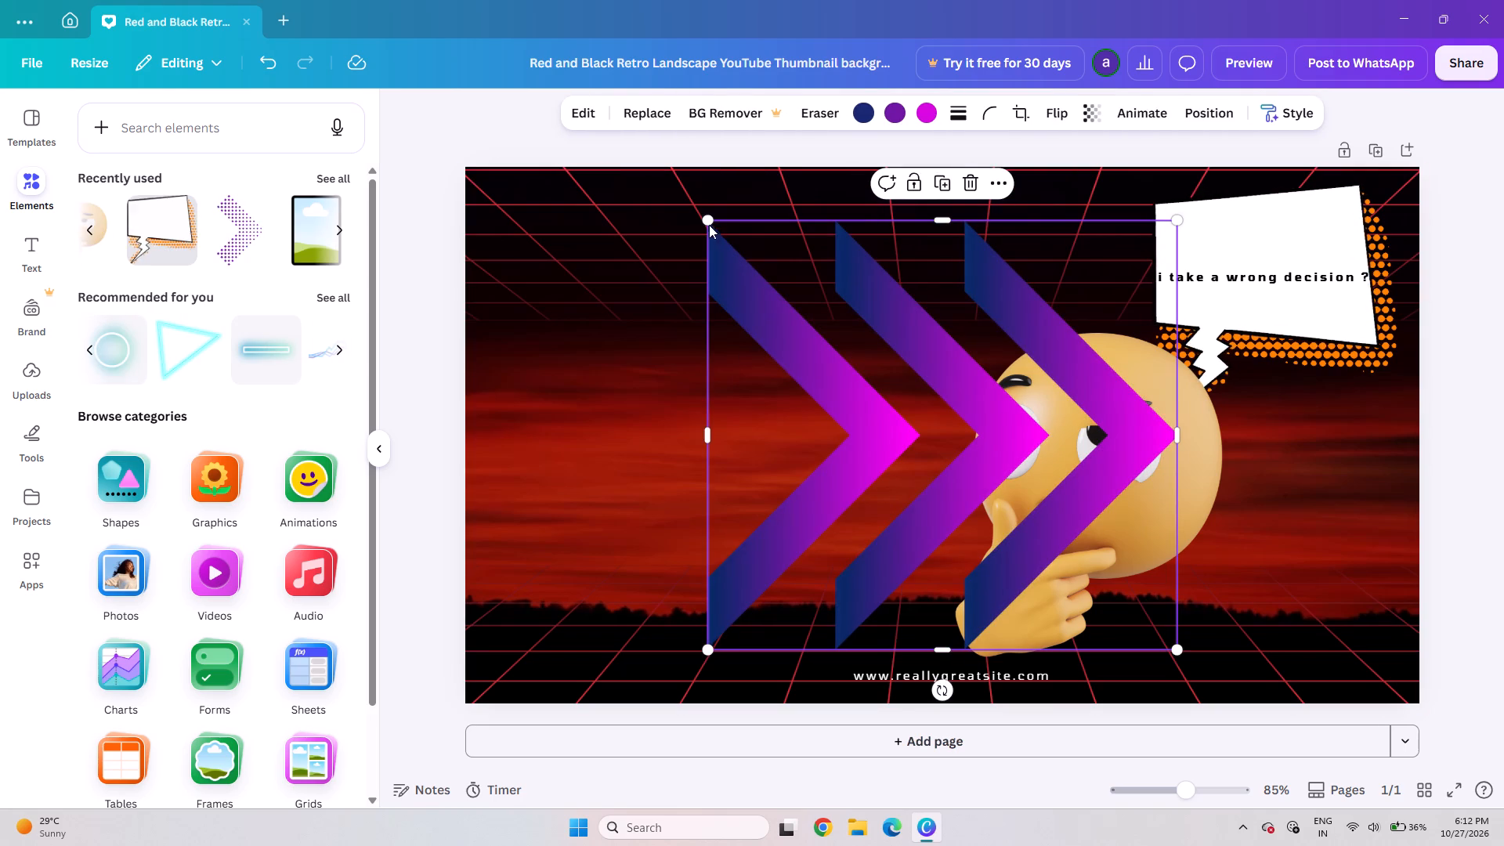
# Shrink the triple-chevron arrow to less than half its size and move it into the empty red area left of the emoji.
pyautogui.moveTo(1177, 649); pyautogui.dragTo(1123, 645)
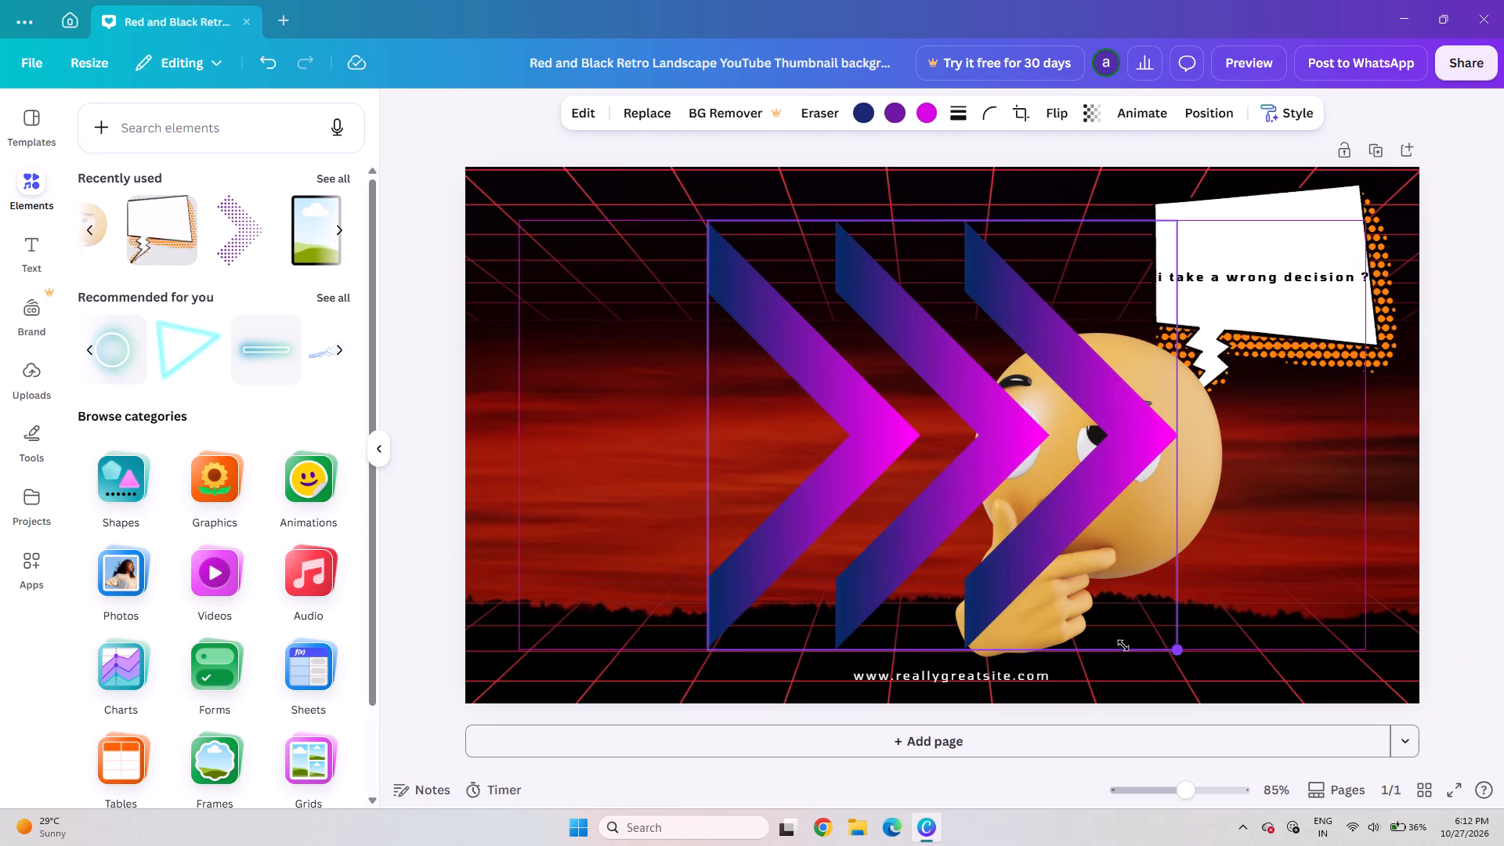
pyautogui.moveTo(1123, 645); pyautogui.dragTo(822, 508)
pyautogui.moveTo(809, 361); pyautogui.dragTo(688, 473)
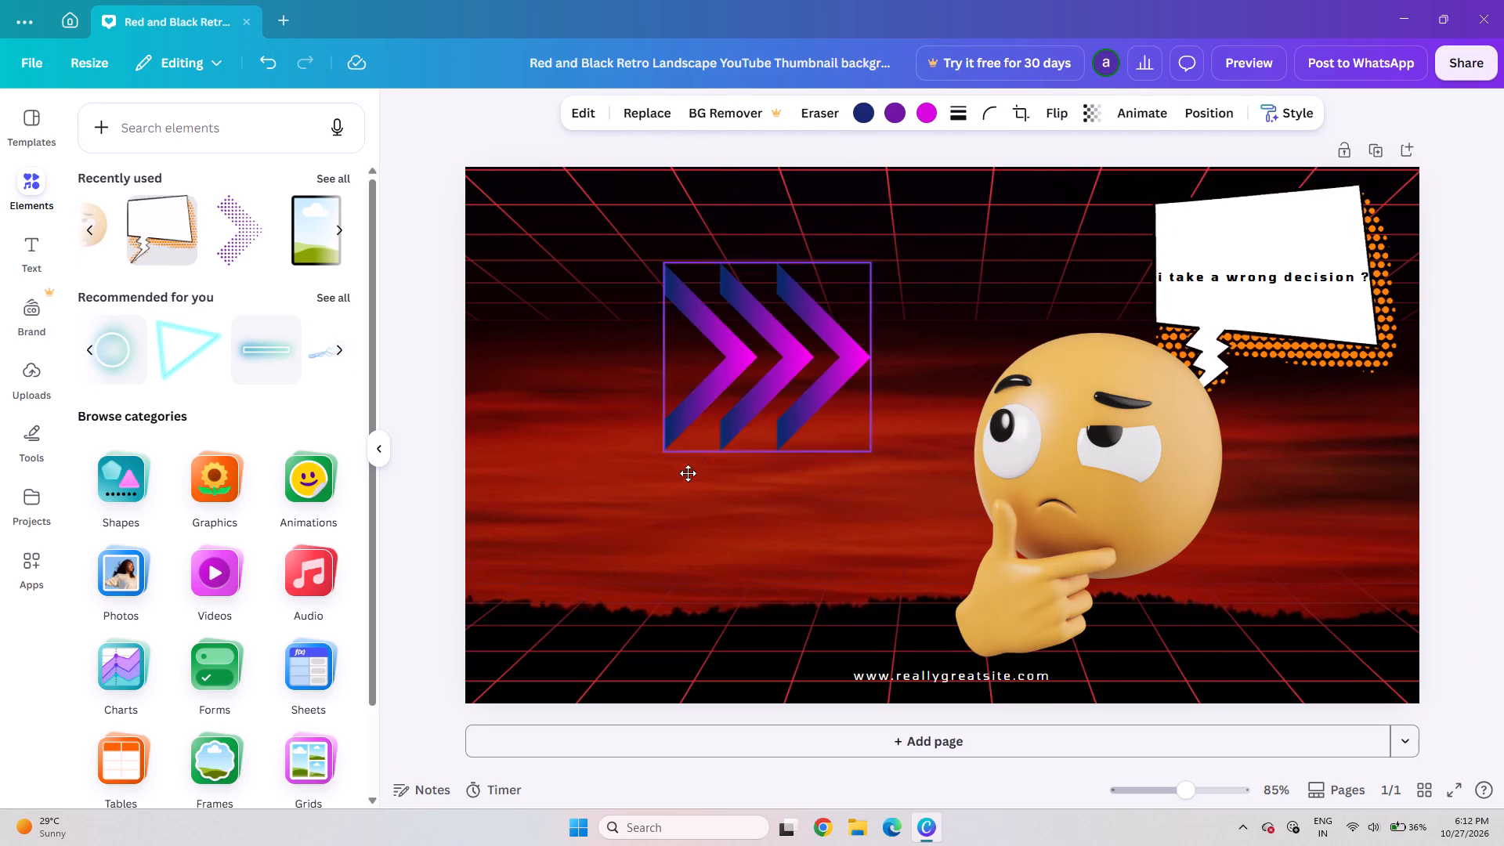
pyautogui.moveTo(688, 473); pyautogui.dragTo(669, 492)
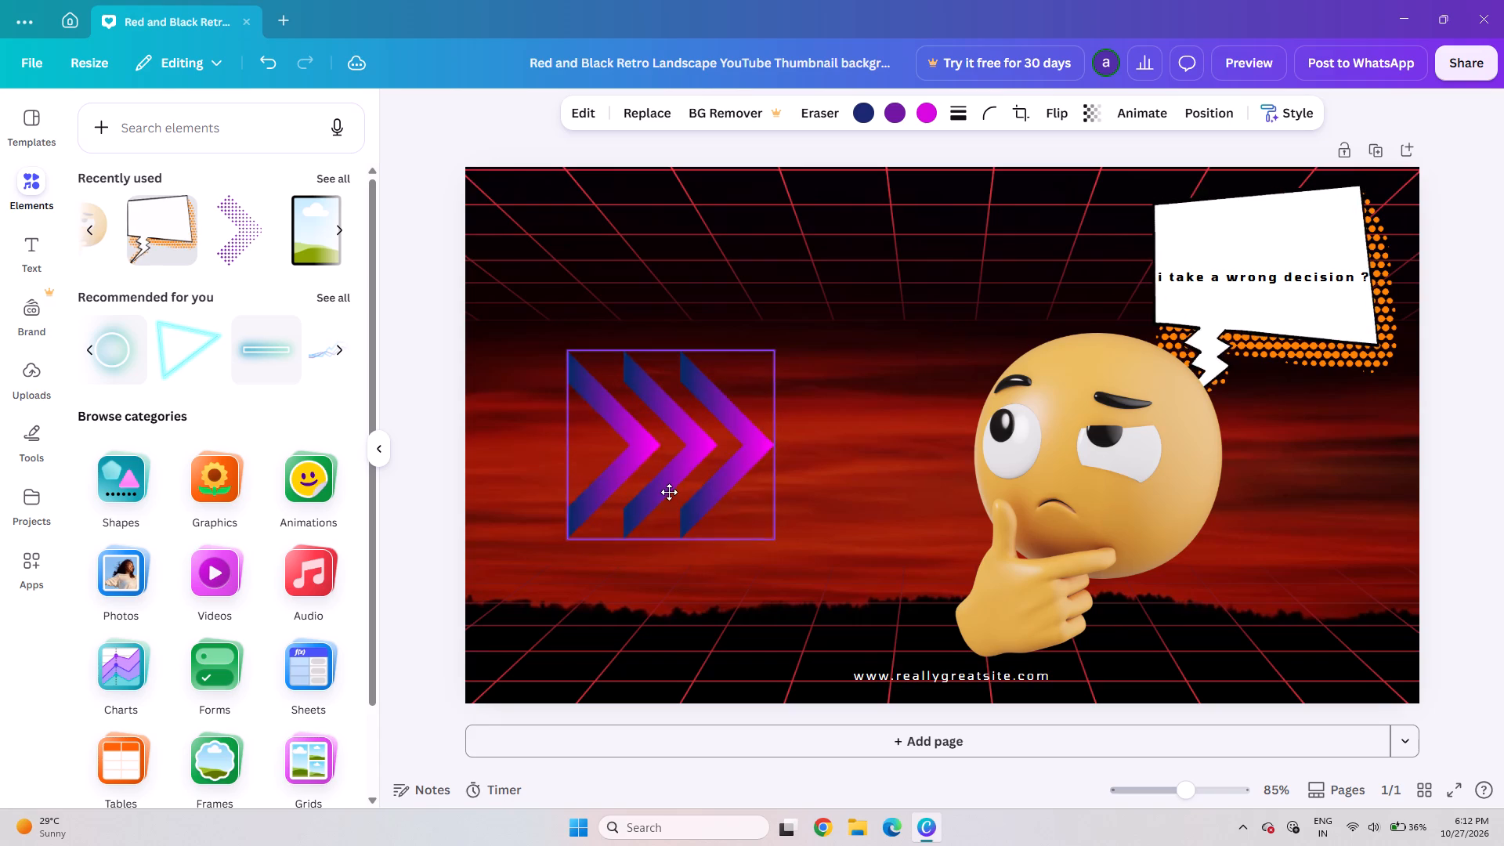
pyautogui.moveTo(669, 492); pyautogui.dragTo(710, 520)
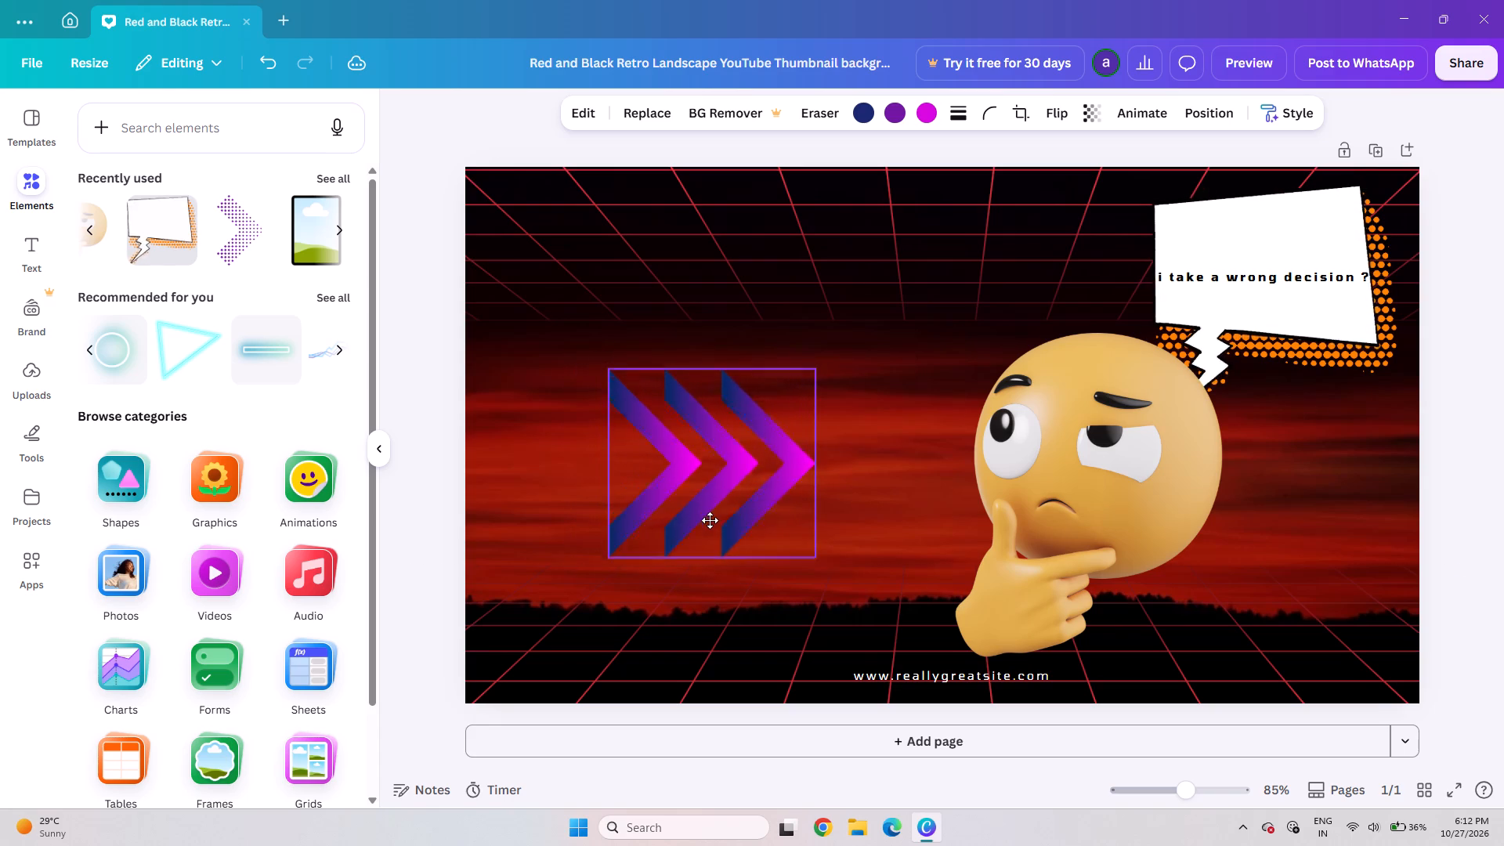
pyautogui.moveTo(710, 520); pyautogui.dragTo(649, 446)
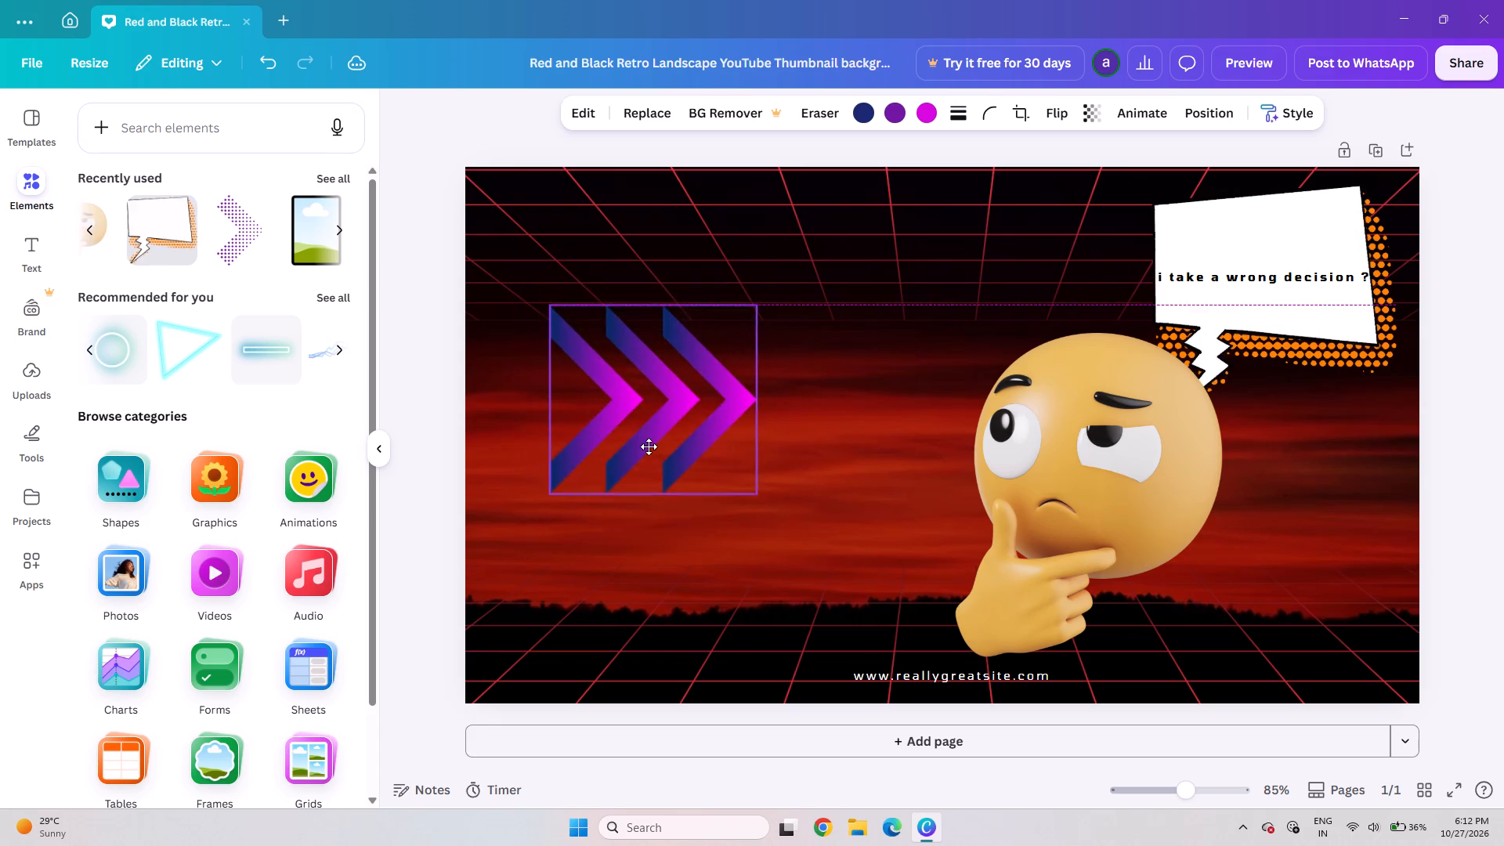
pyautogui.moveTo(649, 446); pyautogui.dragTo(635, 462)
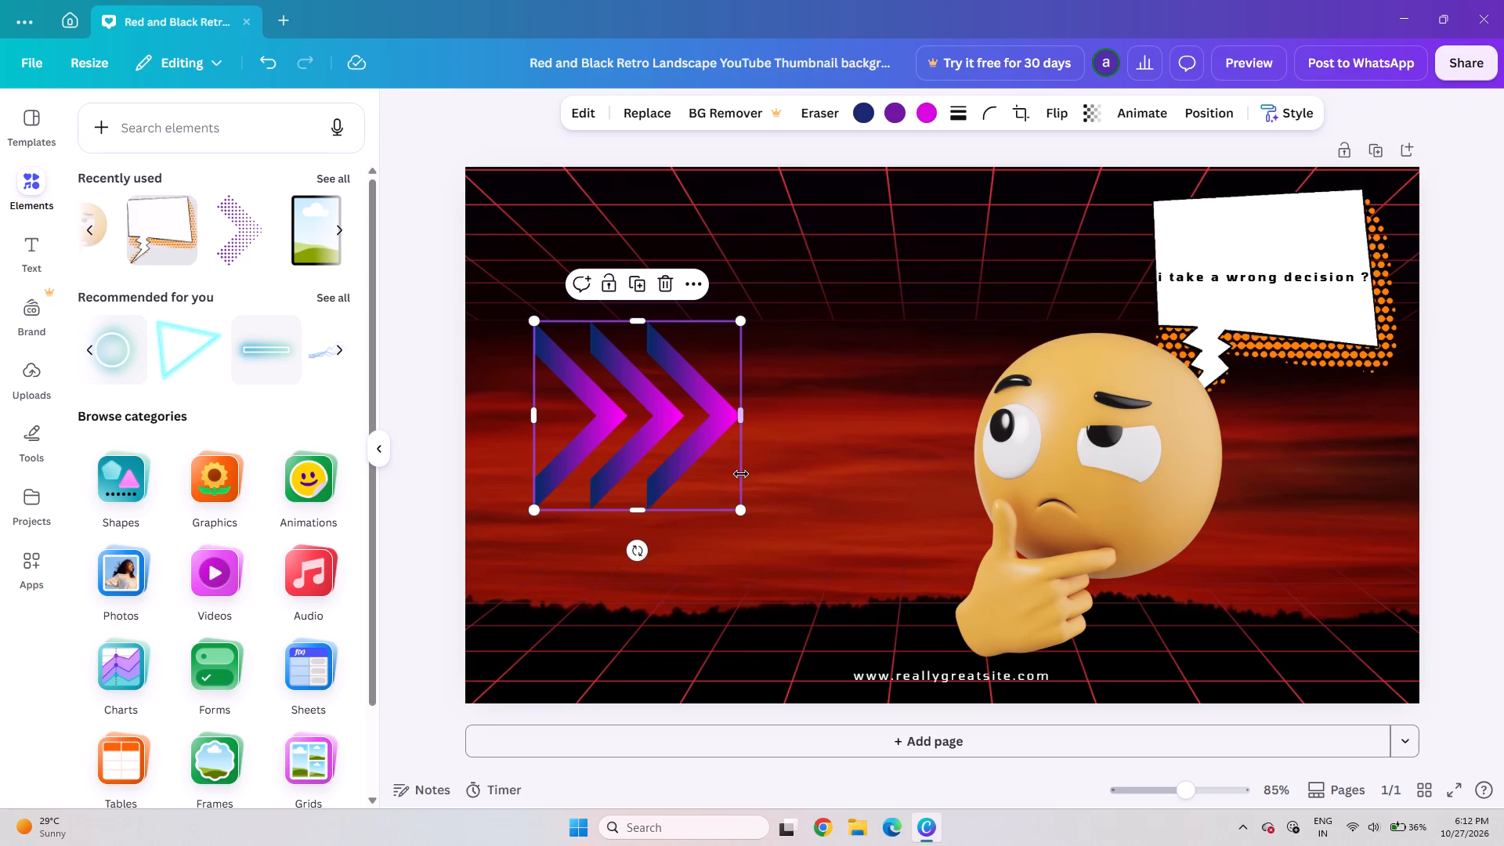
# Resize the triple-chevron arrow to about 112 by 102 and place it near the thumbnail's left edge at mid-height.
pyautogui.click(739, 520)
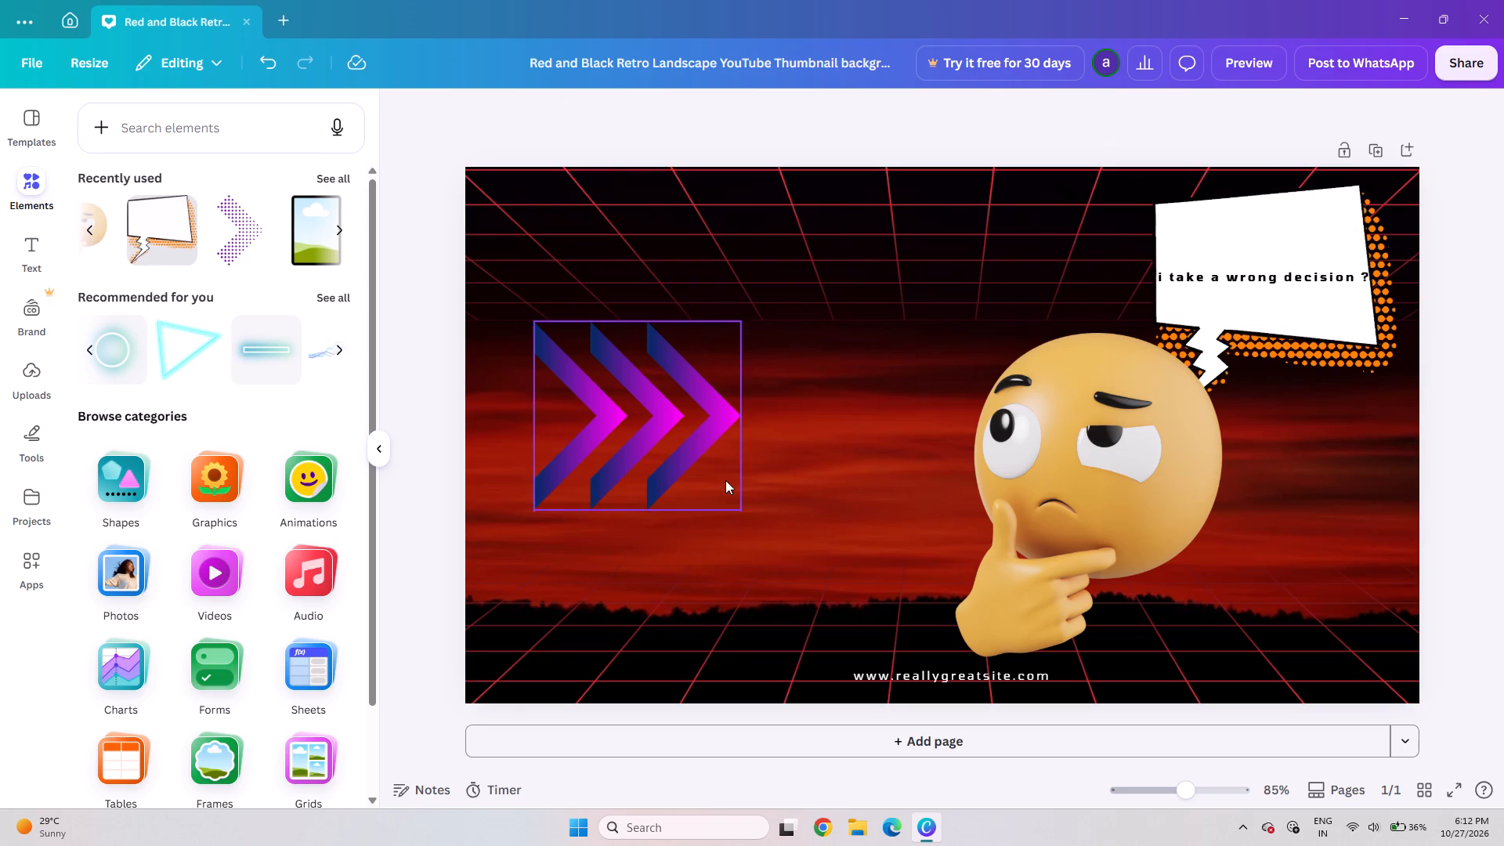
pyautogui.click(721, 480)
pyautogui.moveTo(743, 508); pyautogui.dragTo(559, 461)
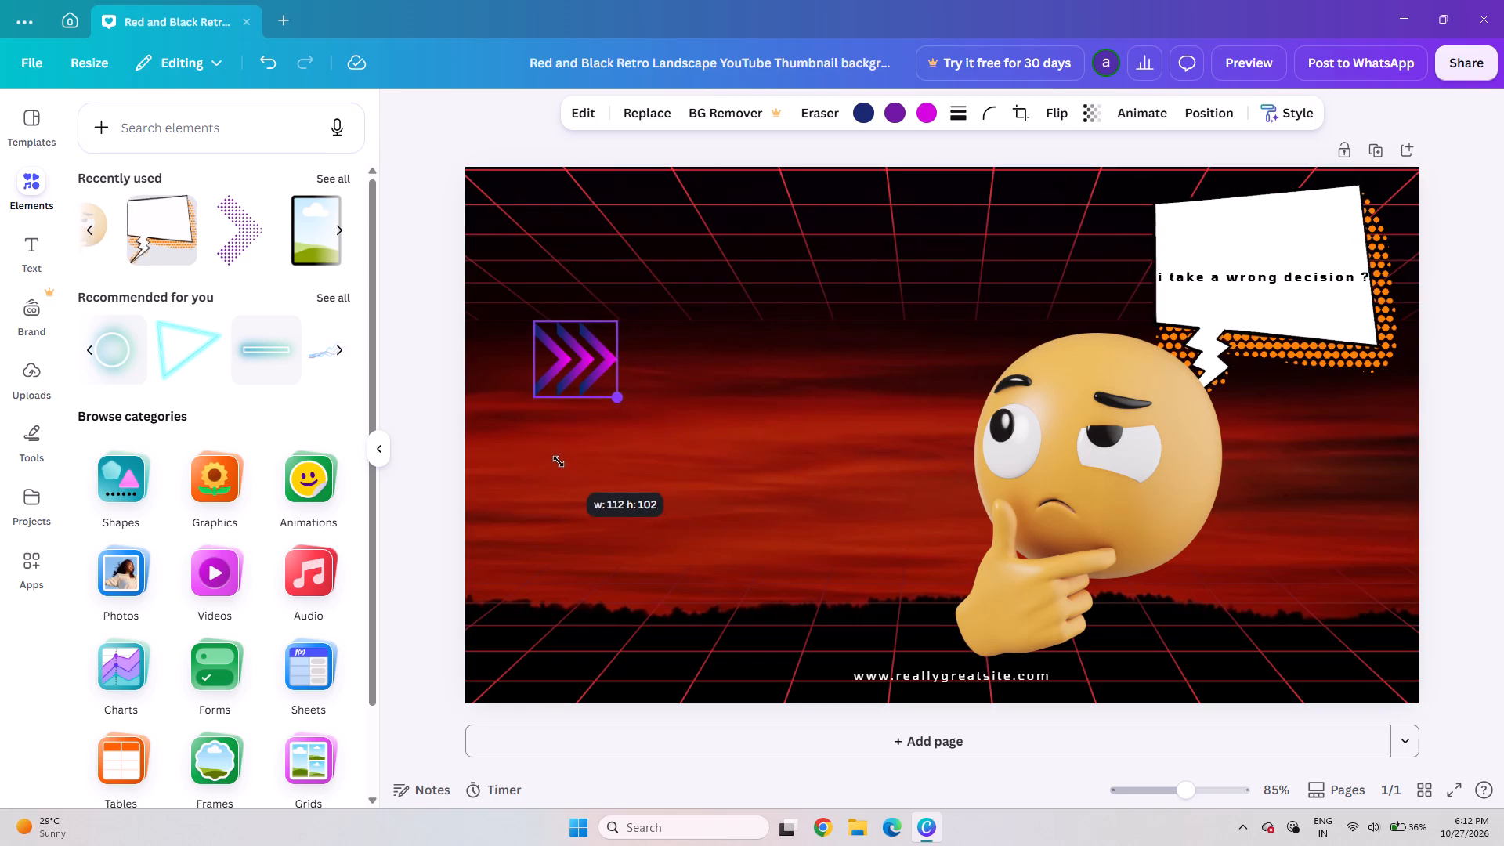
pyautogui.moveTo(559, 461); pyautogui.dragTo(559, 461)
pyautogui.moveTo(578, 352); pyautogui.dragTo(547, 440)
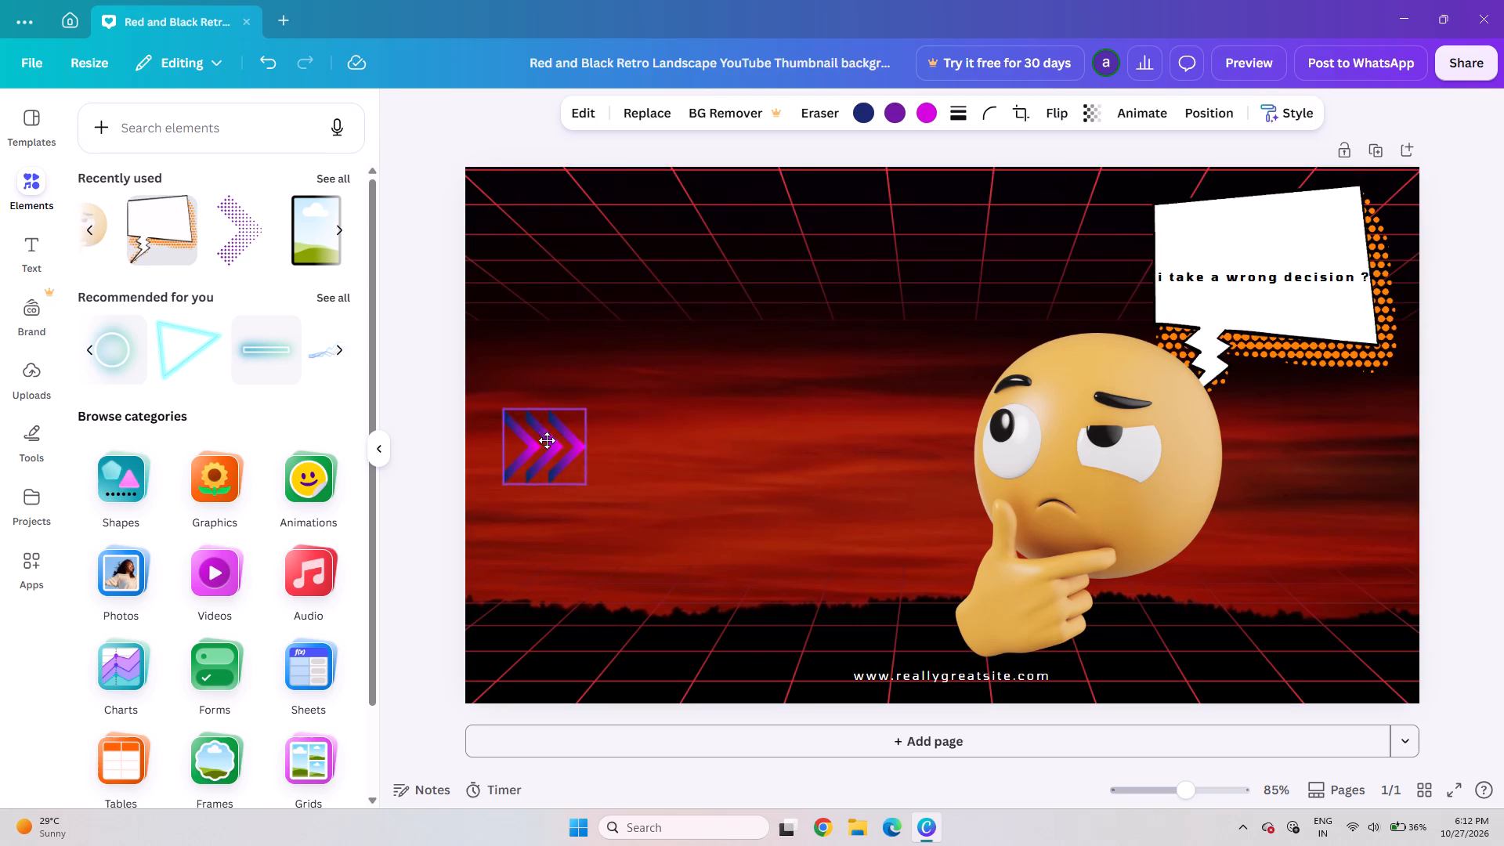
pyautogui.moveTo(547, 440); pyautogui.dragTo(565, 420)
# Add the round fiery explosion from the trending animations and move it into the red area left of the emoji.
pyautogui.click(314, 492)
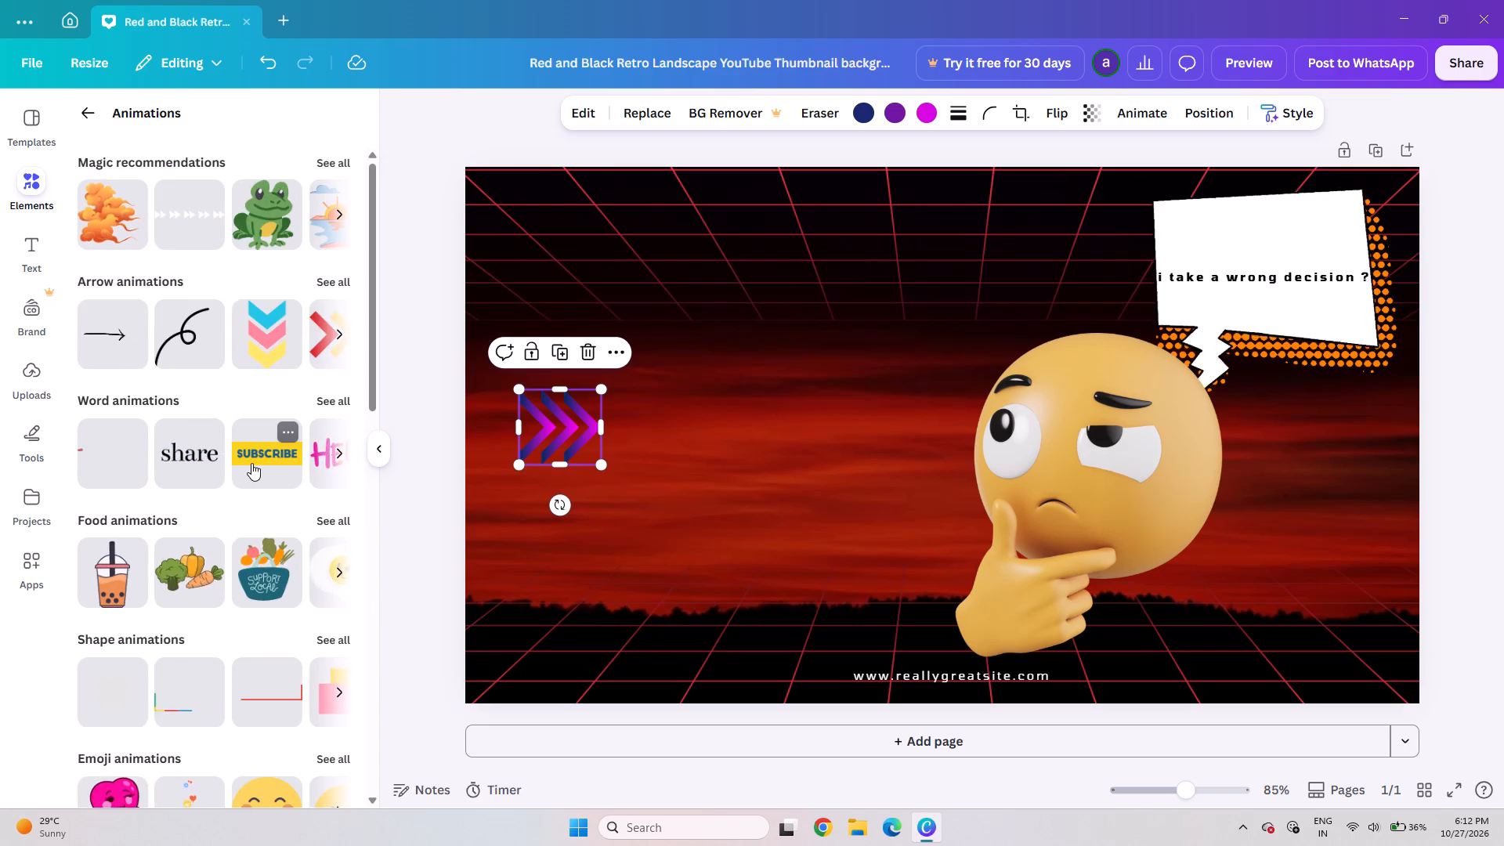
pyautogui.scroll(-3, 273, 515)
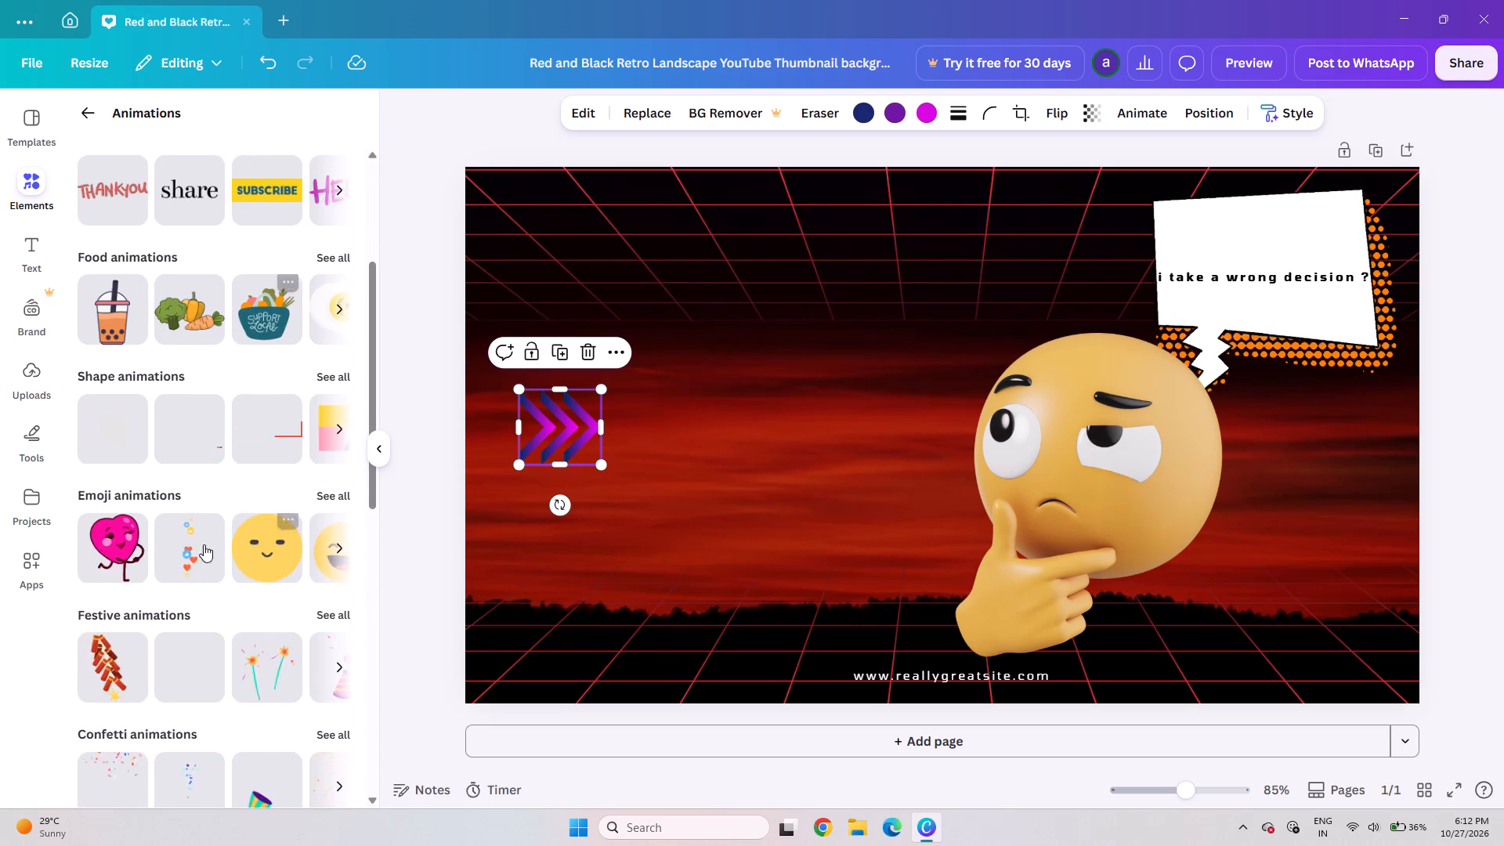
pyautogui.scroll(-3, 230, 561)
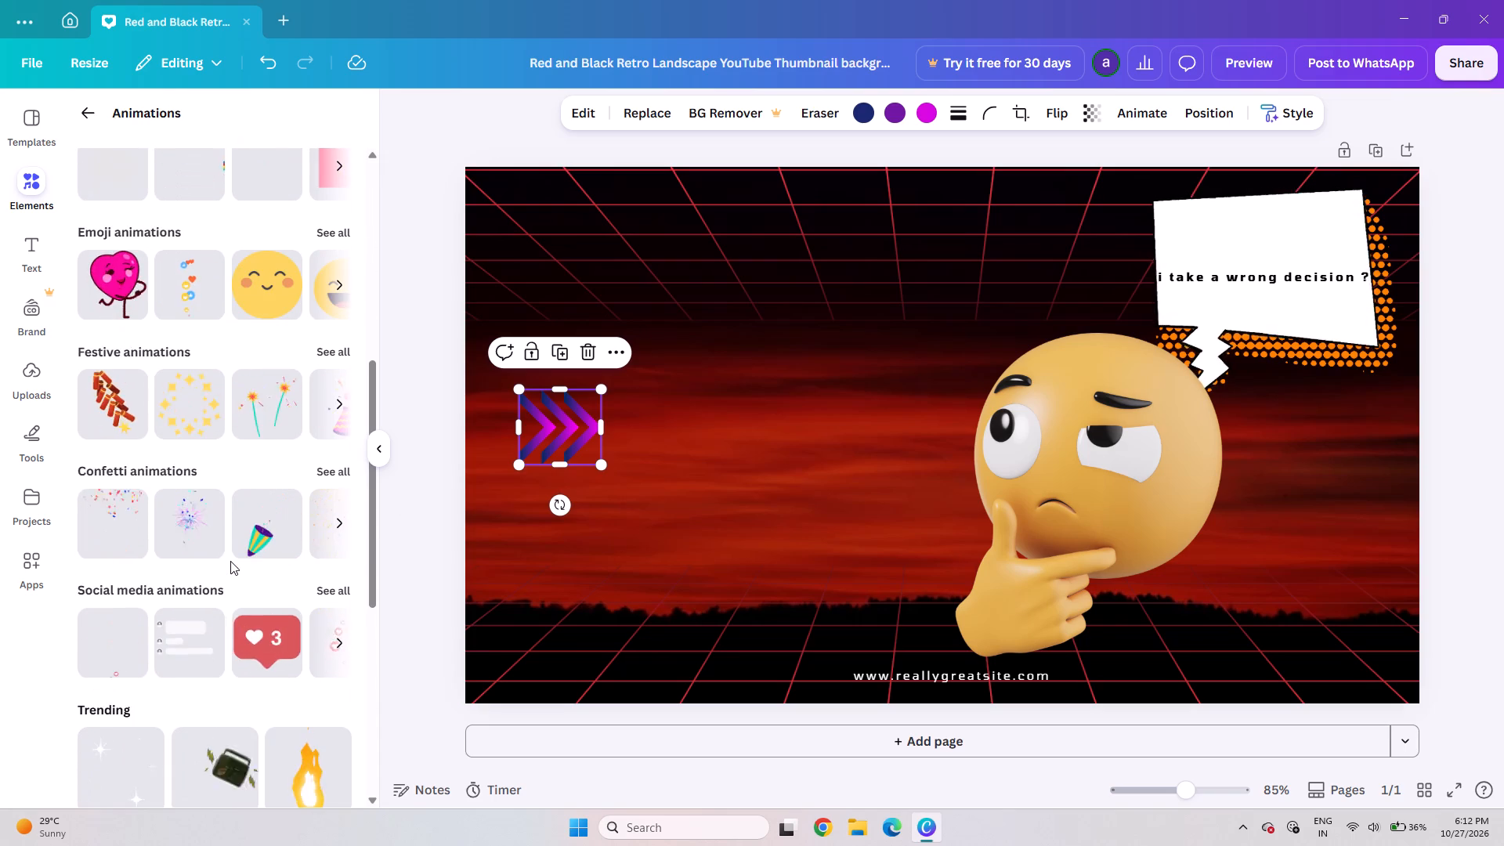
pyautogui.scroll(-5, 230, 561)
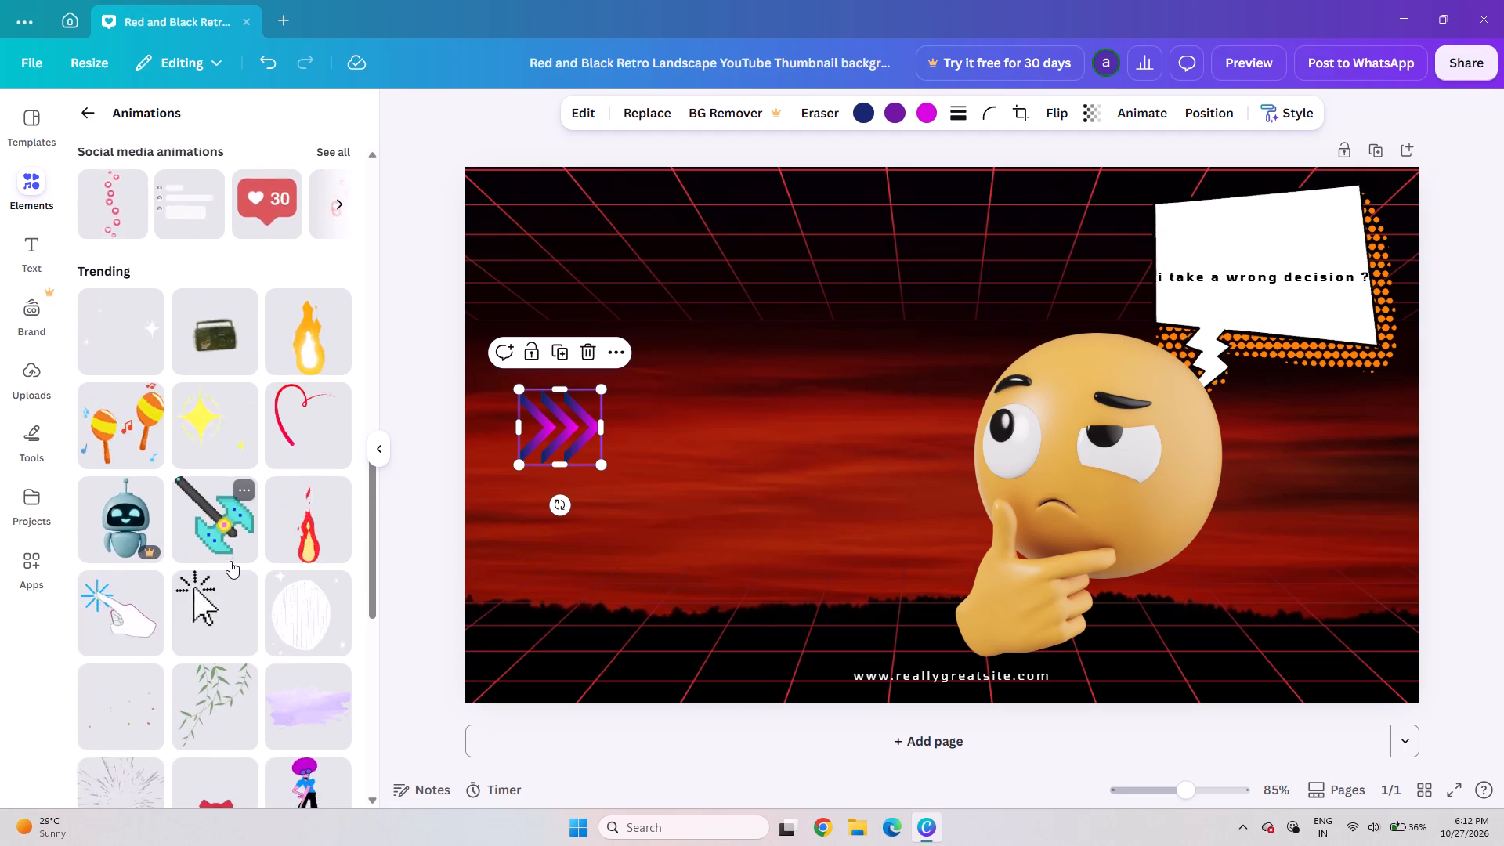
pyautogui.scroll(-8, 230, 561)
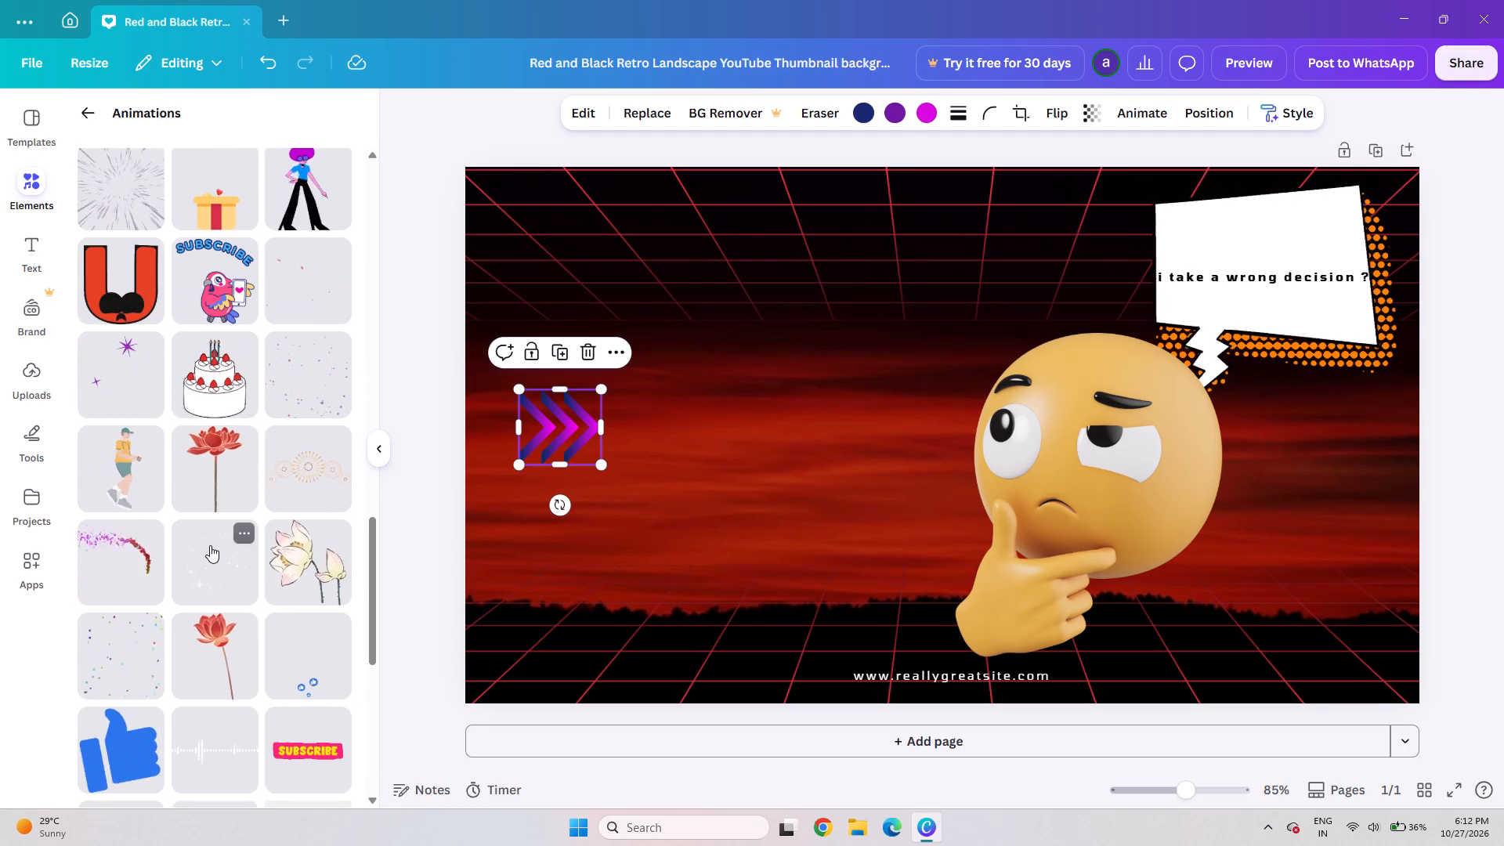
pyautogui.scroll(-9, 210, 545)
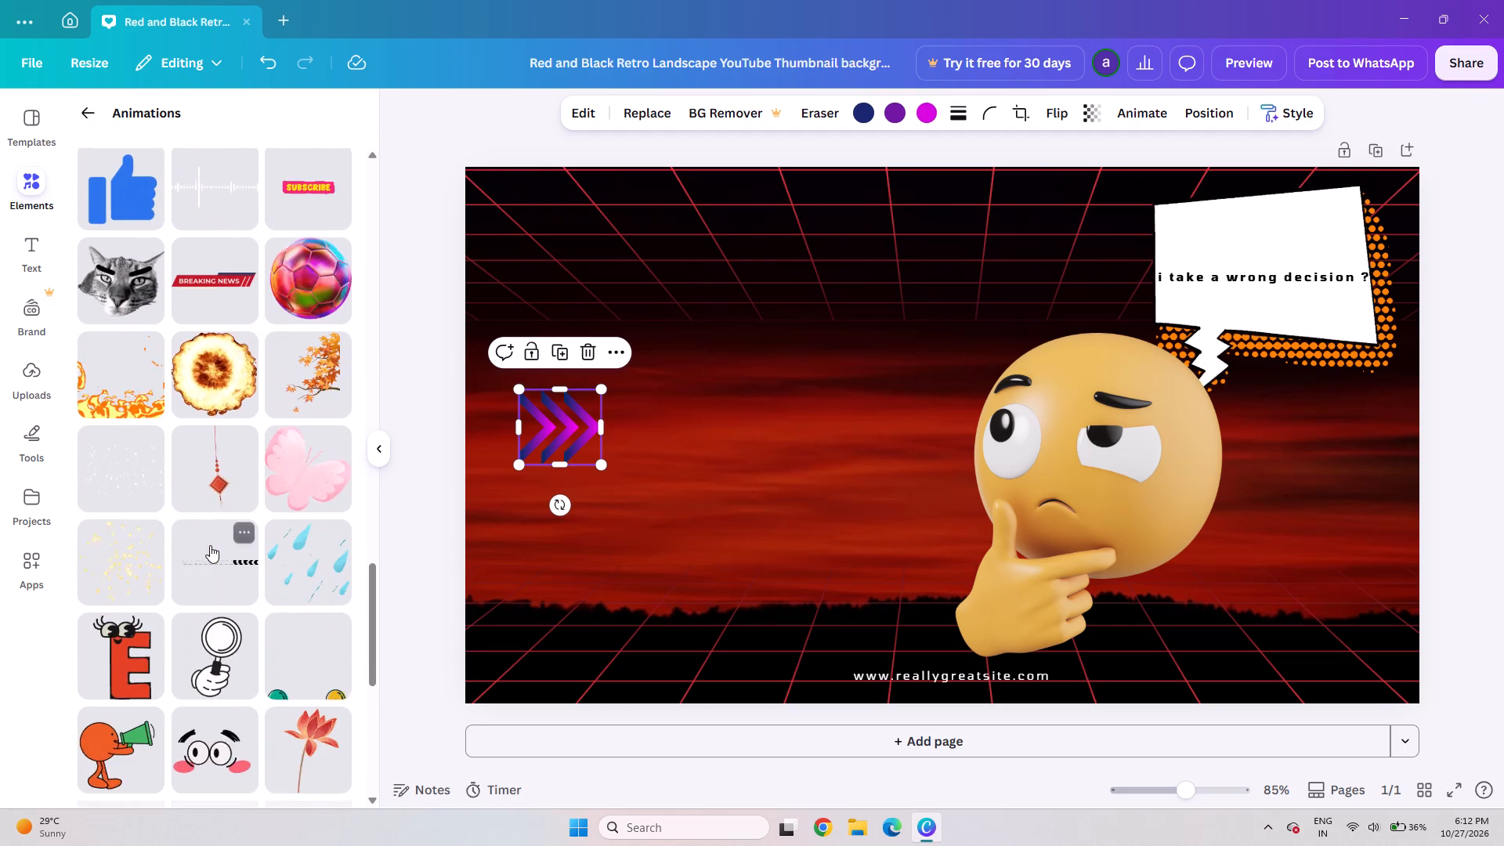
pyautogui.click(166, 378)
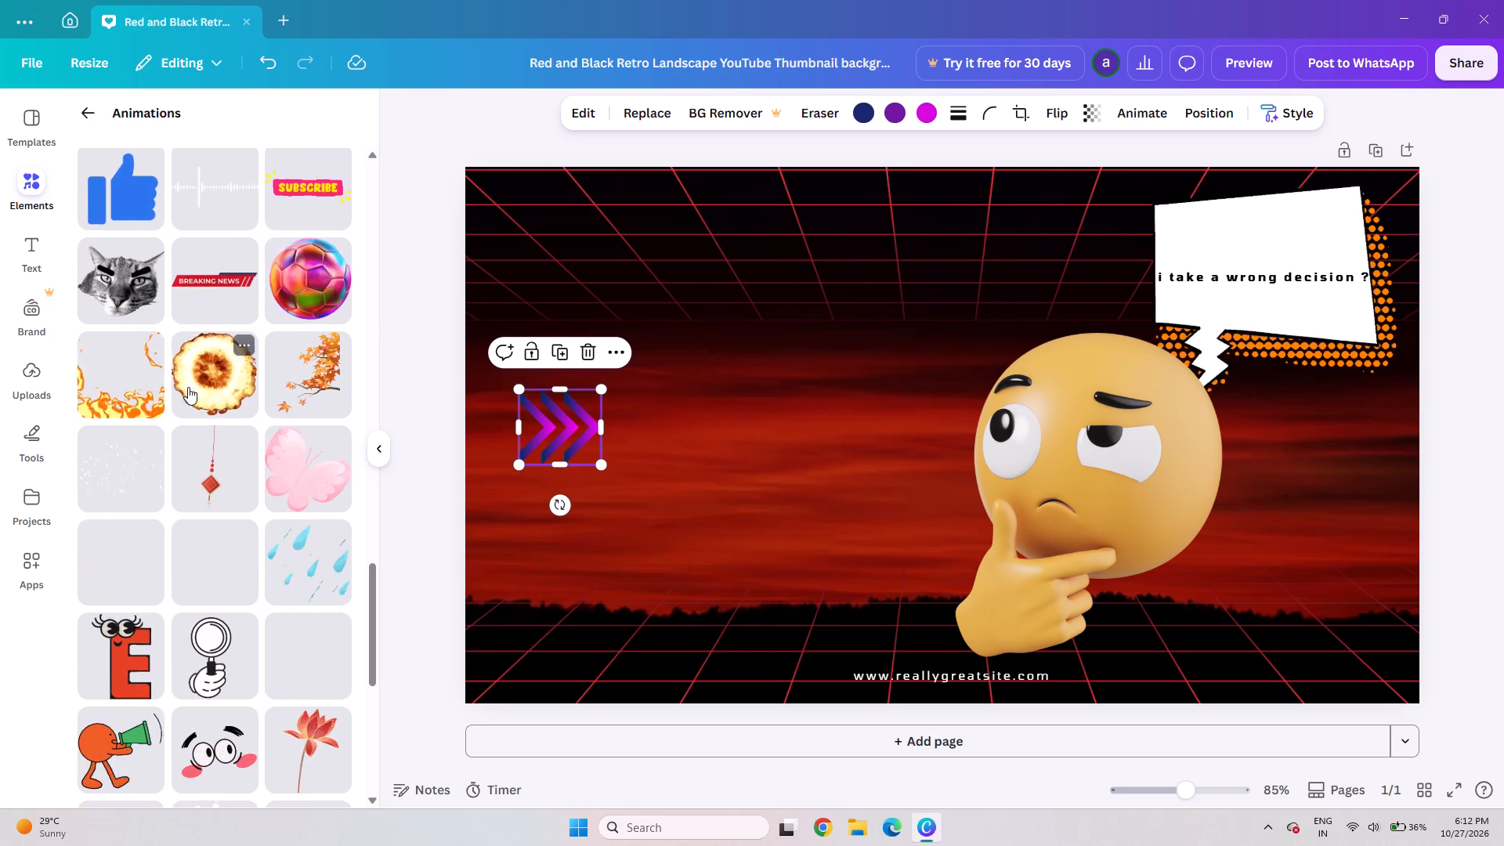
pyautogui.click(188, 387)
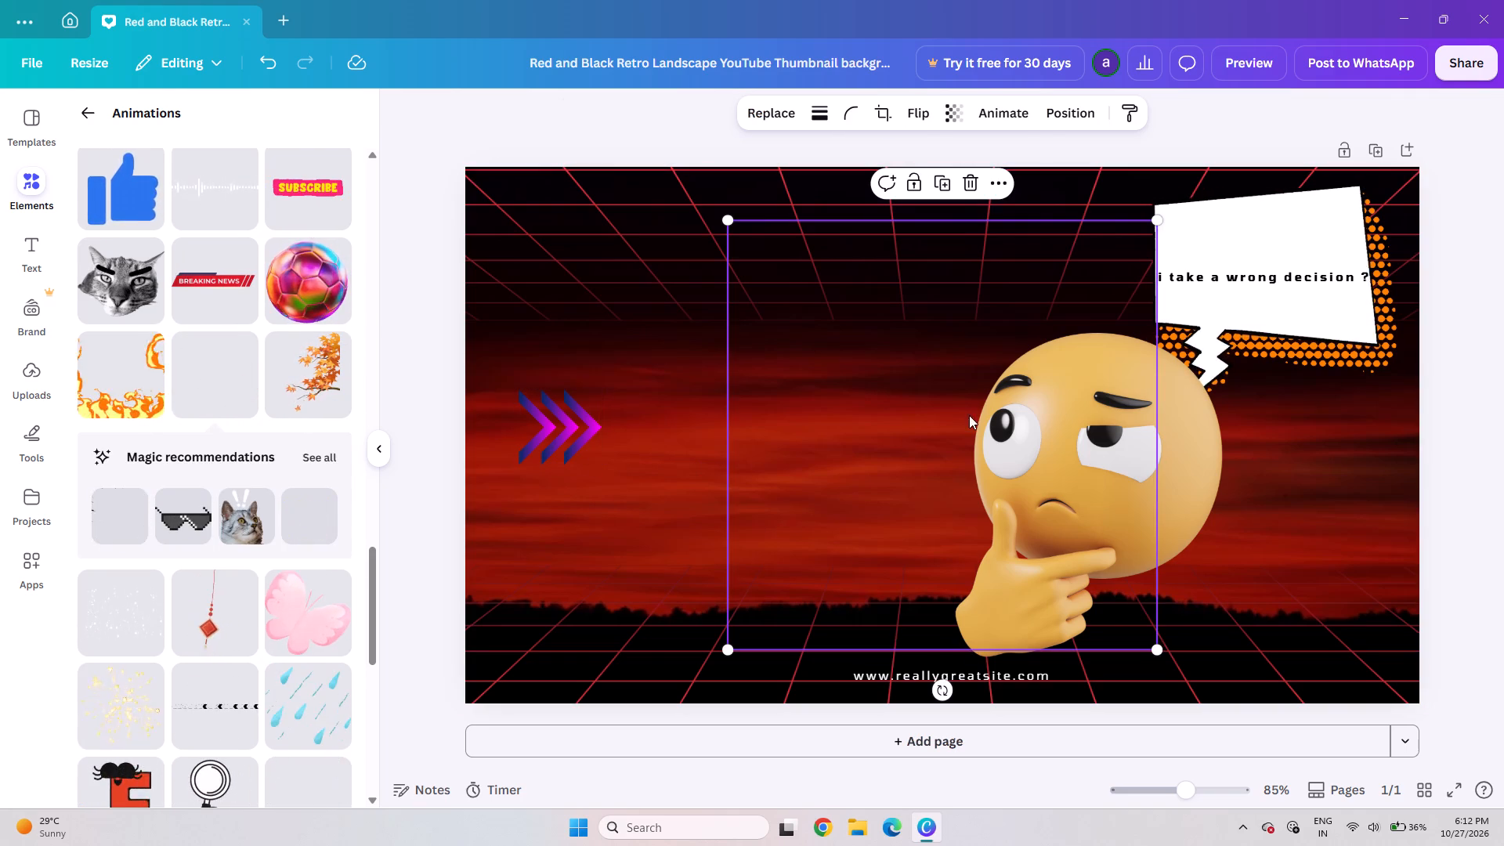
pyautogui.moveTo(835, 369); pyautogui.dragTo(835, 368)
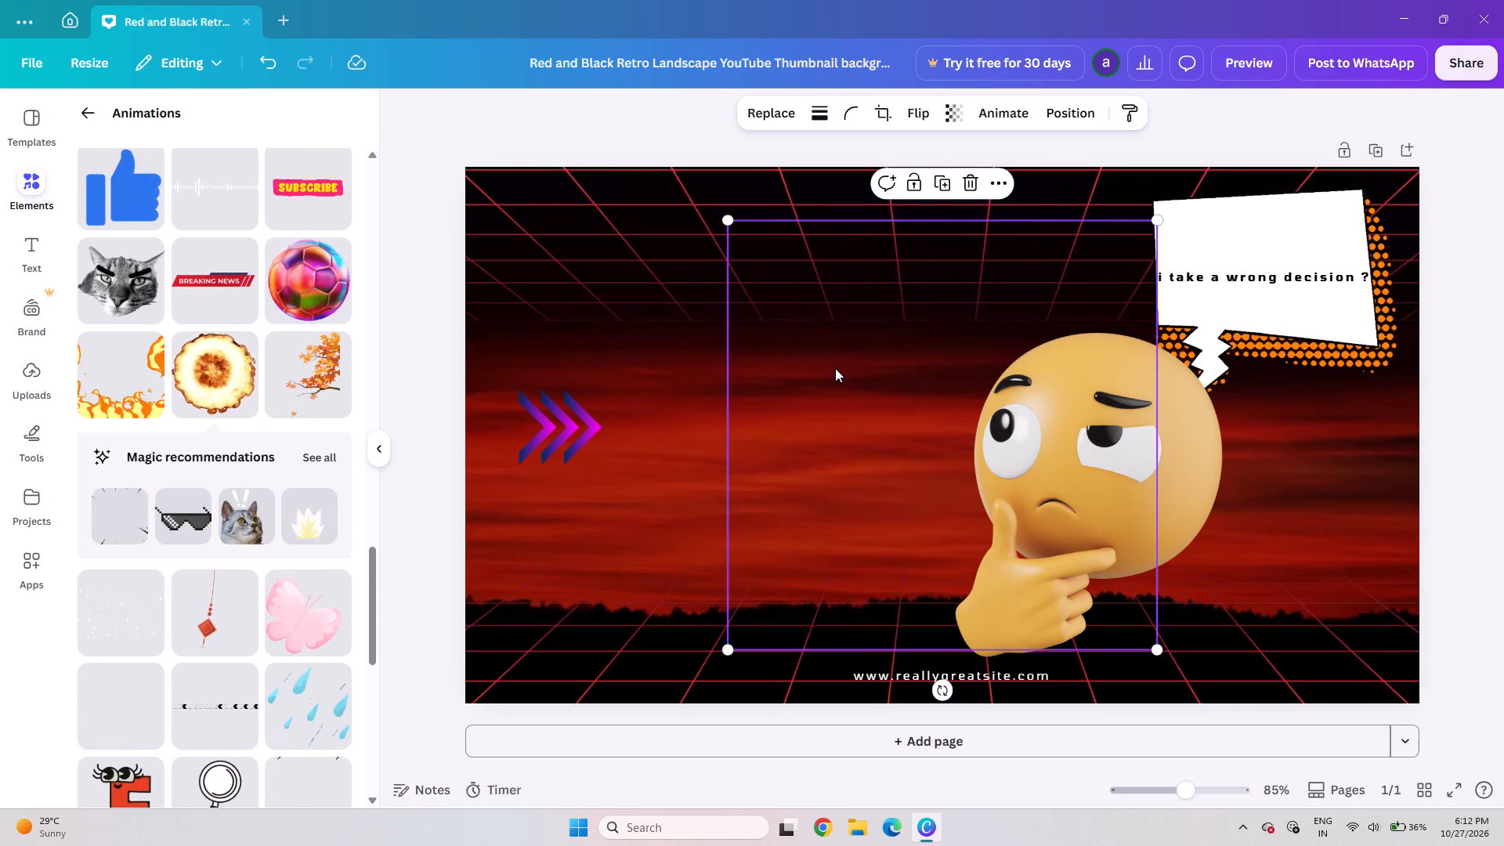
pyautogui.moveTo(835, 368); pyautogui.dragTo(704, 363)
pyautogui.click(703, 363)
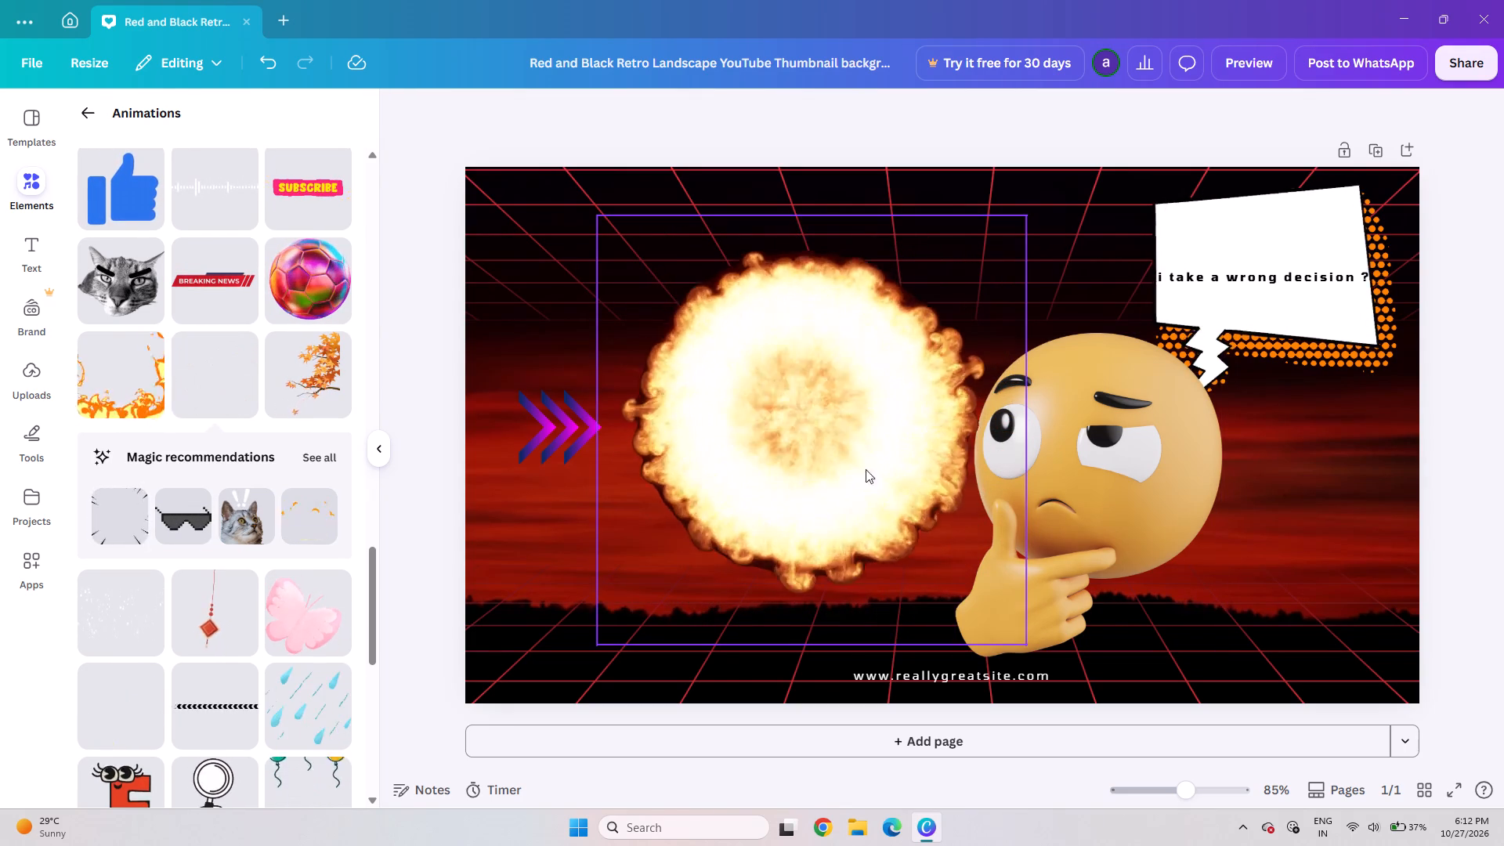
# Add the animated pixel sunglasses from the magic recommendations, shrink them to about the emoji's width and place them over its eyes.
pyautogui.click(168, 527)
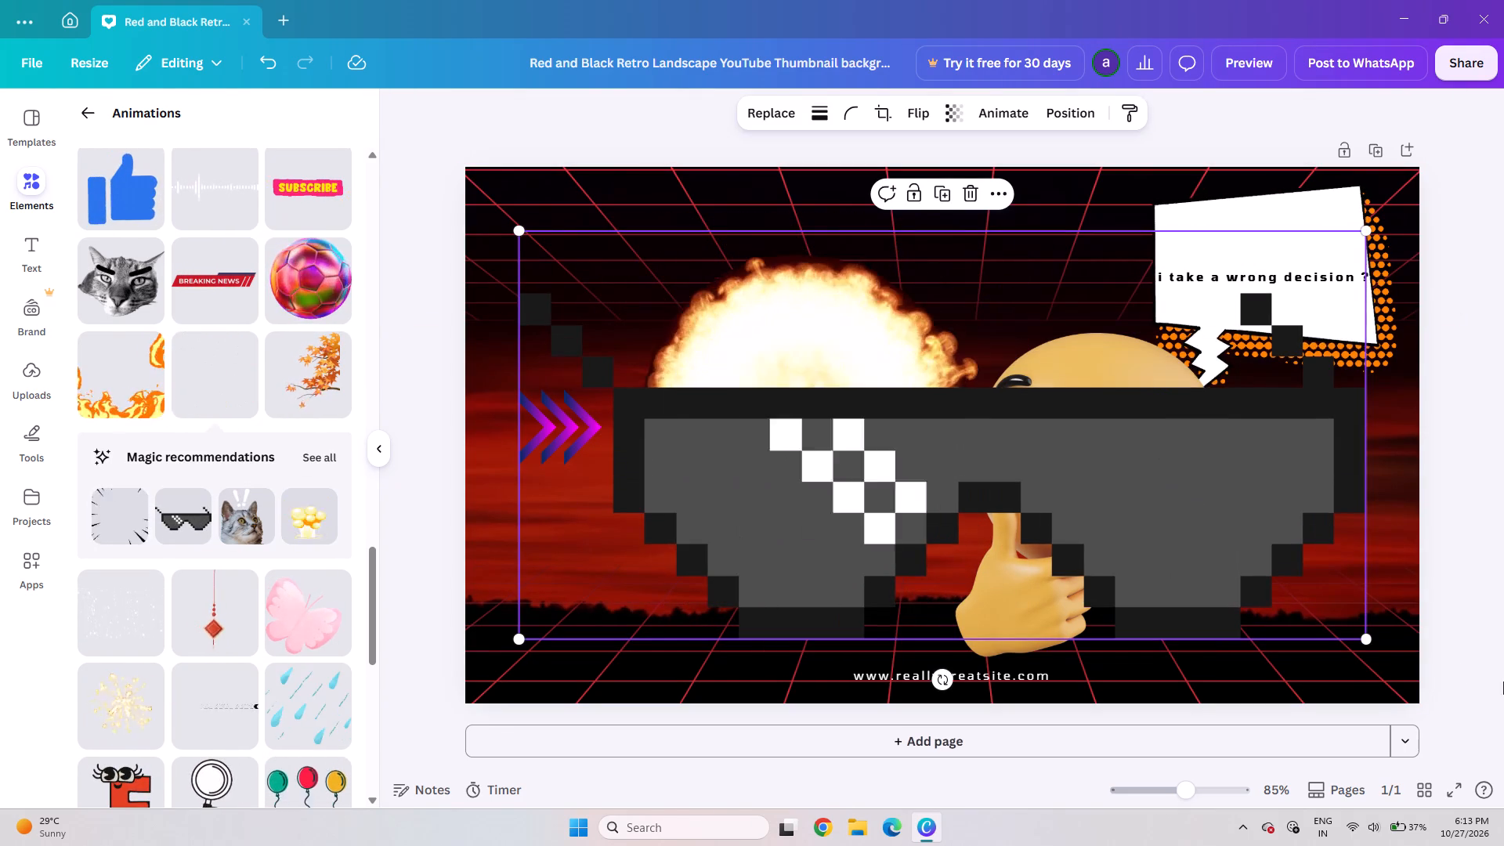
pyautogui.moveTo(1365, 636); pyautogui.dragTo(1365, 634)
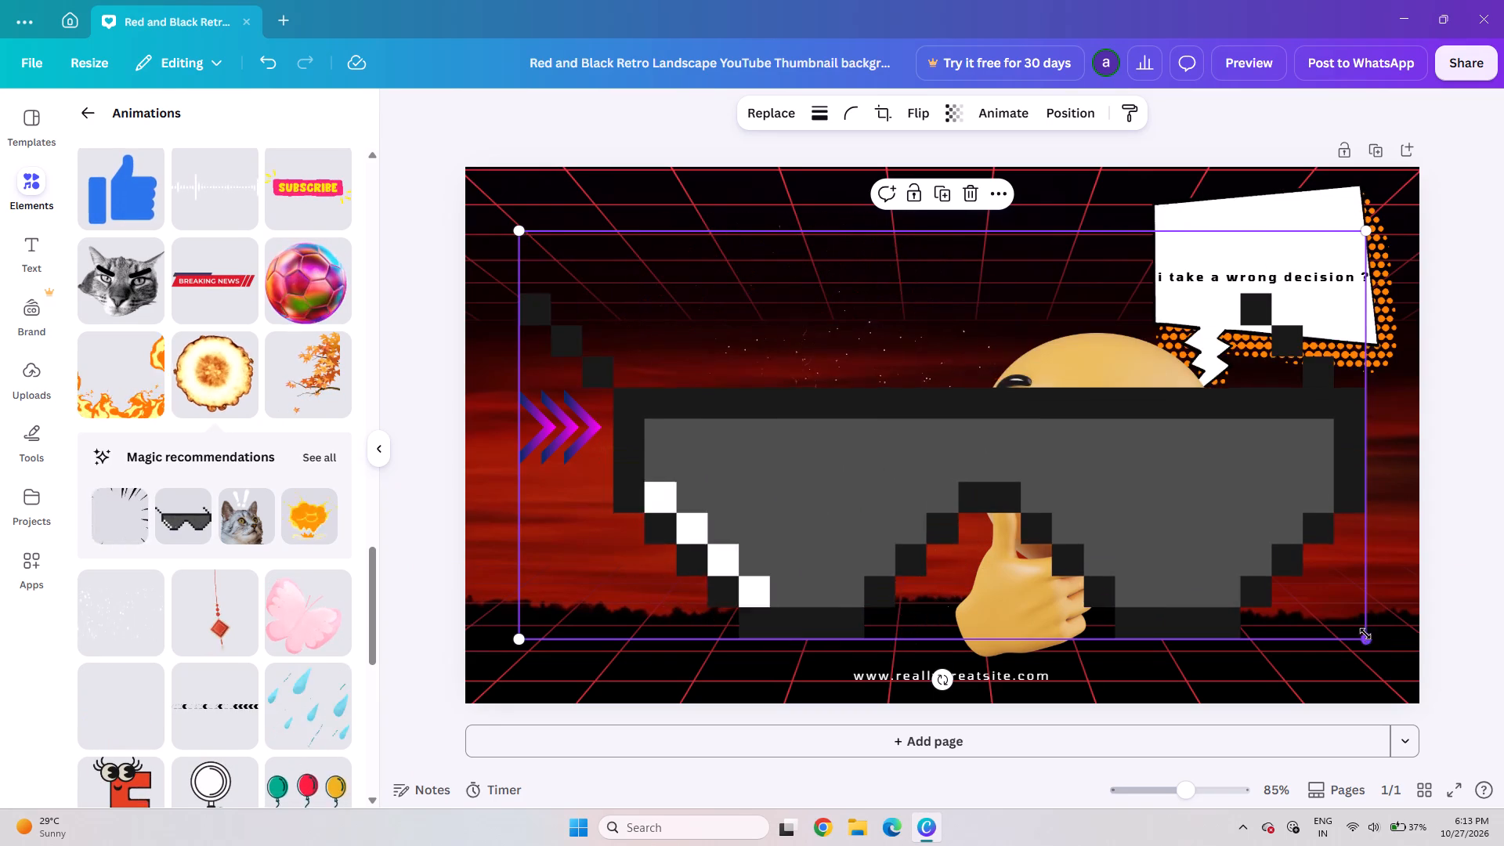
pyautogui.moveTo(1365, 634); pyautogui.dragTo(713, 415)
pyautogui.moveTo(606, 280); pyautogui.dragTo(1021, 403)
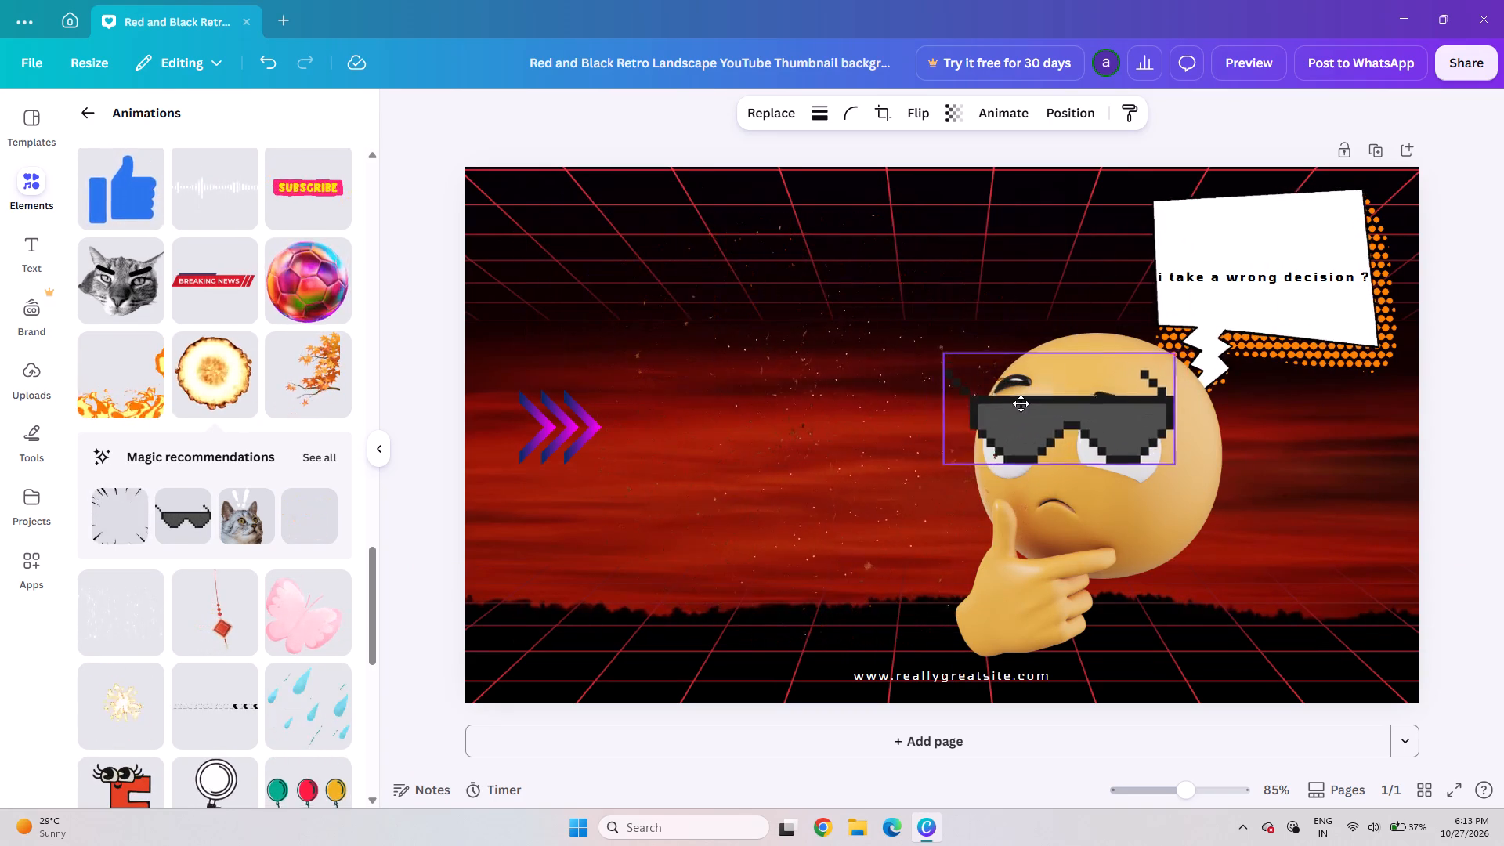
pyautogui.moveTo(1021, 403); pyautogui.dragTo(1025, 428)
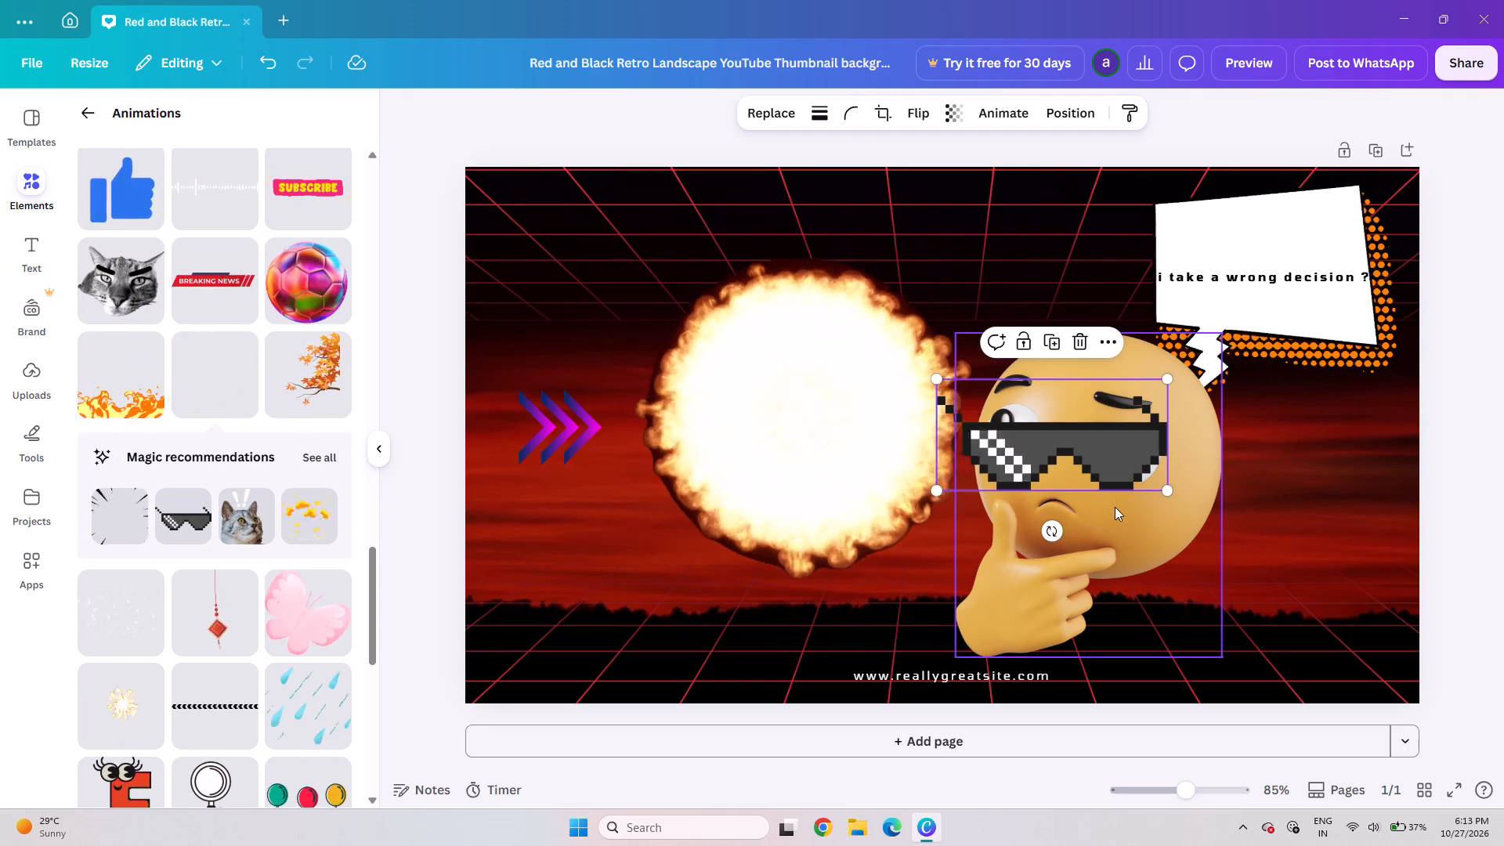
# Nudge the emoji slightly under the sunglasses and rotate the sunglasses about 6° clockwise to follow the tilt of its face.
pyautogui.click(1068, 510)
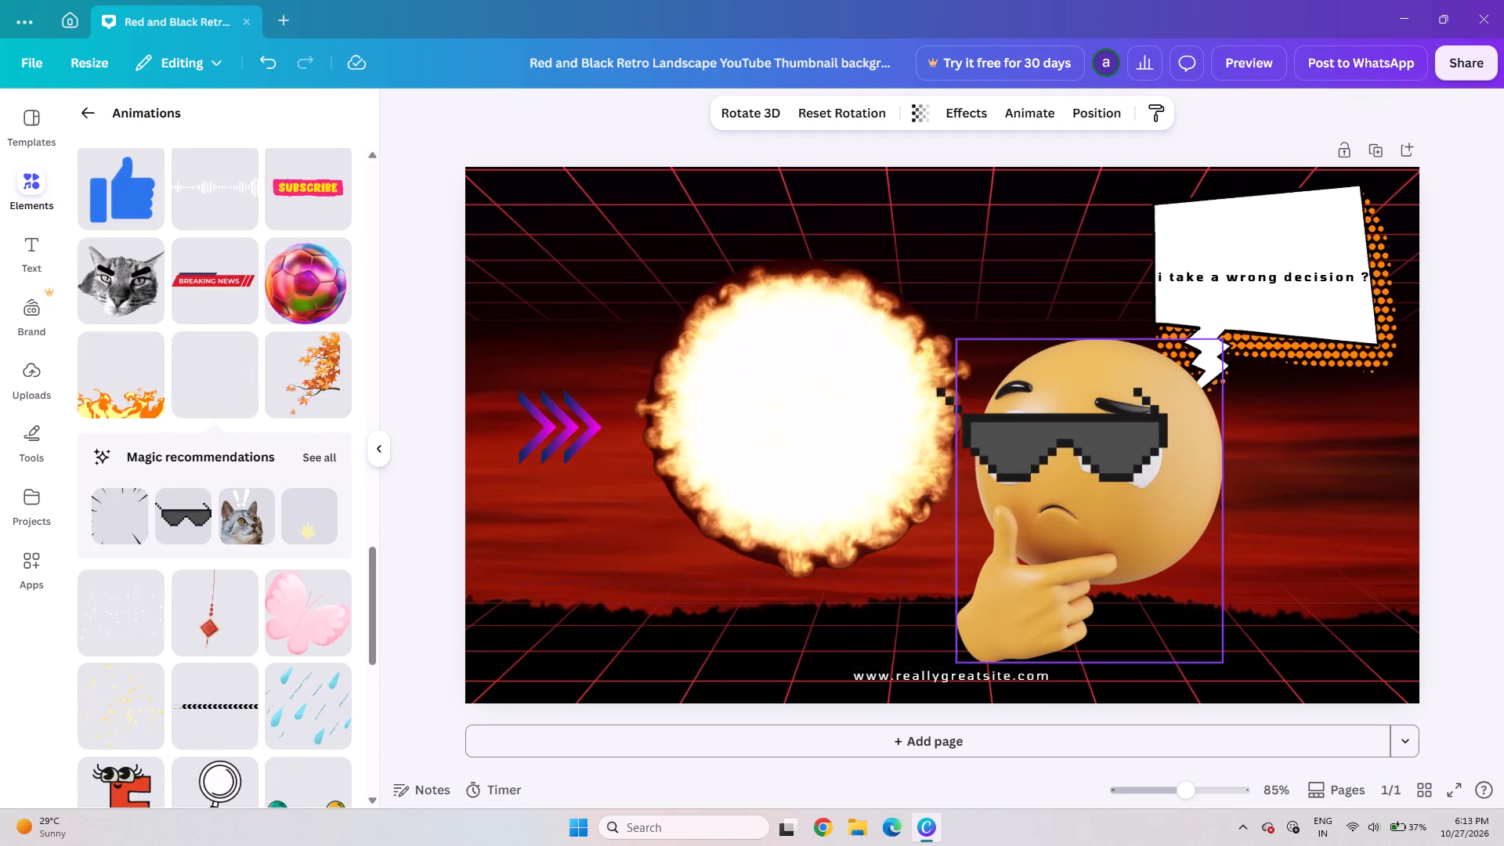
pyautogui.click(1111, 465)
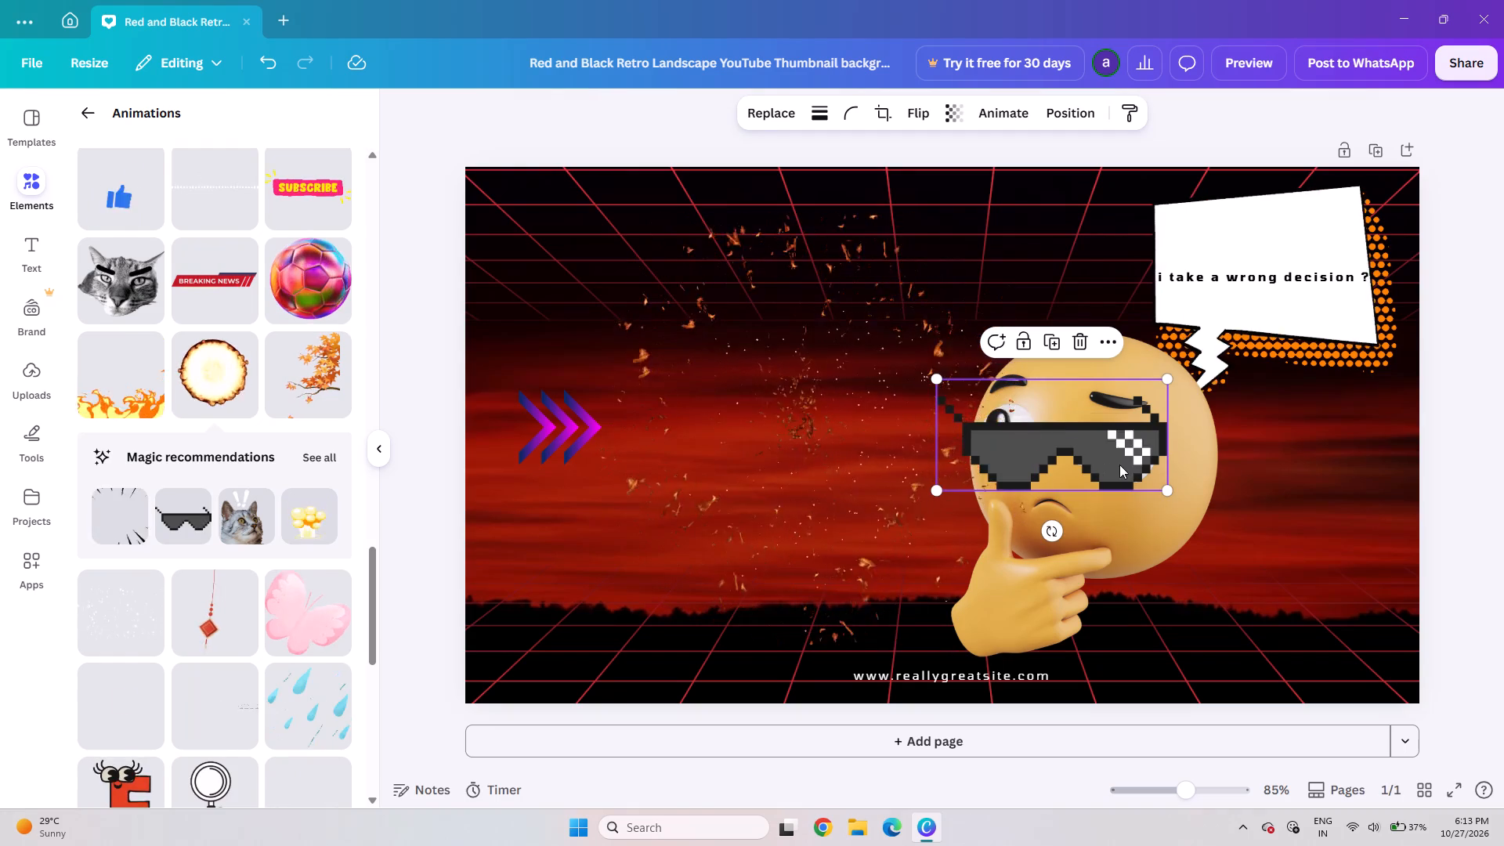
pyautogui.moveTo(1050, 532); pyautogui.dragTo(1036, 559)
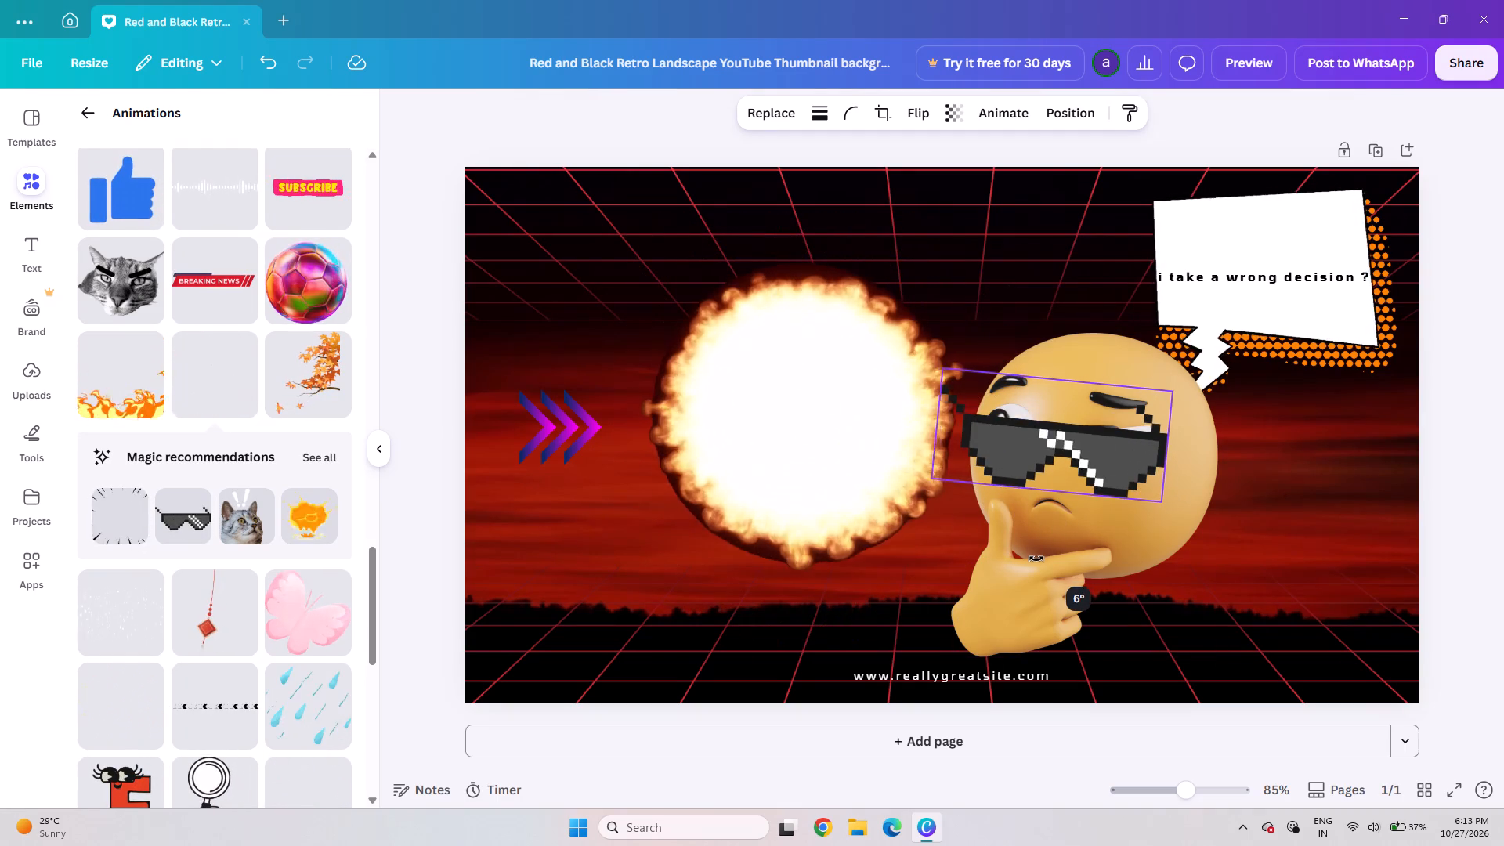
pyautogui.moveTo(1036, 559); pyautogui.dragTo(1036, 559)
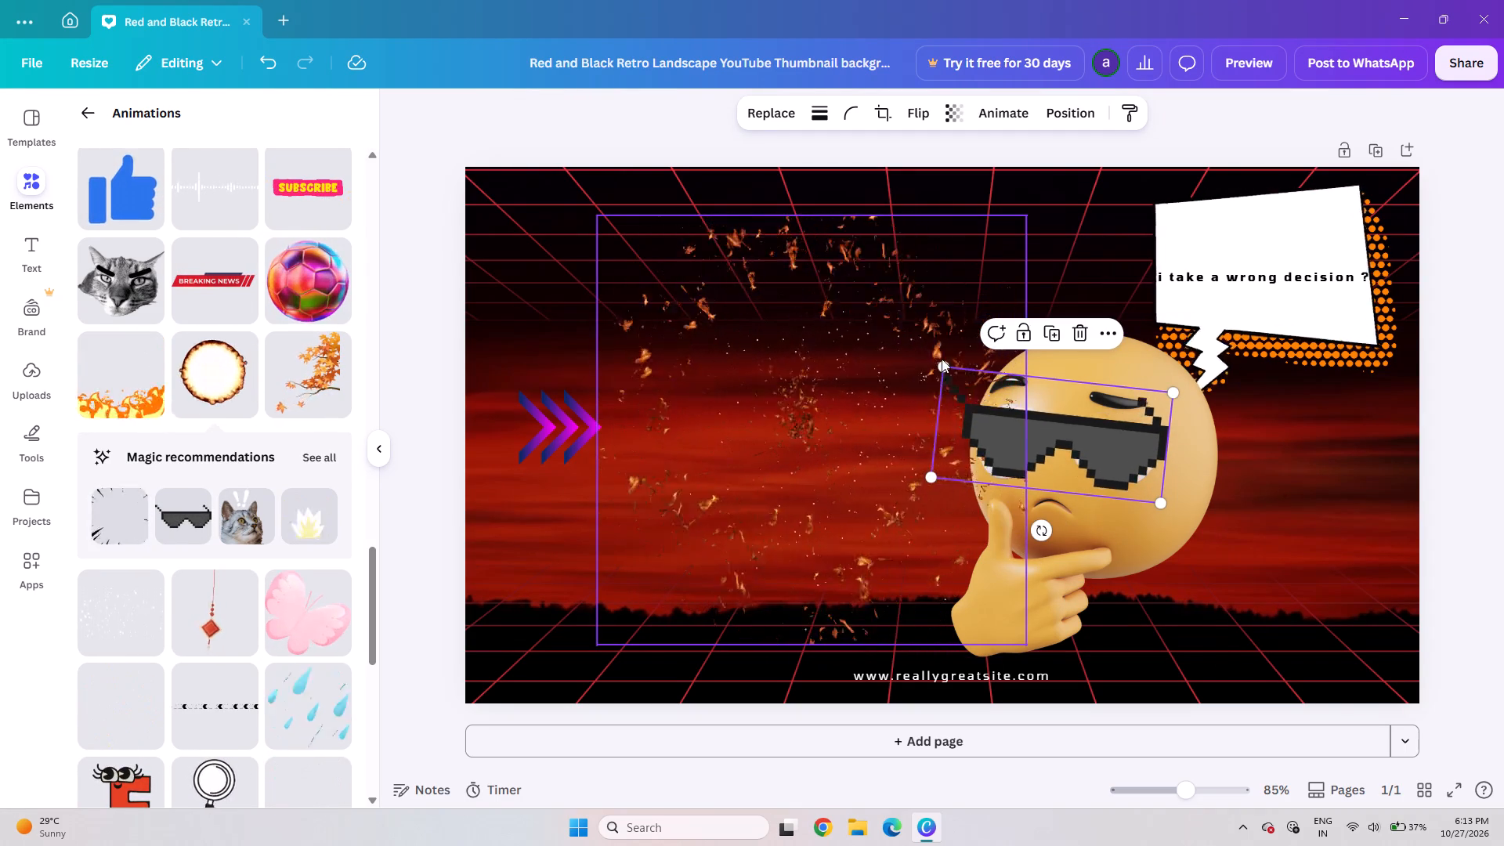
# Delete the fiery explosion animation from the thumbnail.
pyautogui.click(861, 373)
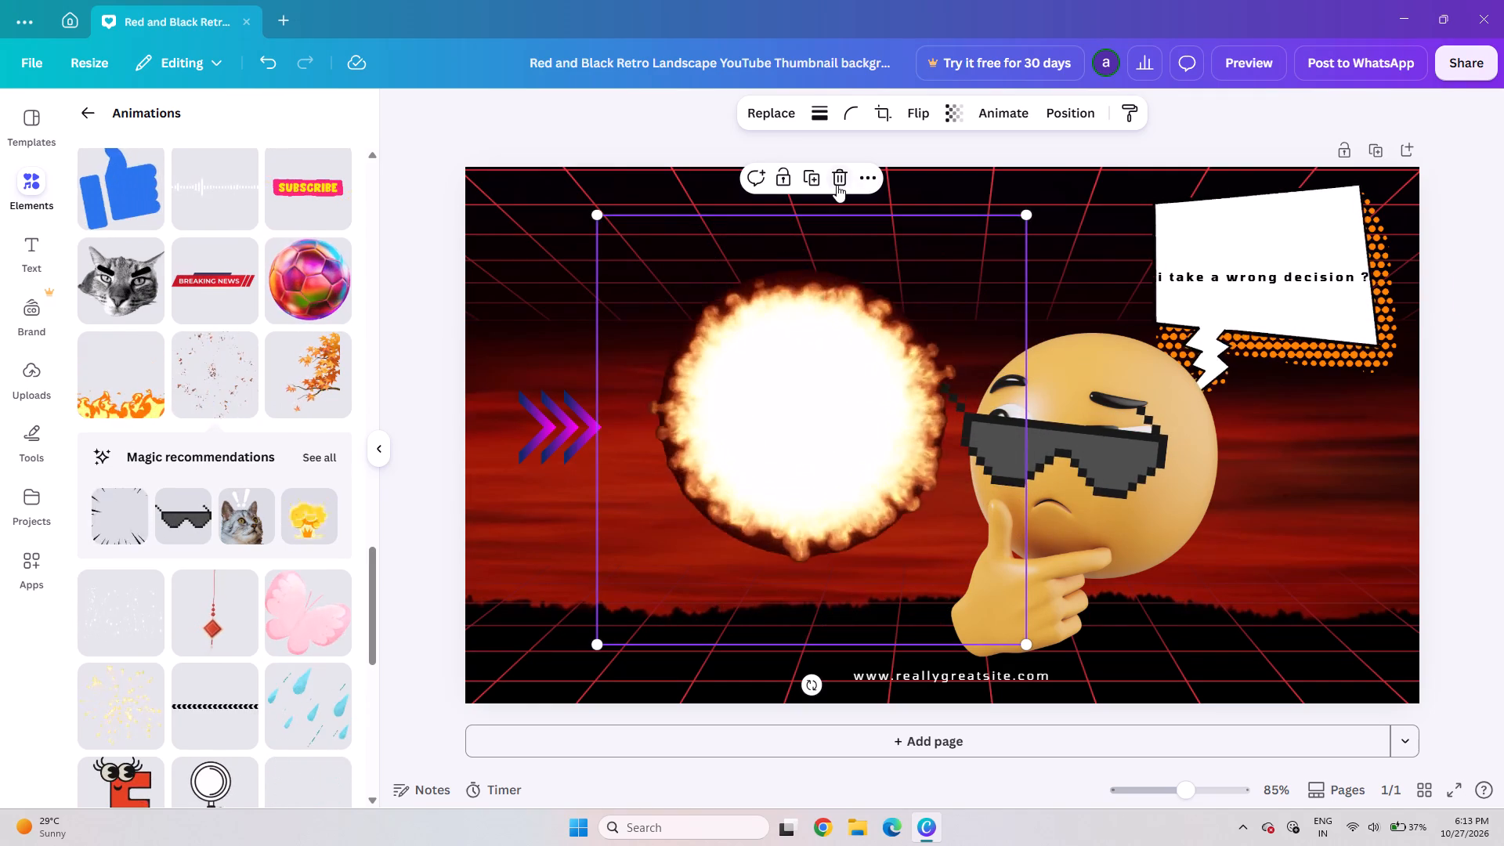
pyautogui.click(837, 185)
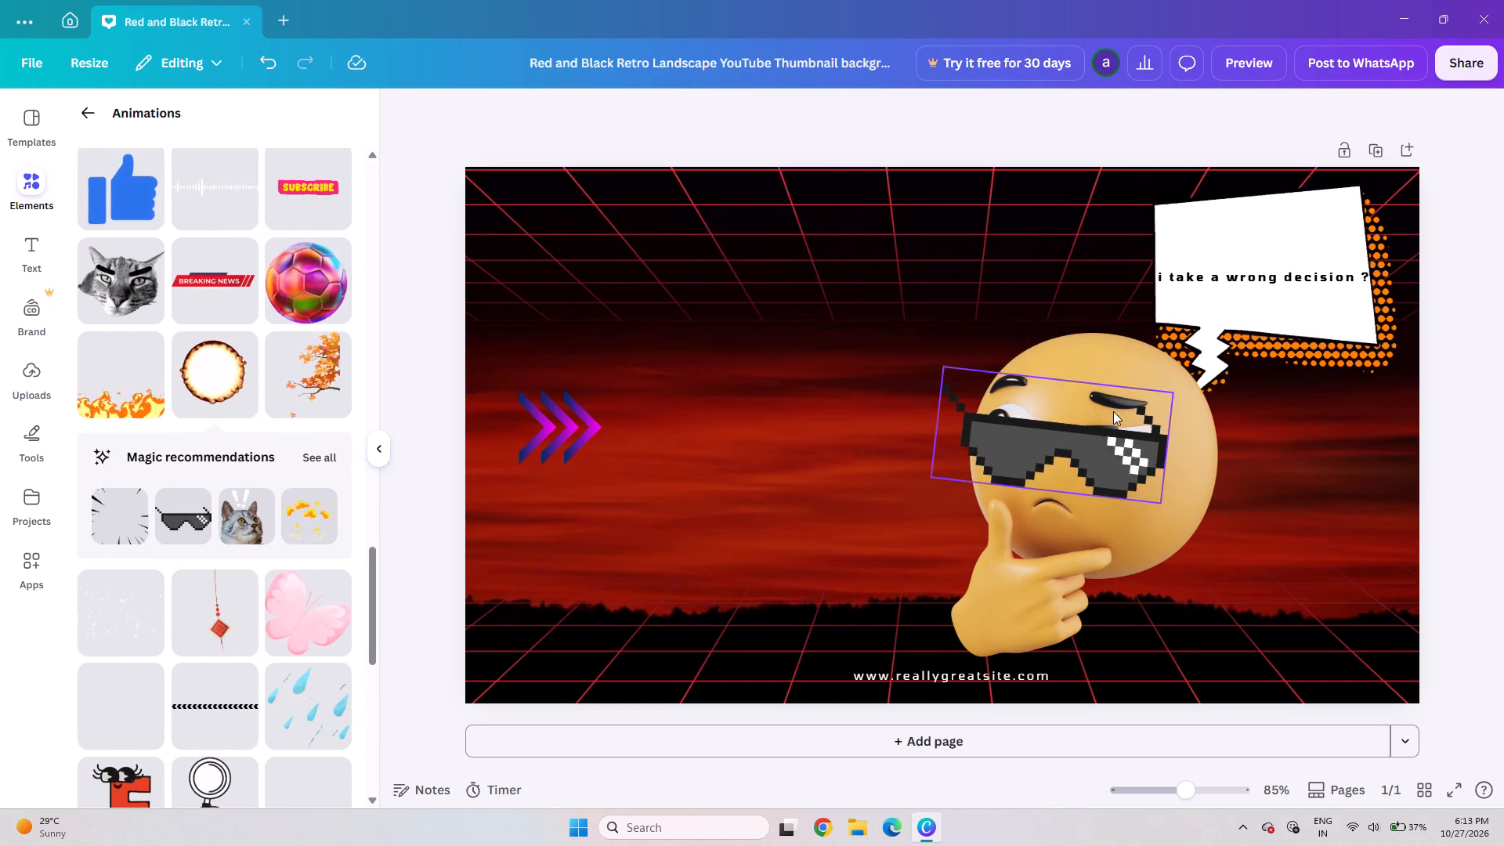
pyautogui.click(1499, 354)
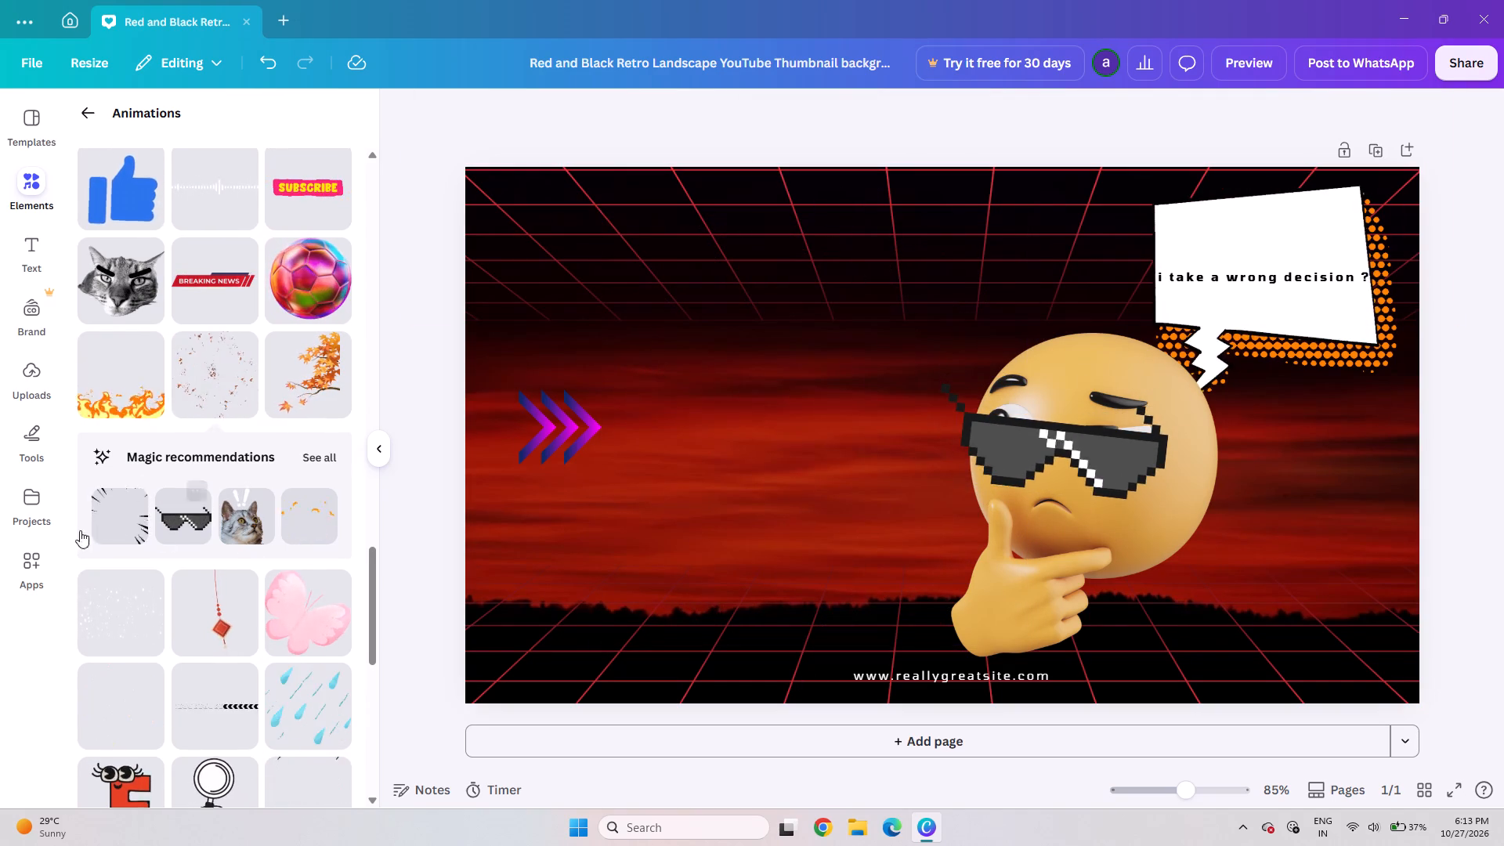
# Add the framed REC animation with the red dot, shrink it to a small badge and place it in the thumbnail's bottom-right corner.
pyautogui.scroll(-3, 152, 465)
pyautogui.scroll(-2, 67, 274)
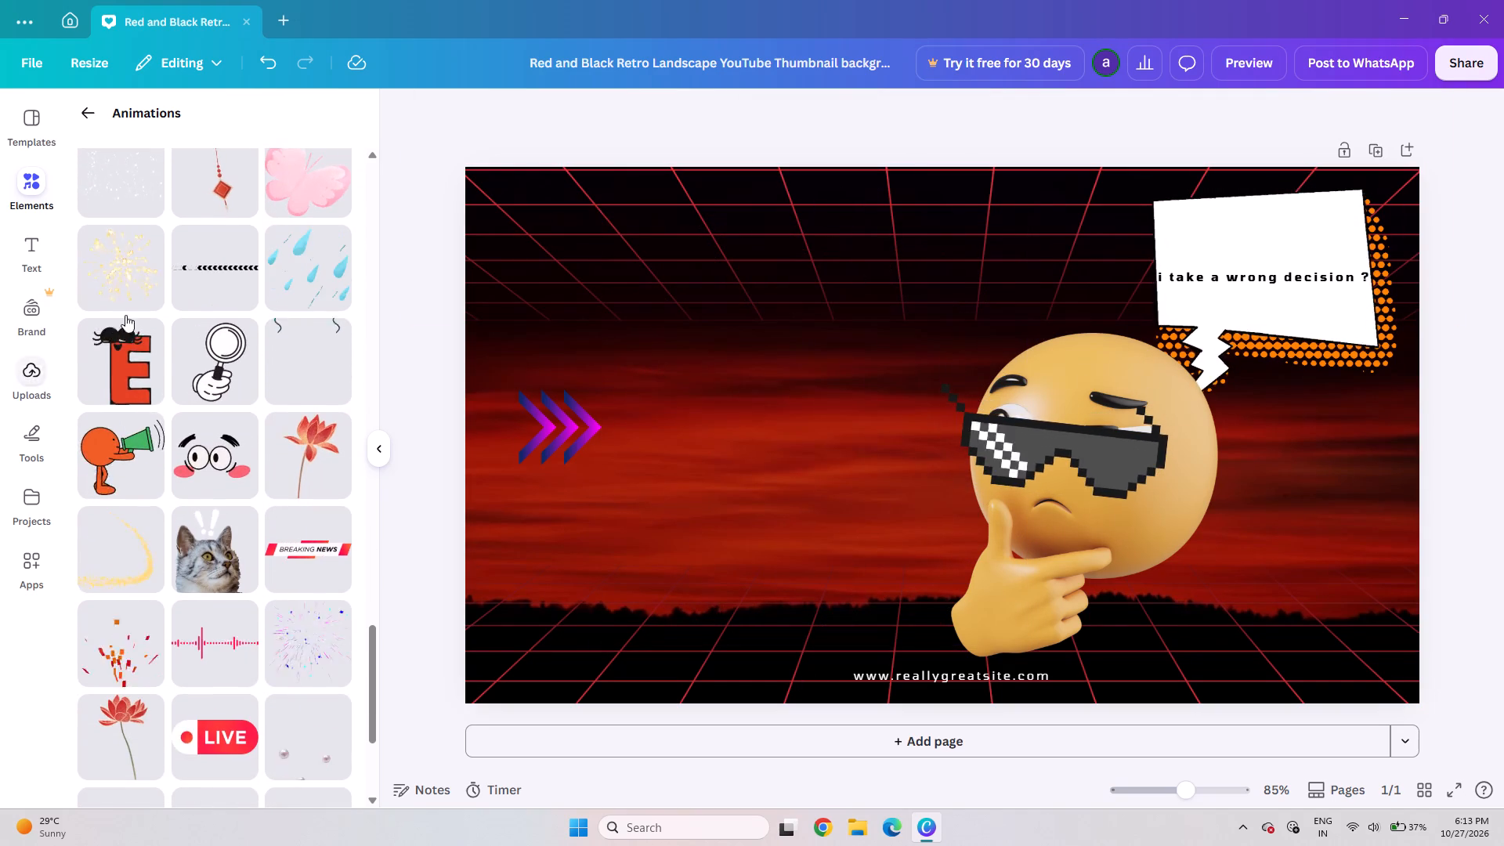
pyautogui.scroll(-4, 230, 352)
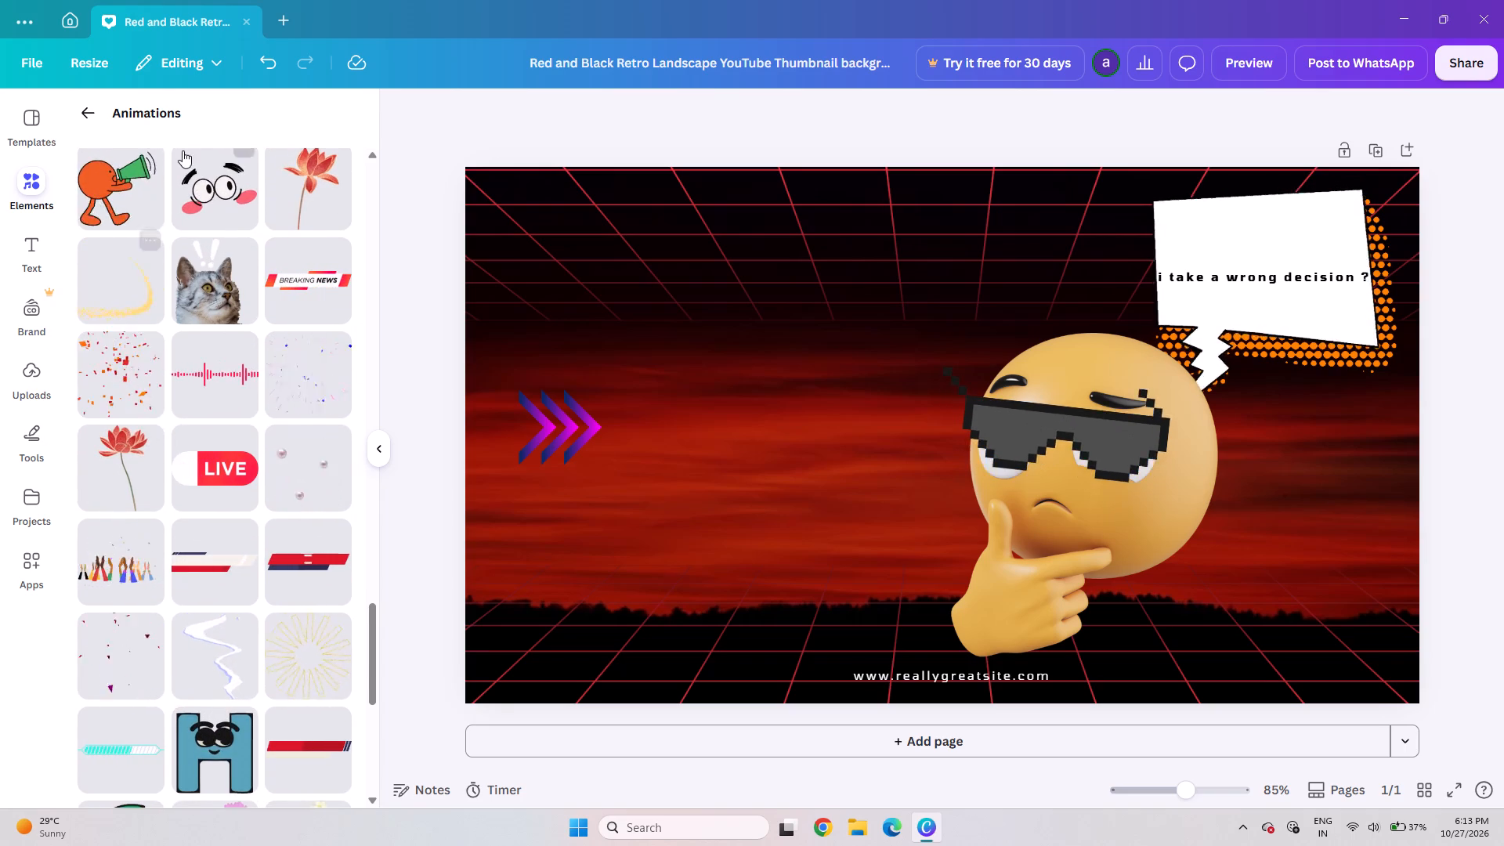
pyautogui.scroll(-6, 184, 378)
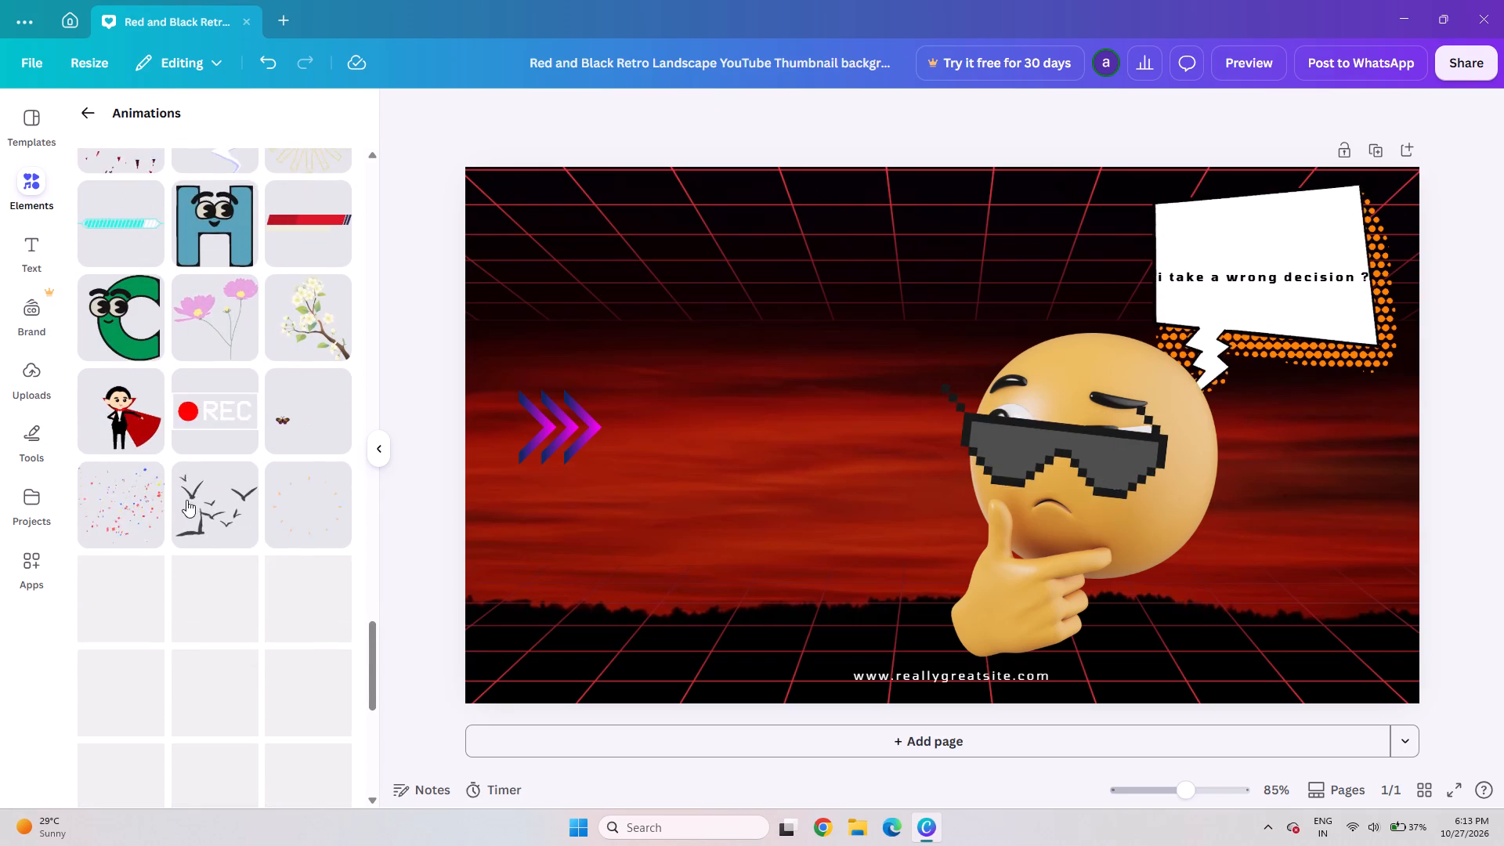
pyautogui.click(182, 432)
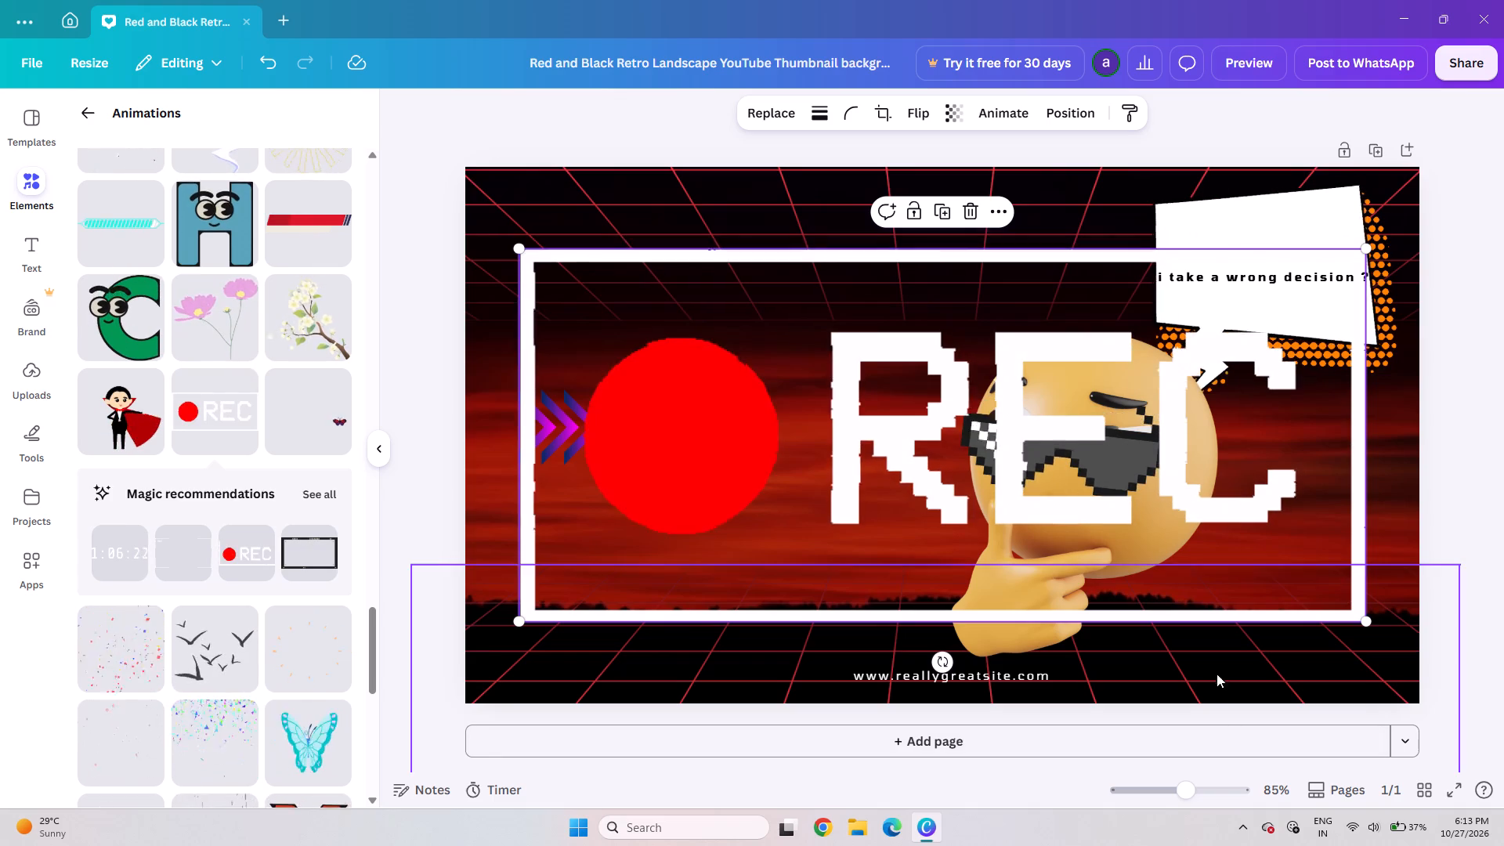
pyautogui.moveTo(1361, 620); pyautogui.dragTo(639, 470)
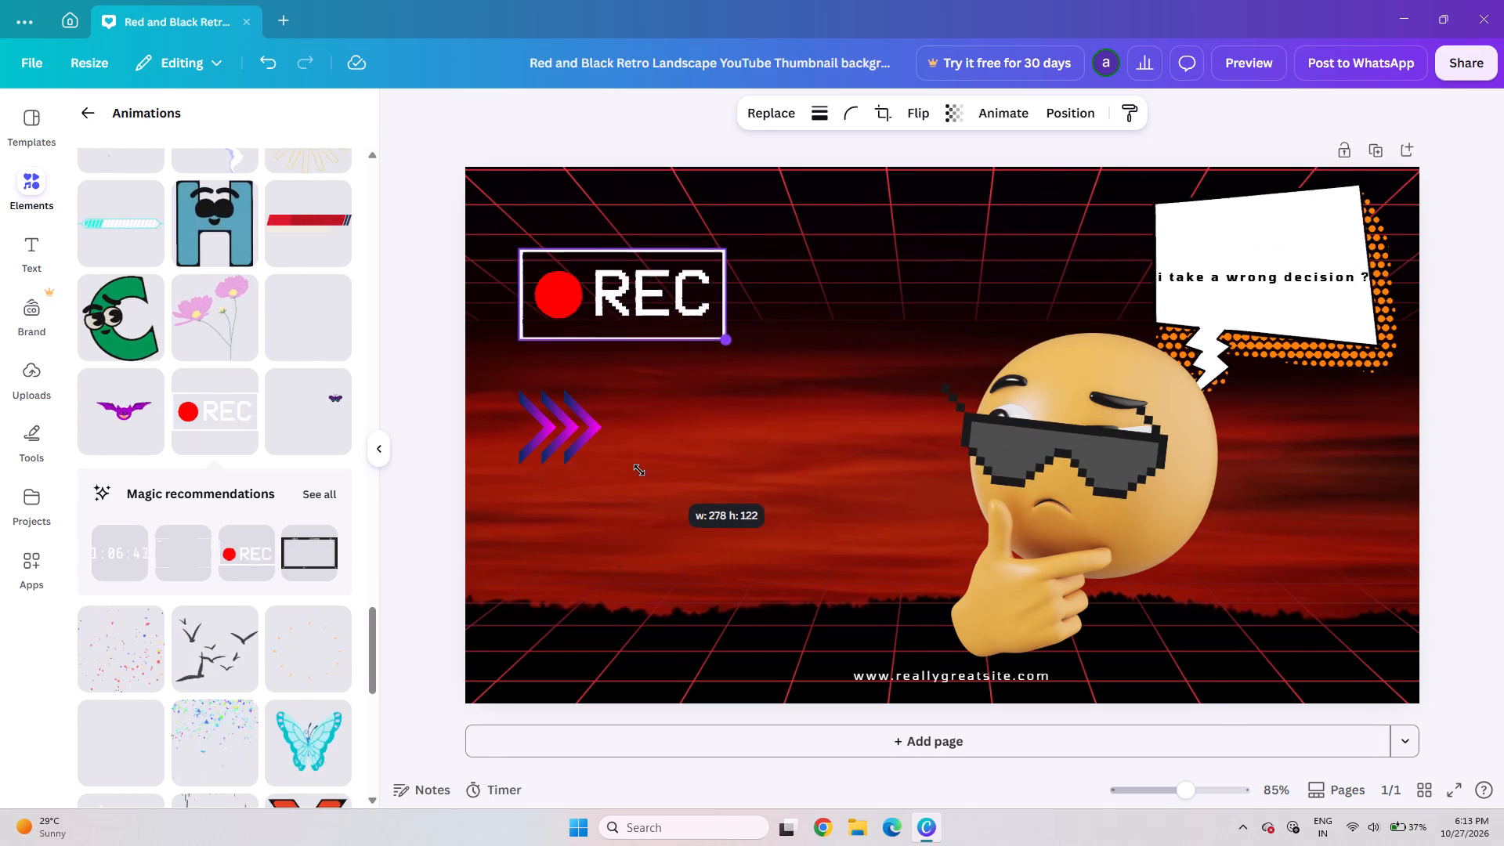
pyautogui.moveTo(639, 470); pyautogui.dragTo(502, 440)
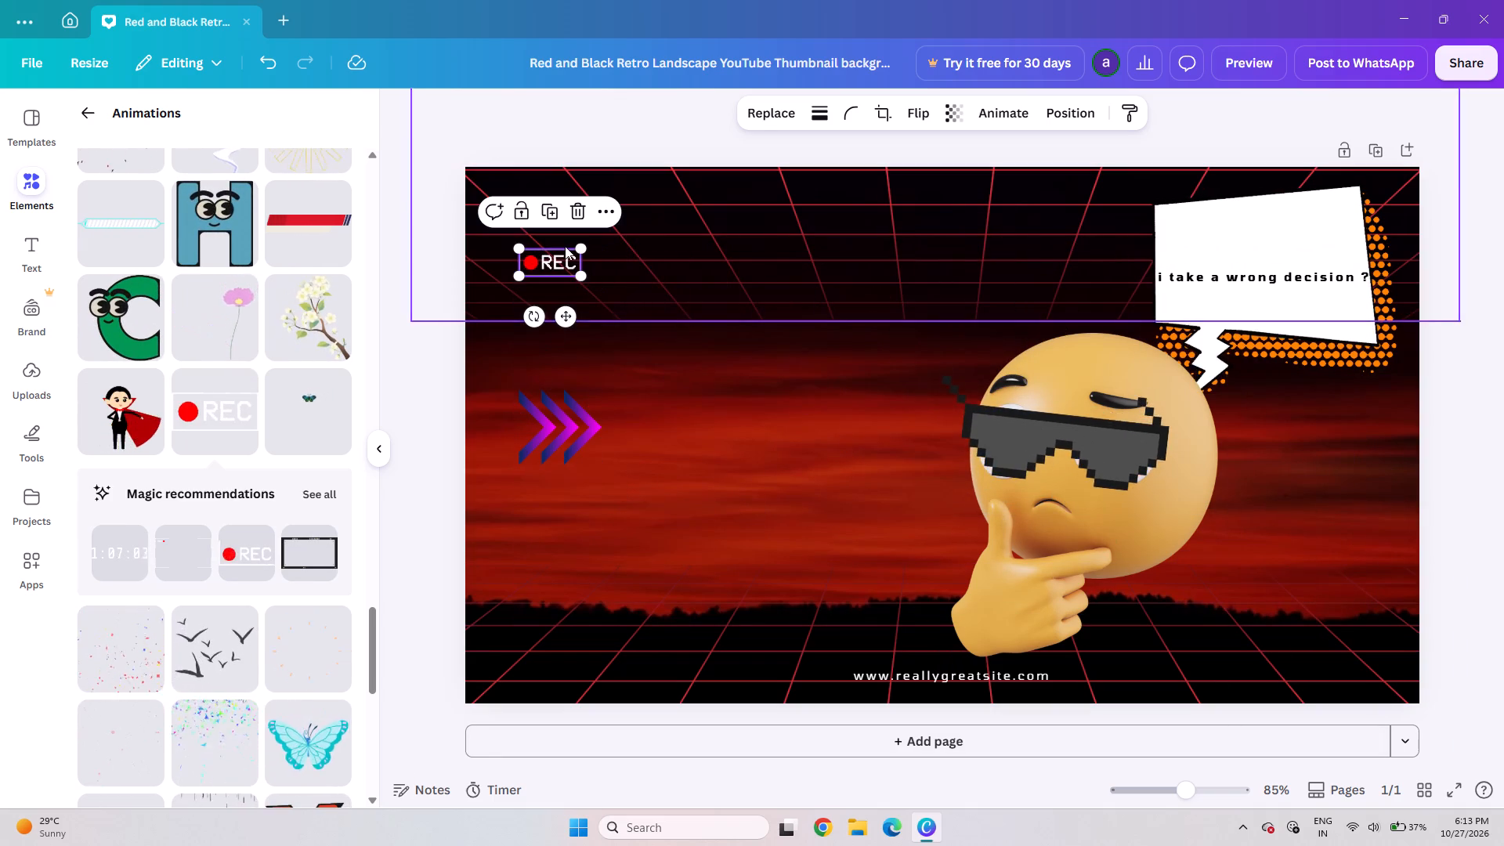
pyautogui.moveTo(566, 261); pyautogui.dragTo(1371, 670)
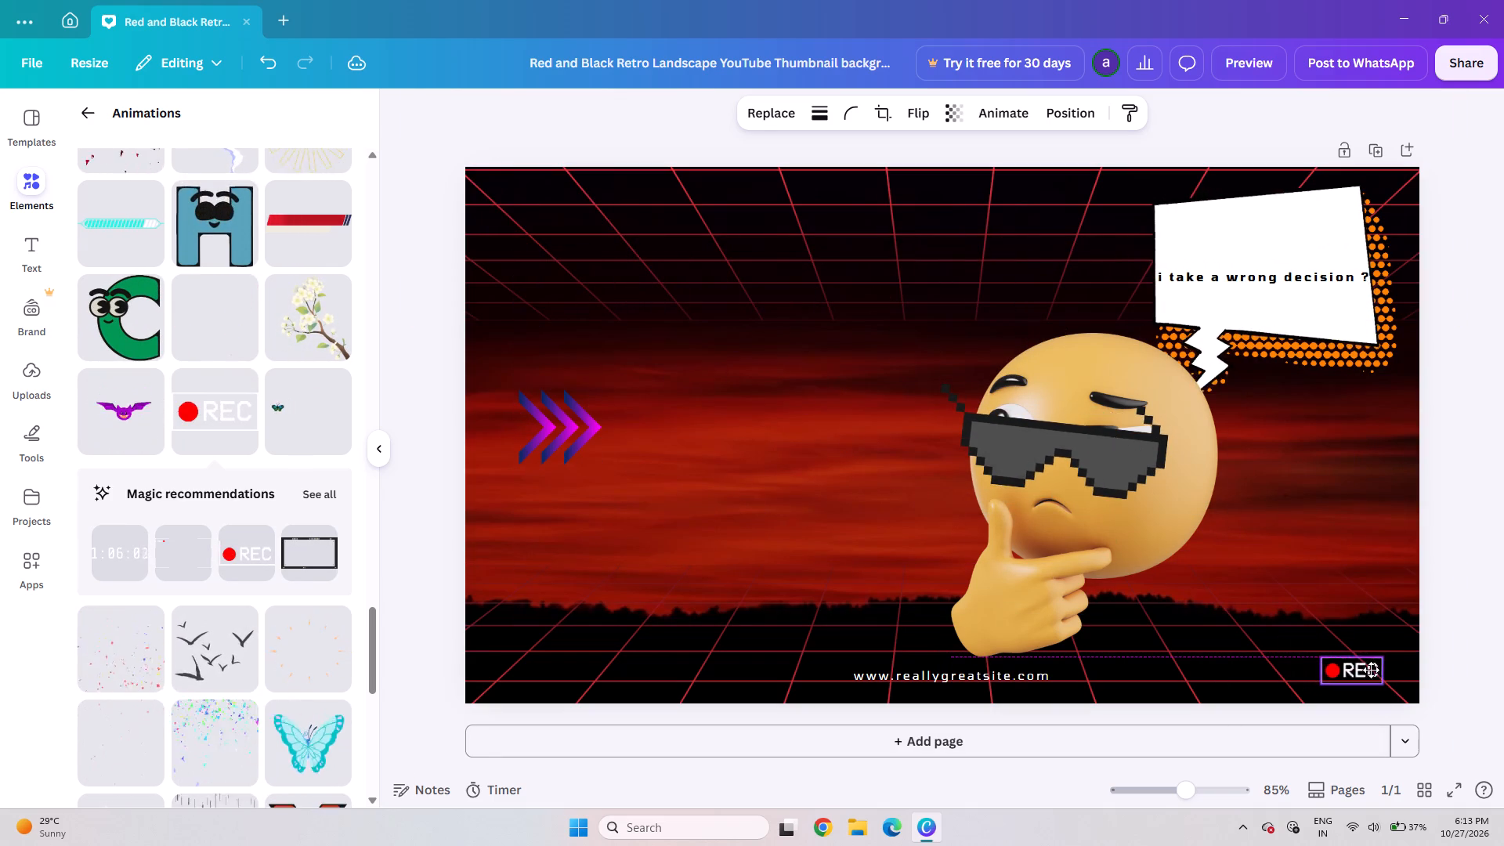
pyautogui.moveTo(1371, 670); pyautogui.dragTo(1391, 676)
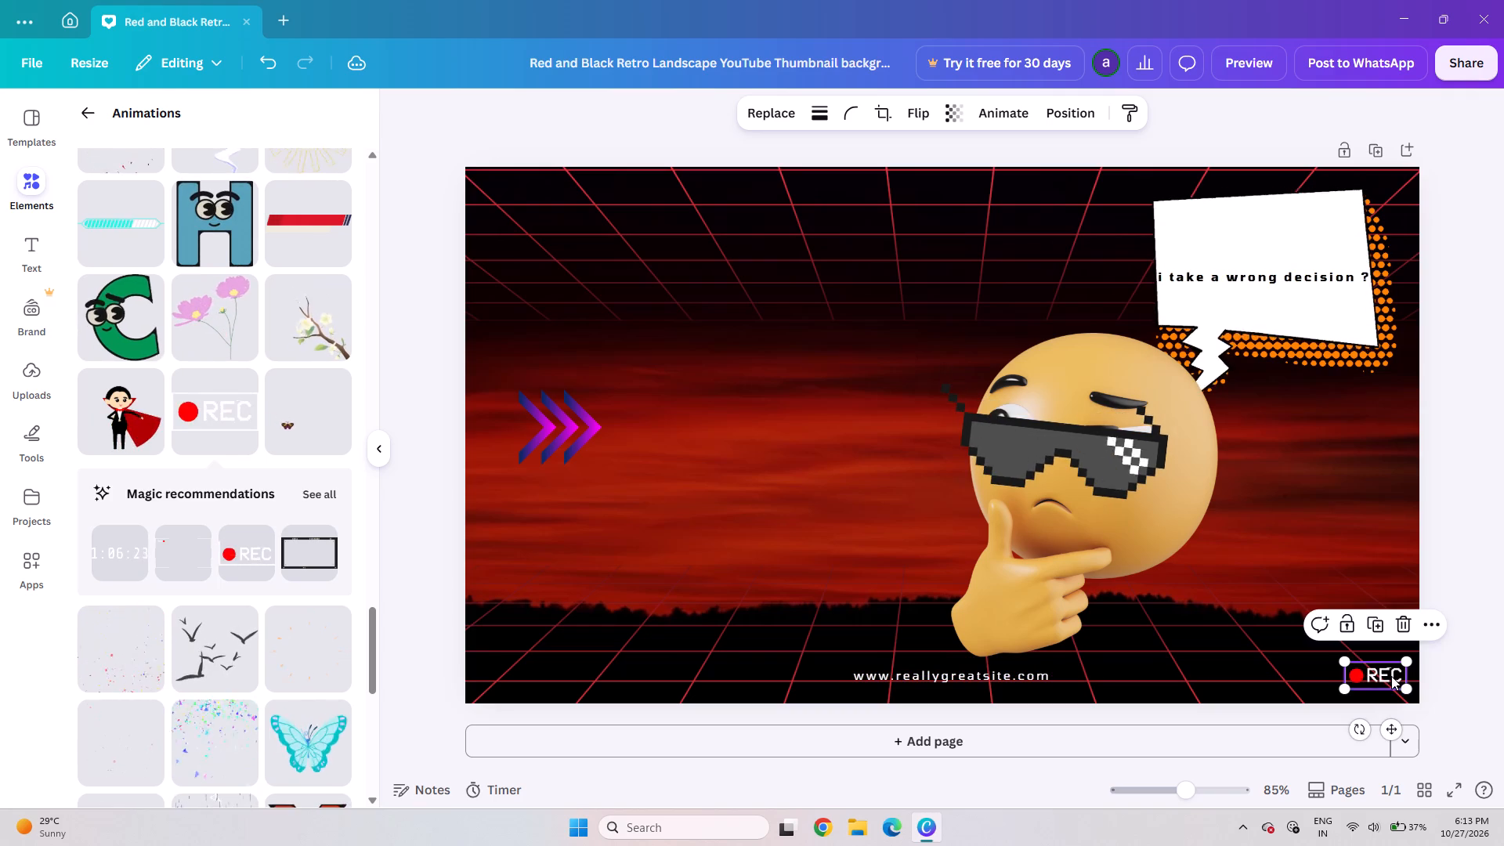
pyautogui.click(948, 677)
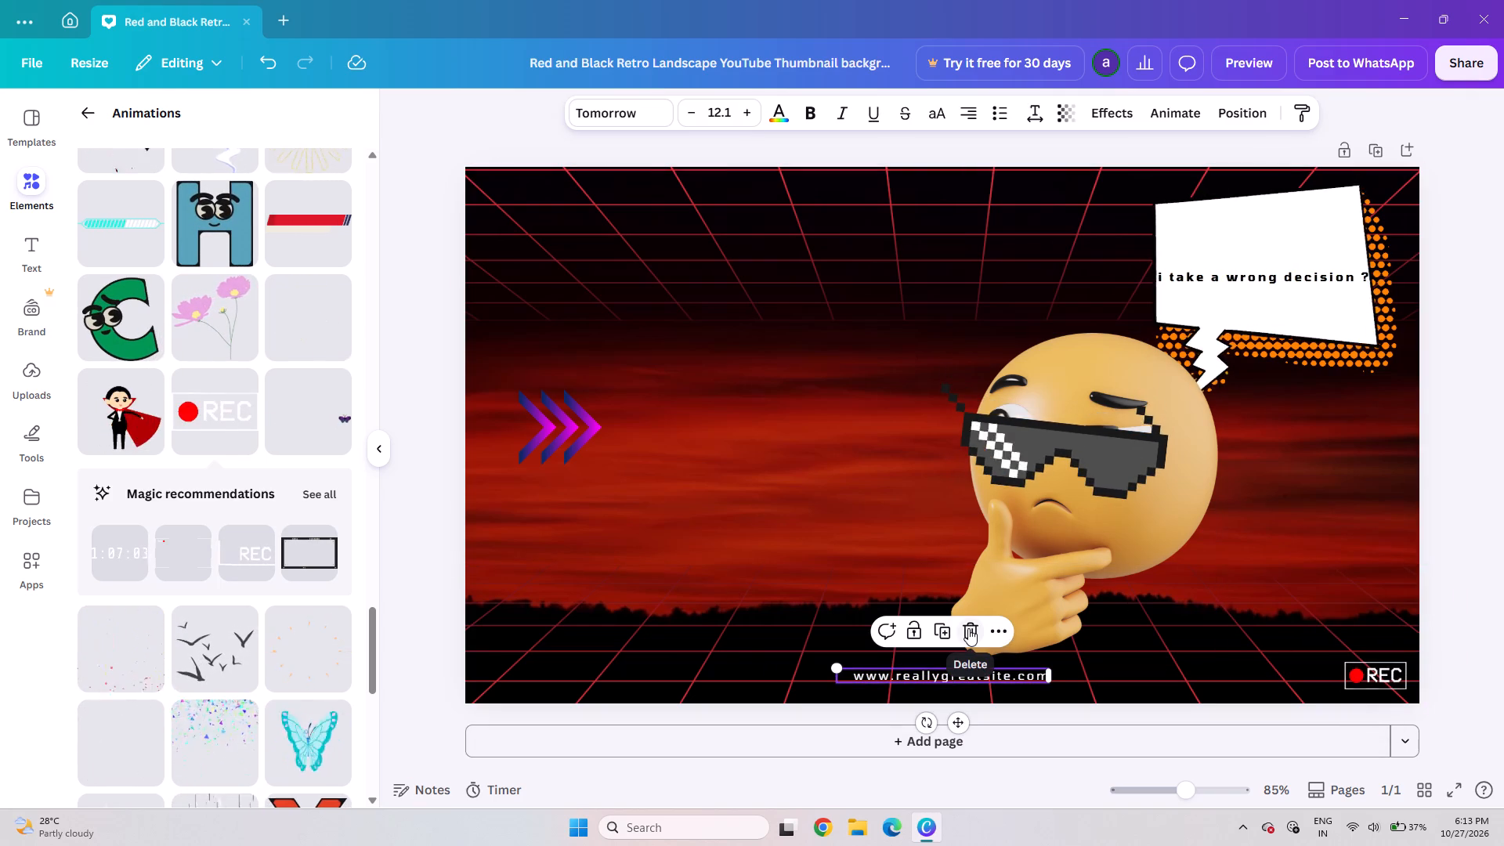
pyautogui.click(968, 628)
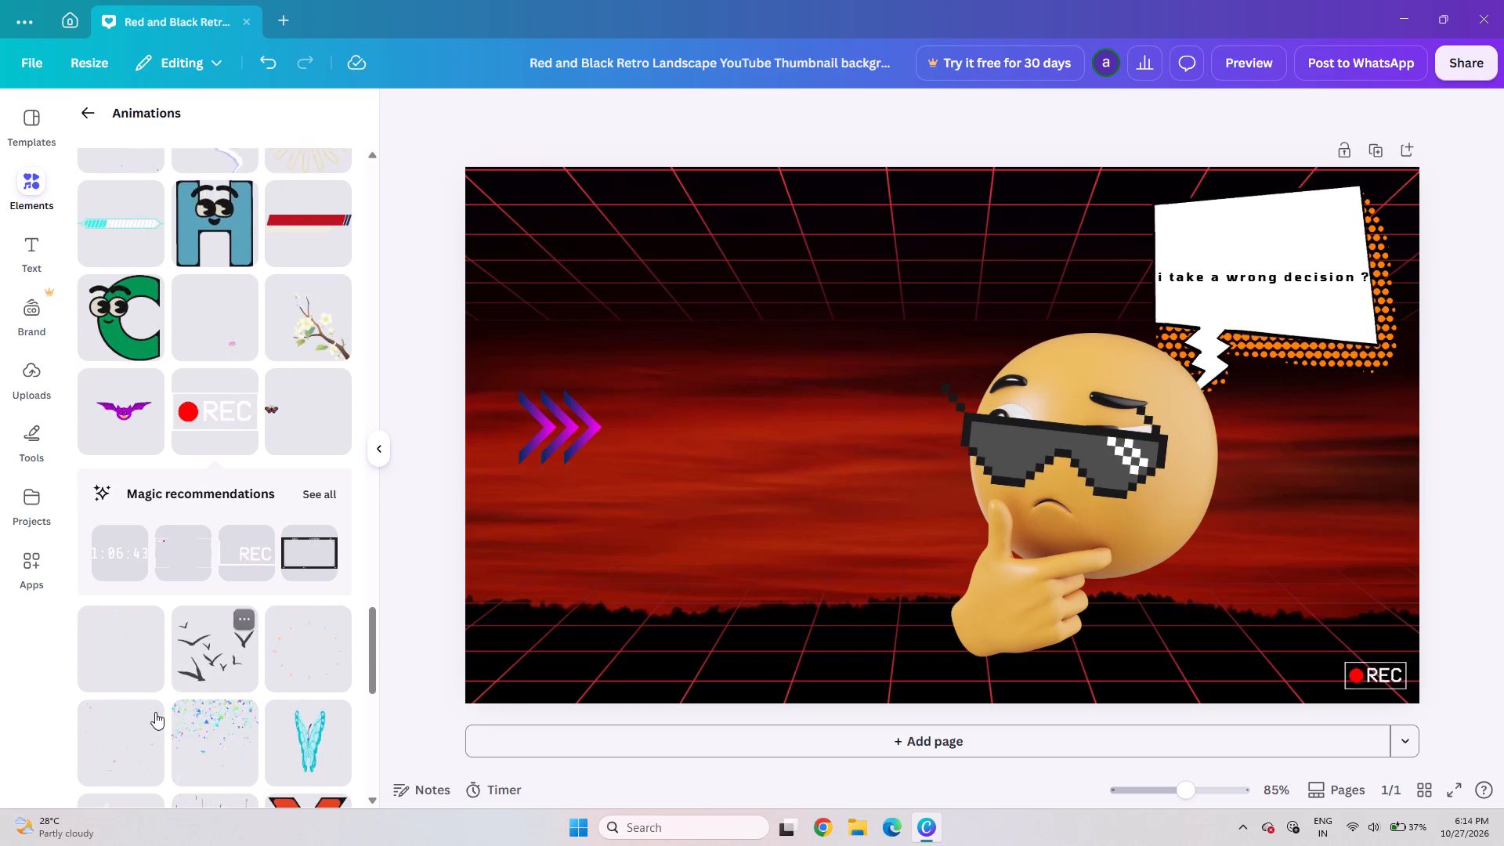
# Add the flock of flying birds animation, shrink it to a small size and place it above and beyond the purple arrows.
pyautogui.click(220, 656)
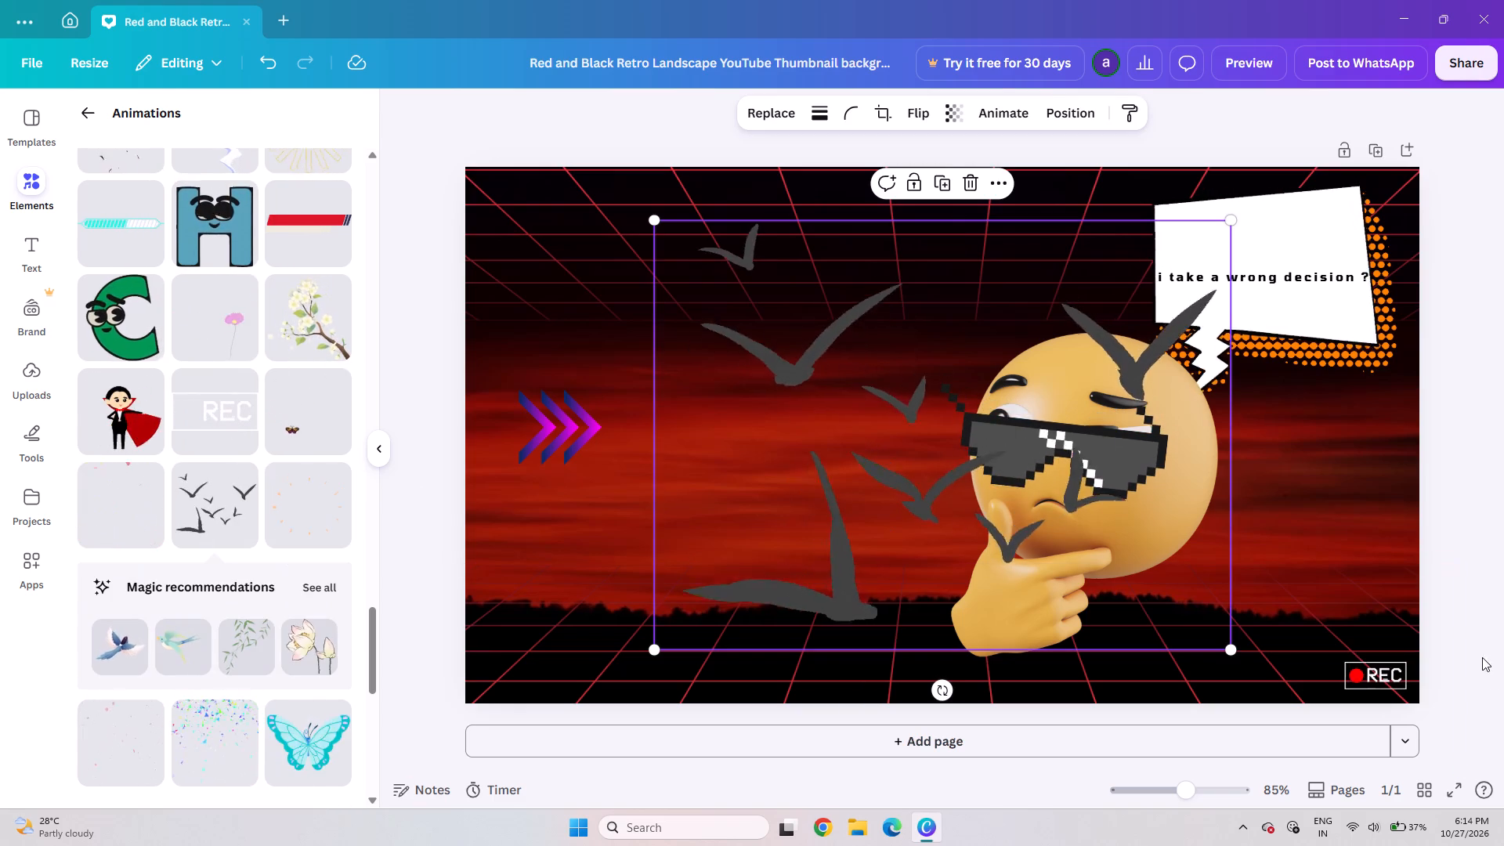
pyautogui.moveTo(1236, 647); pyautogui.dragTo(1179, 595)
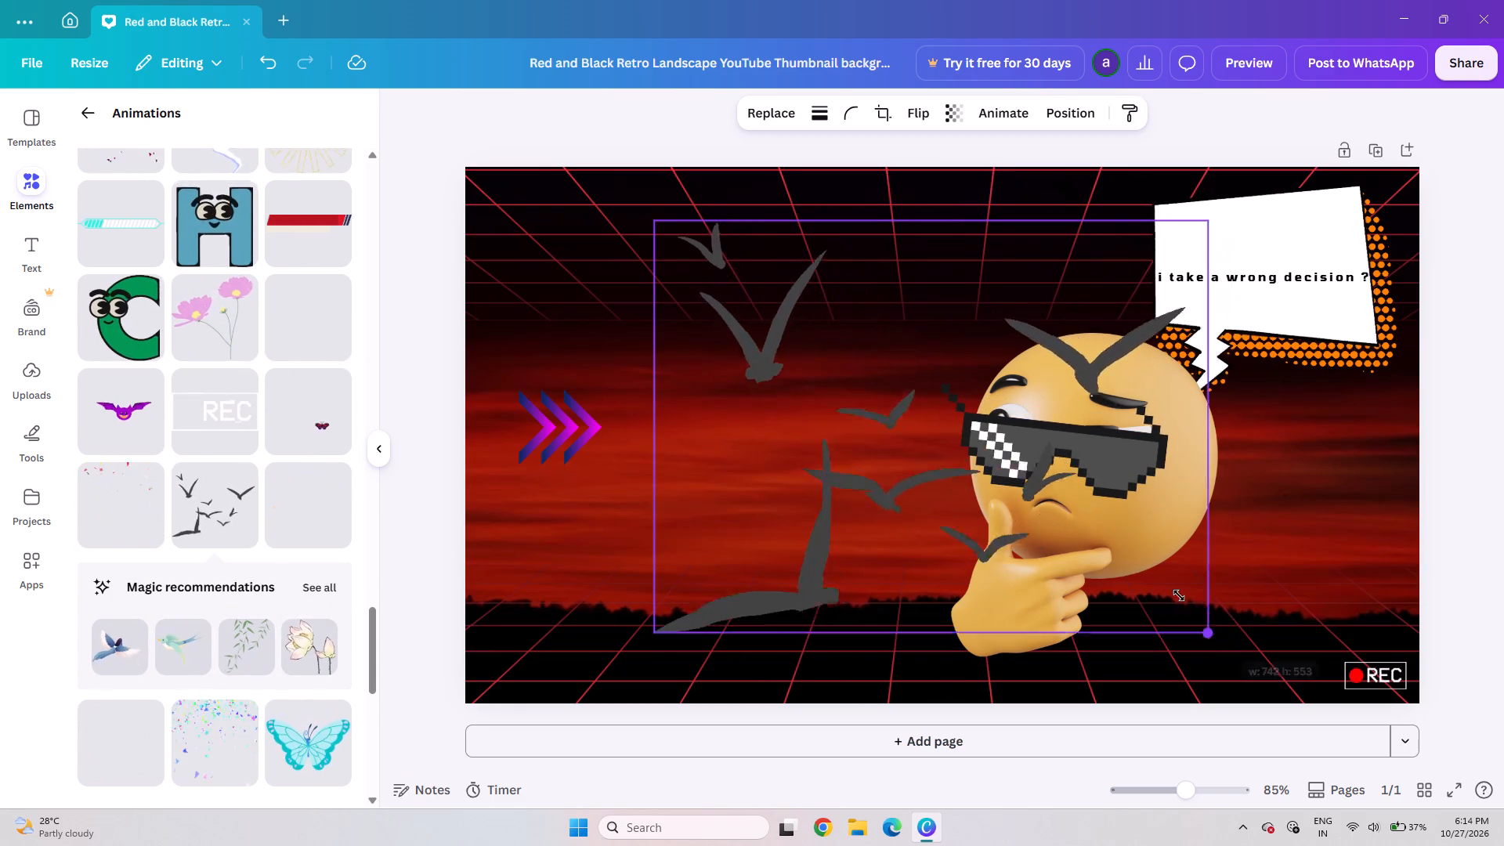
pyautogui.moveTo(1179, 595); pyautogui.dragTo(743, 268)
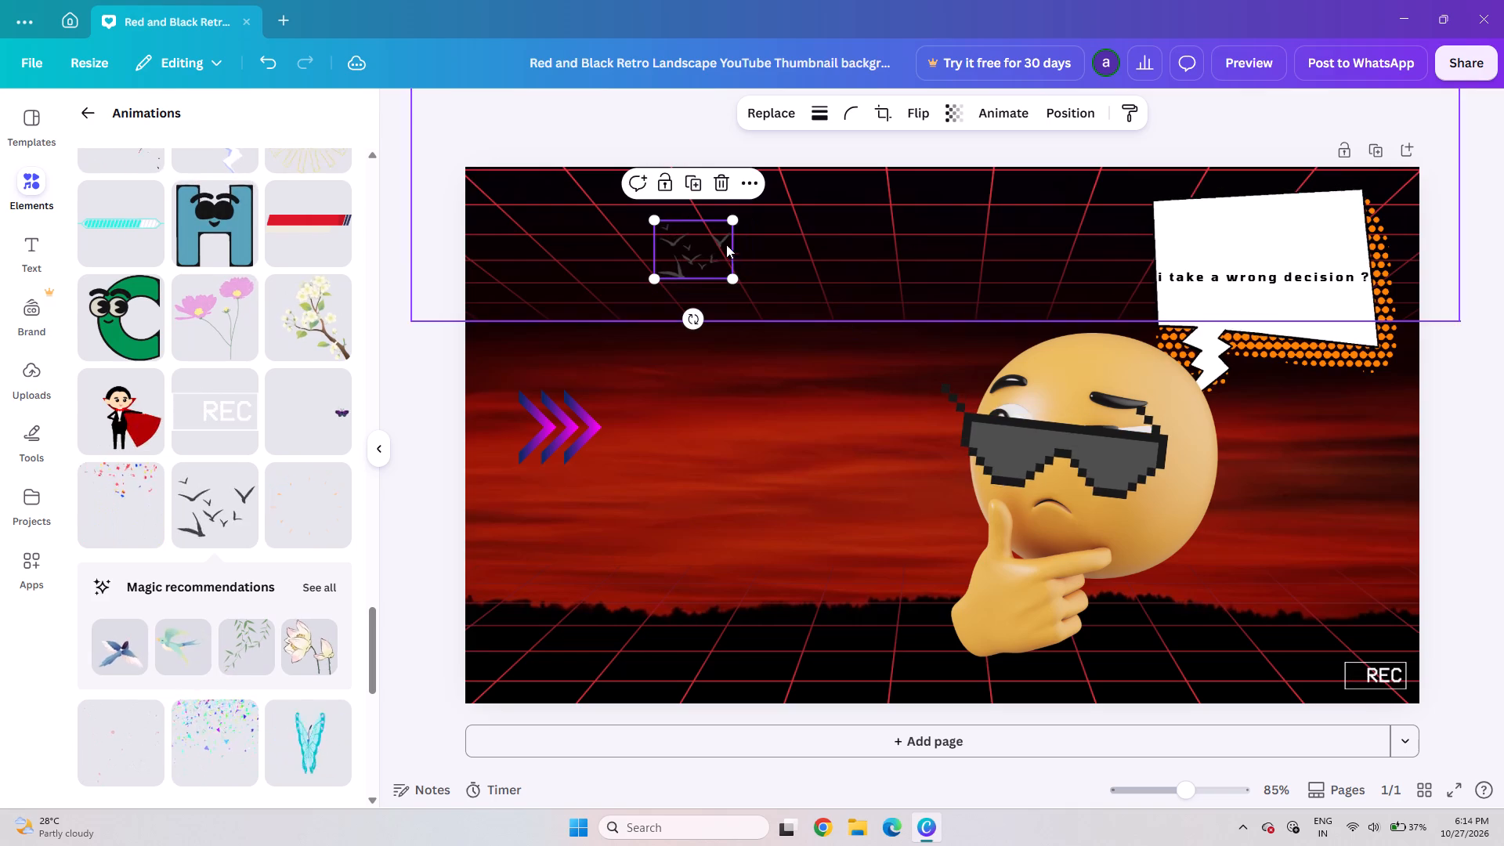
pyautogui.moveTo(689, 244); pyautogui.dragTo(718, 382)
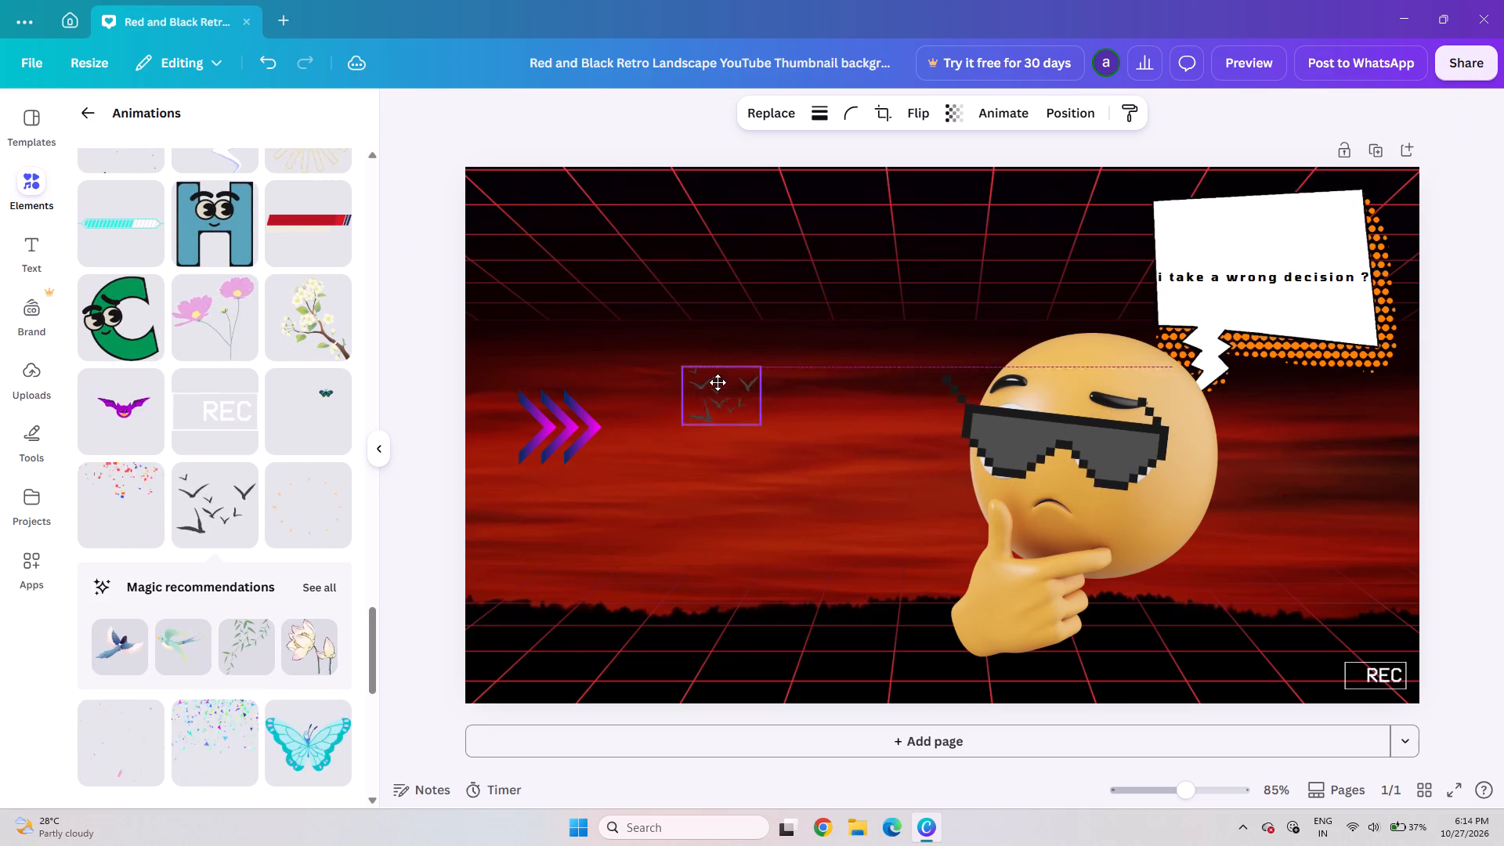
pyautogui.moveTo(718, 382); pyautogui.dragTo(719, 364)
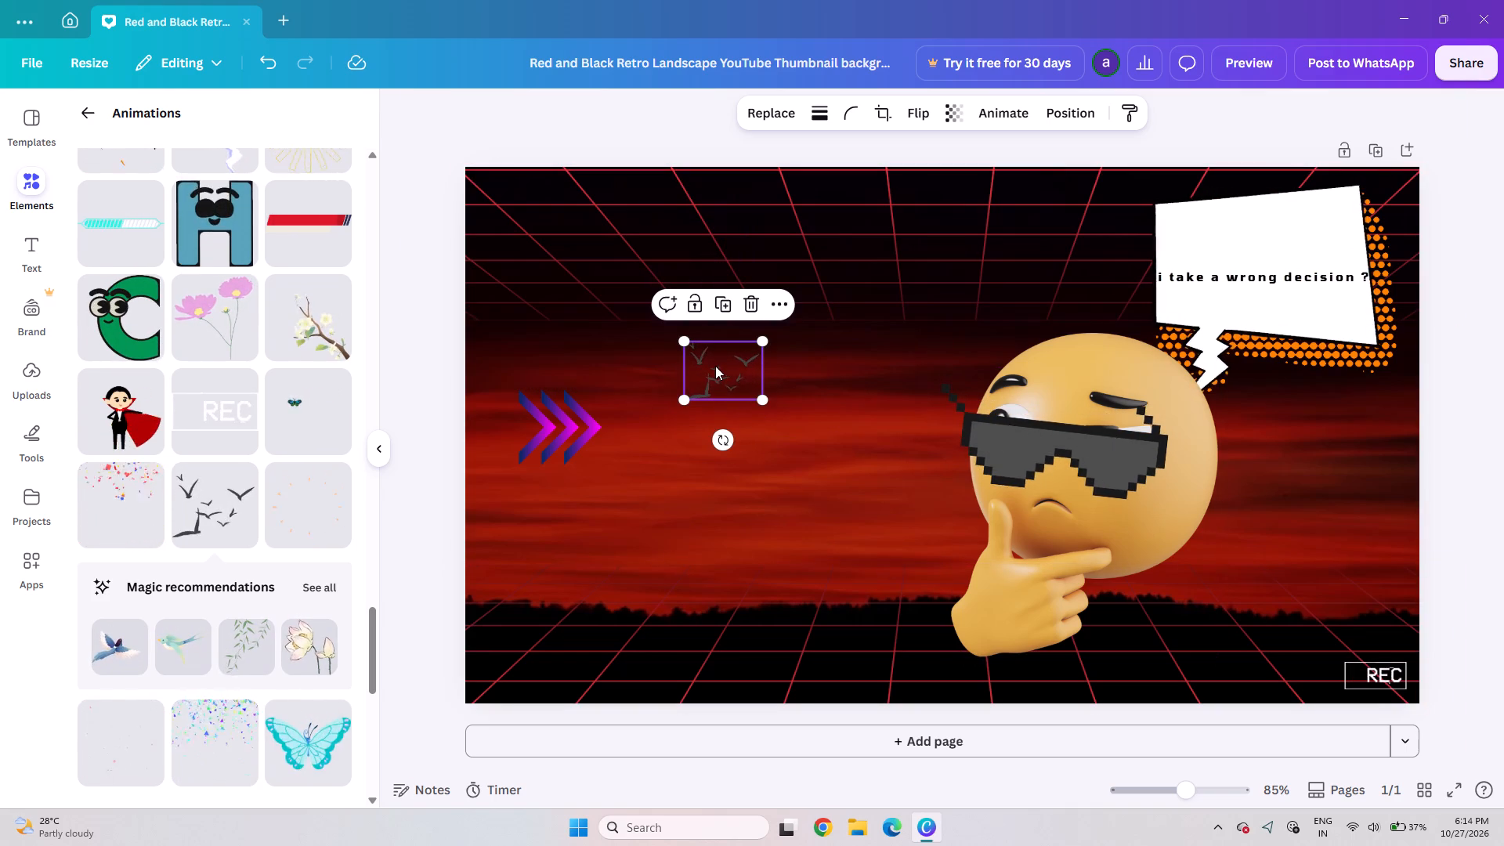
# Move the purple triple-arrow graphic slightly down and toward the thumbnail's left edge.
pyautogui.moveTo(532, 428); pyautogui.dragTo(526, 465)
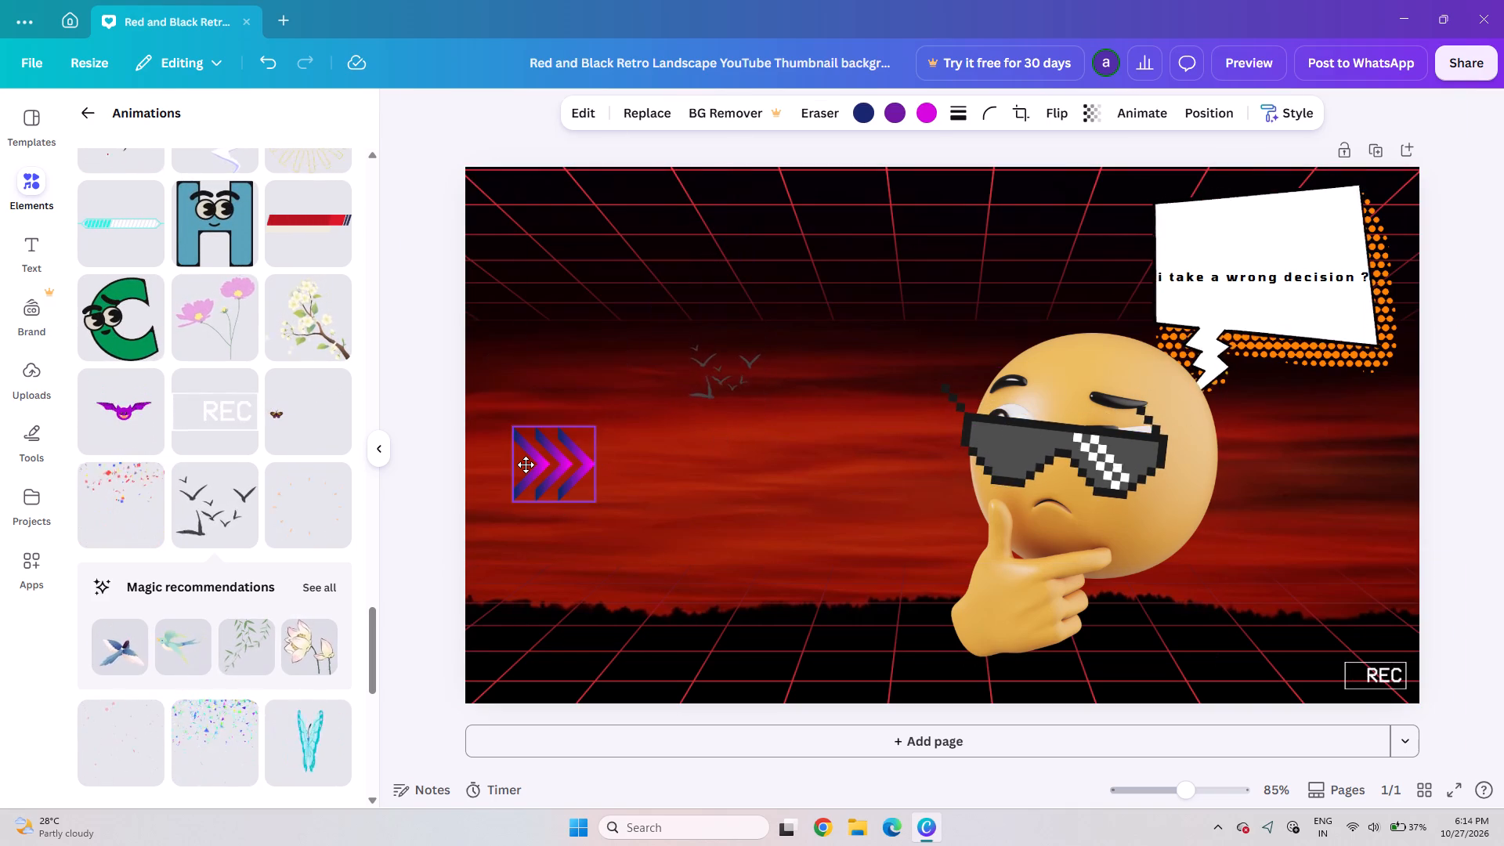
pyautogui.moveTo(526, 465); pyautogui.dragTo(519, 467)
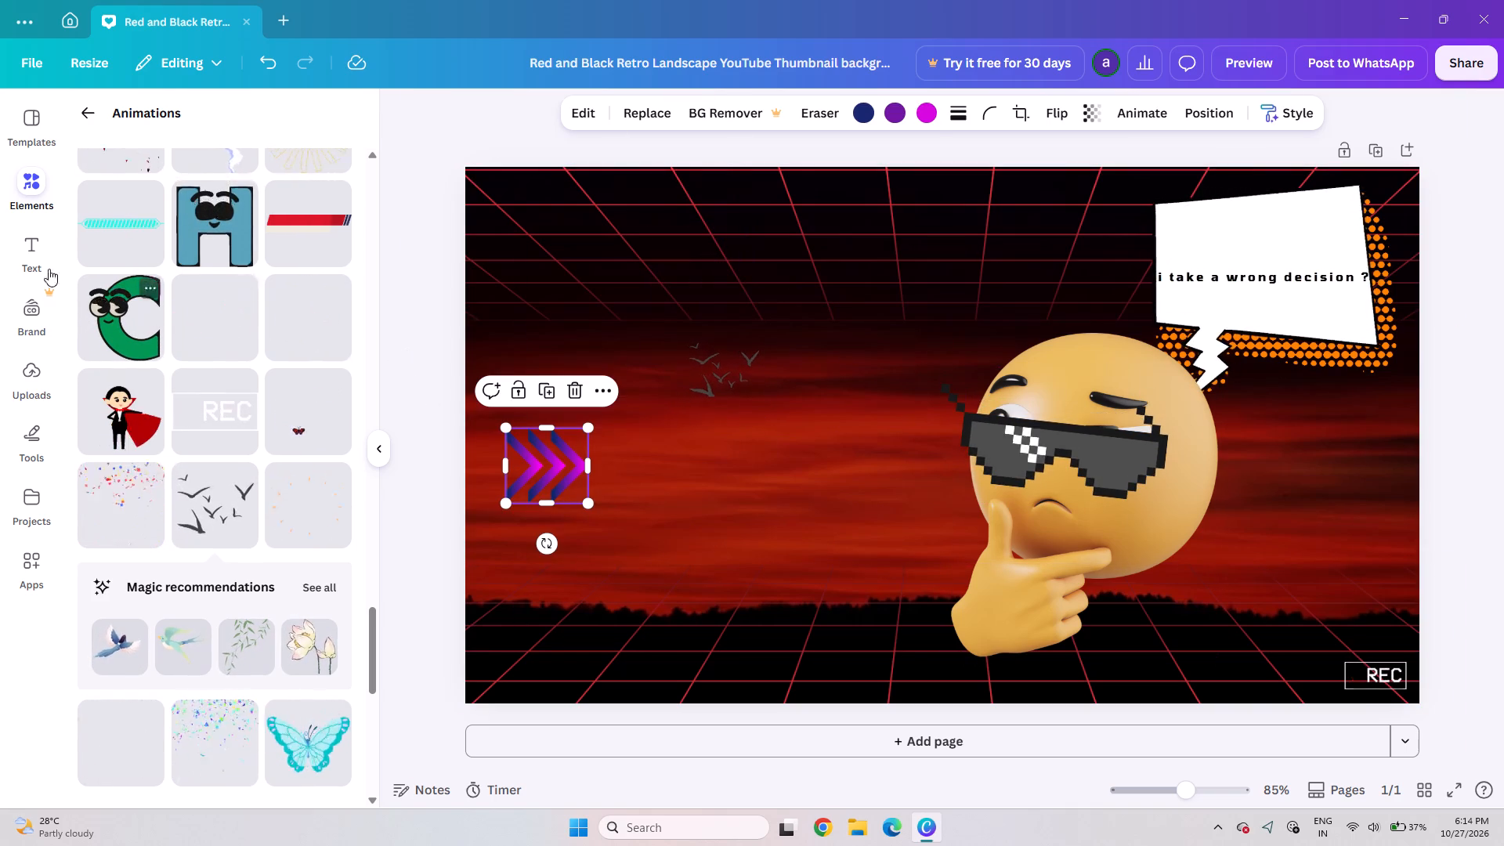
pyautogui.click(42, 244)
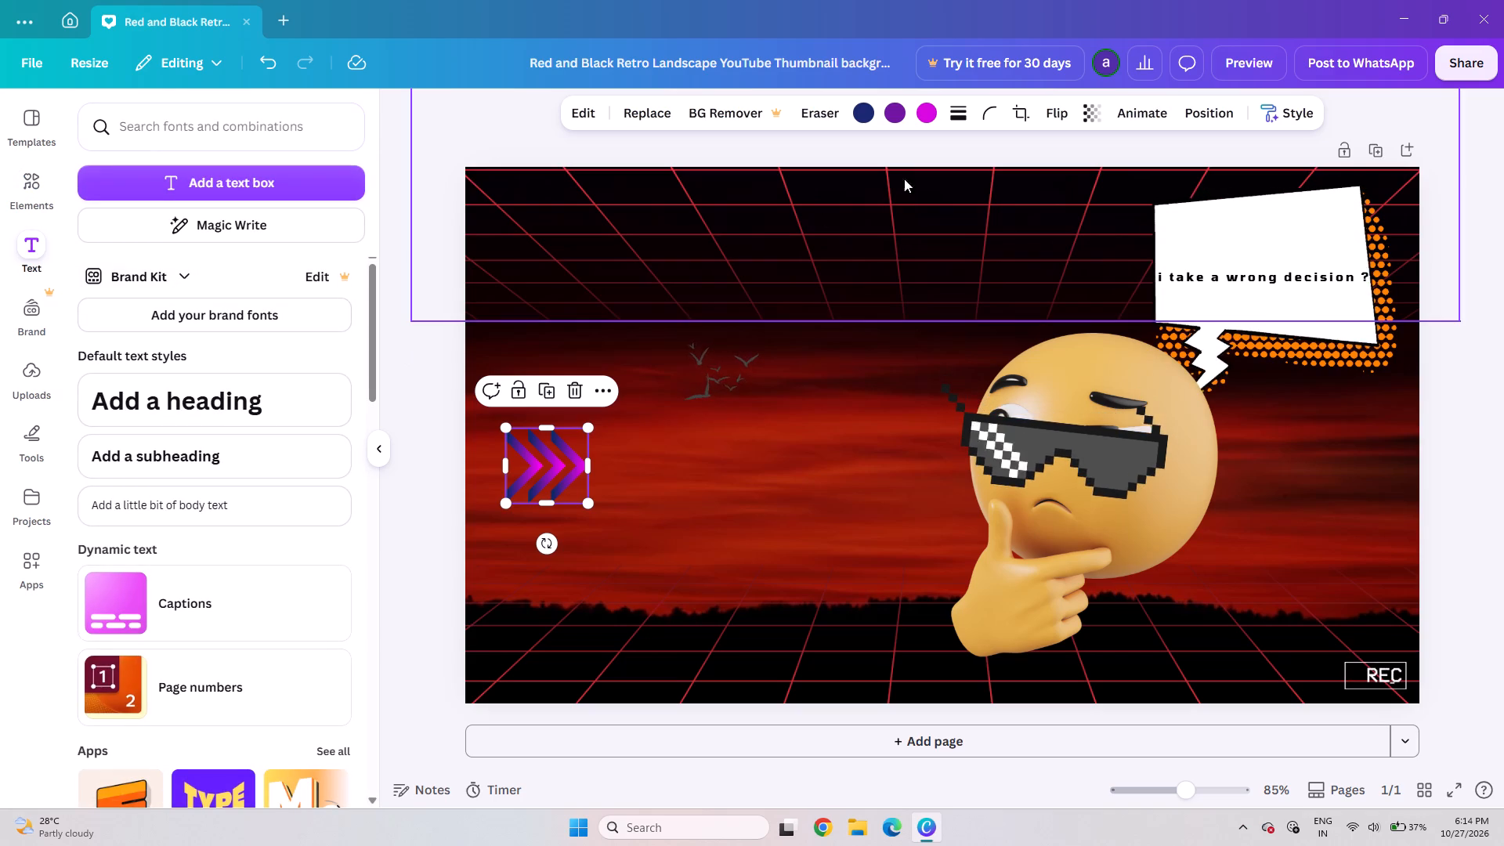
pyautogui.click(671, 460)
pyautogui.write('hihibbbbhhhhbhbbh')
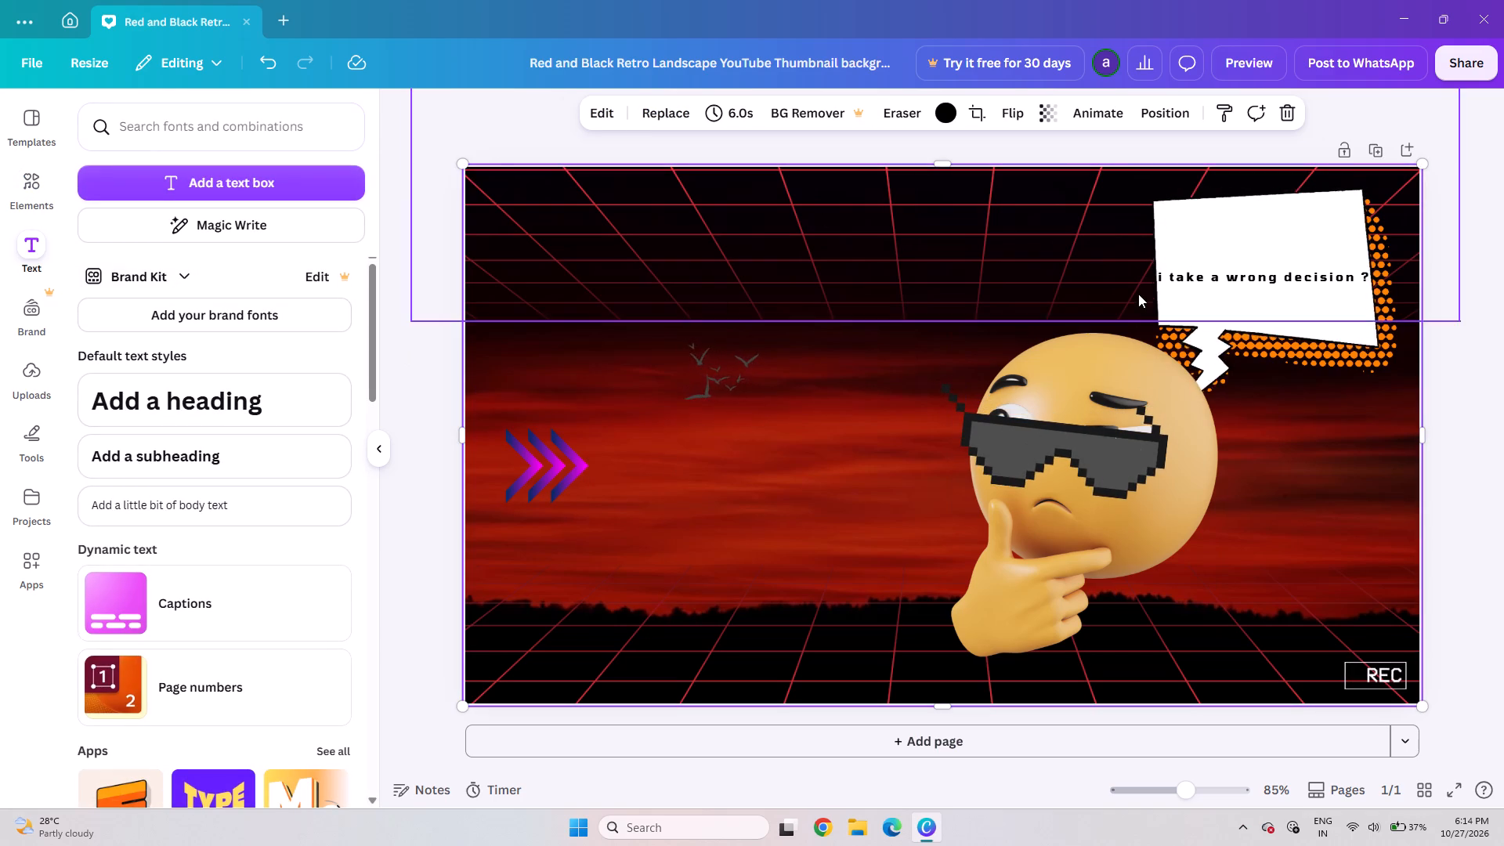
# Duplicate the speech bubble's text and place the copy just right of the purple arrows.
pyautogui.click(1212, 270)
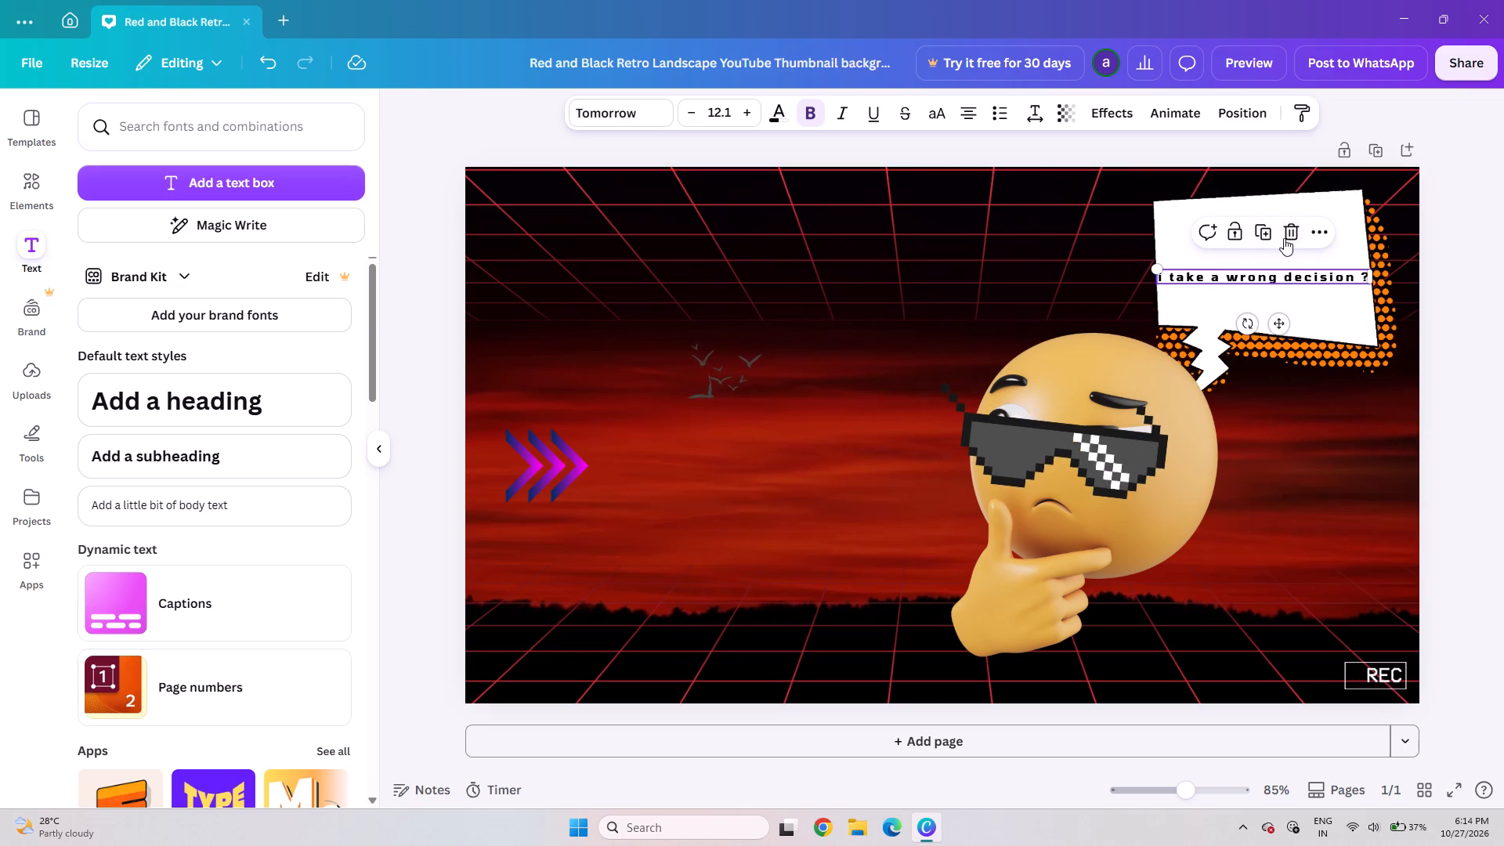
pyautogui.click(1270, 226)
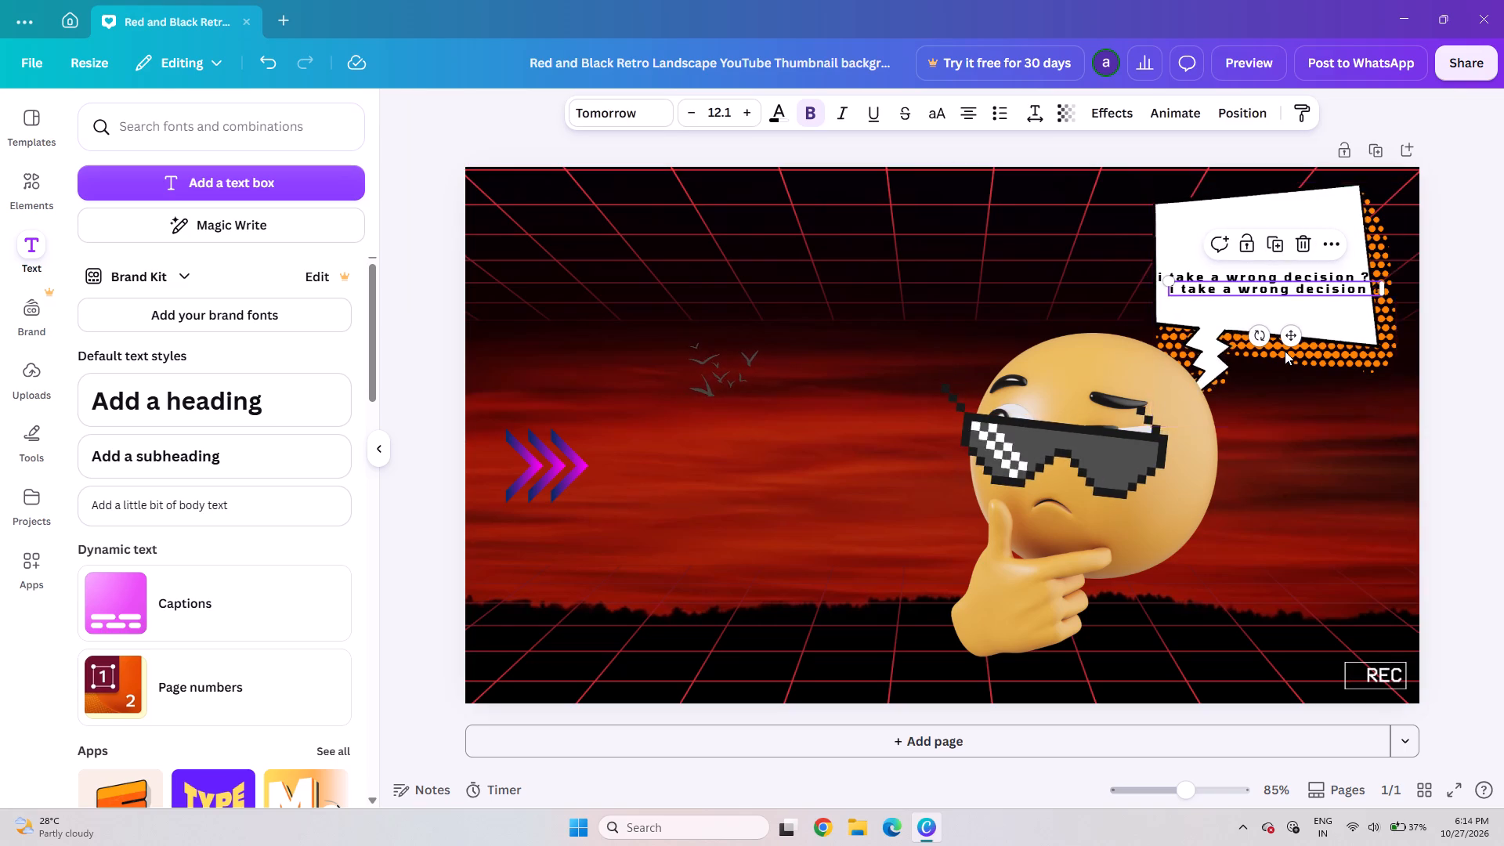
pyautogui.moveTo(1295, 334); pyautogui.dragTo(663, 537)
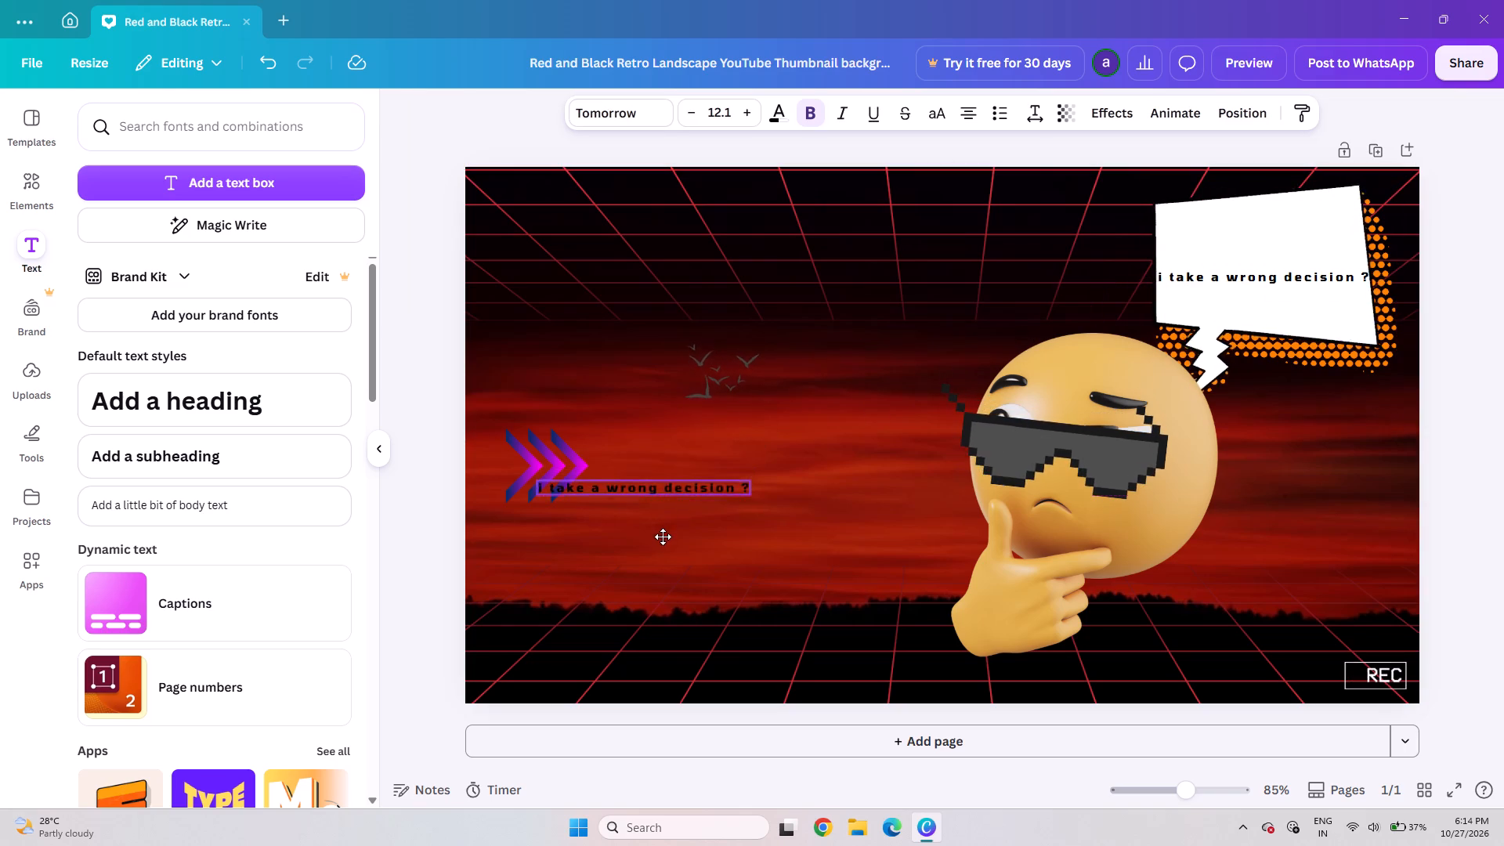
pyautogui.moveTo(663, 537); pyautogui.dragTo(674, 539)
pyautogui.moveTo(690, 486); pyautogui.dragTo(707, 475)
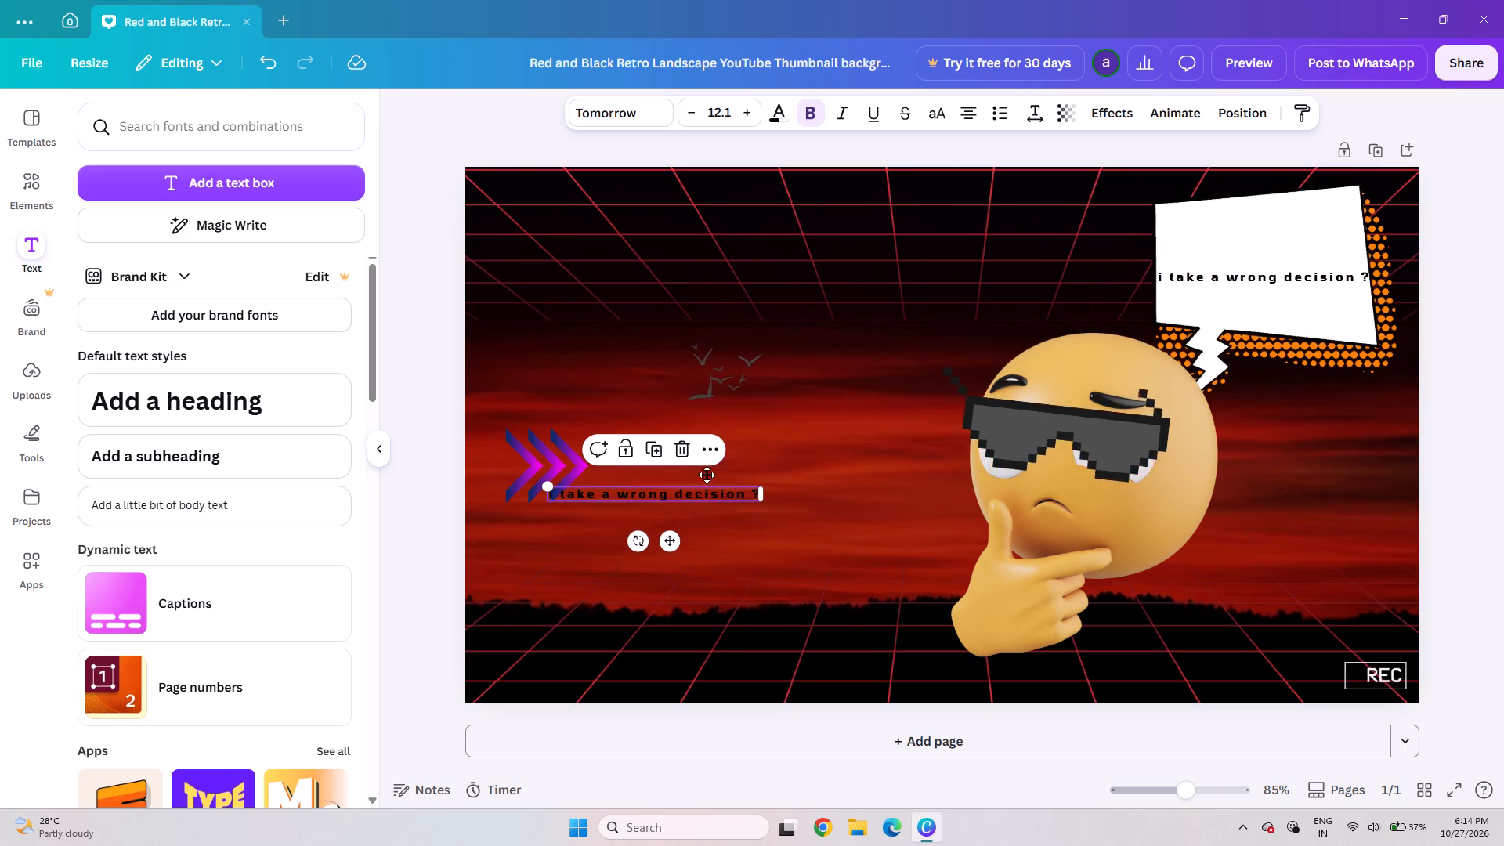
pyautogui.moveTo(707, 475); pyautogui.dragTo(756, 457)
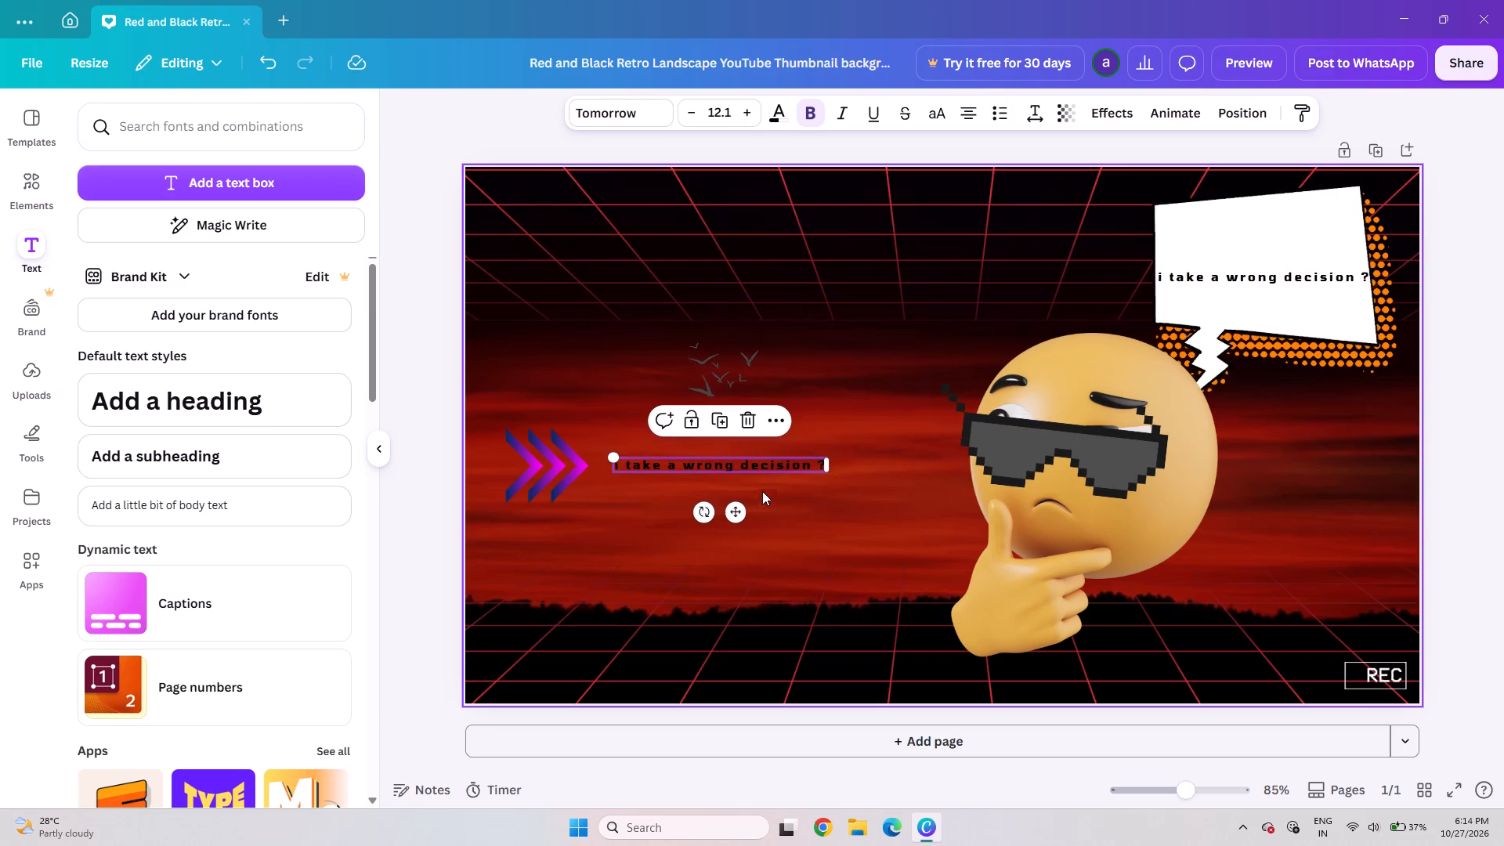
# Enlarge the copied text to about font size 18.1 and align it directly beside the purple arrows.
pyautogui.moveTo(826, 466); pyautogui.dragTo(844, 519)
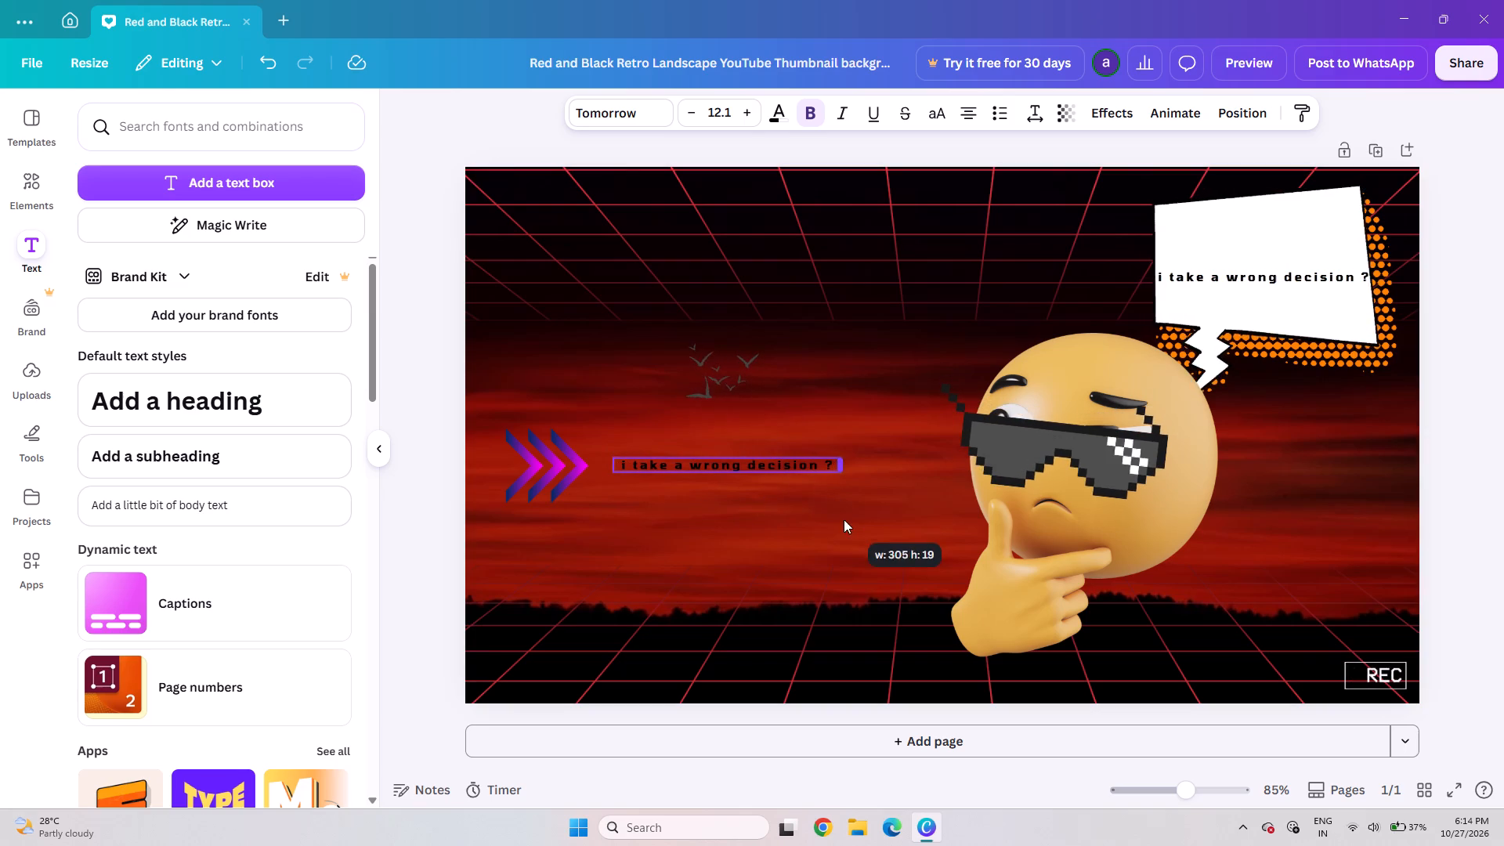
pyautogui.moveTo(844, 519); pyautogui.dragTo(834, 524)
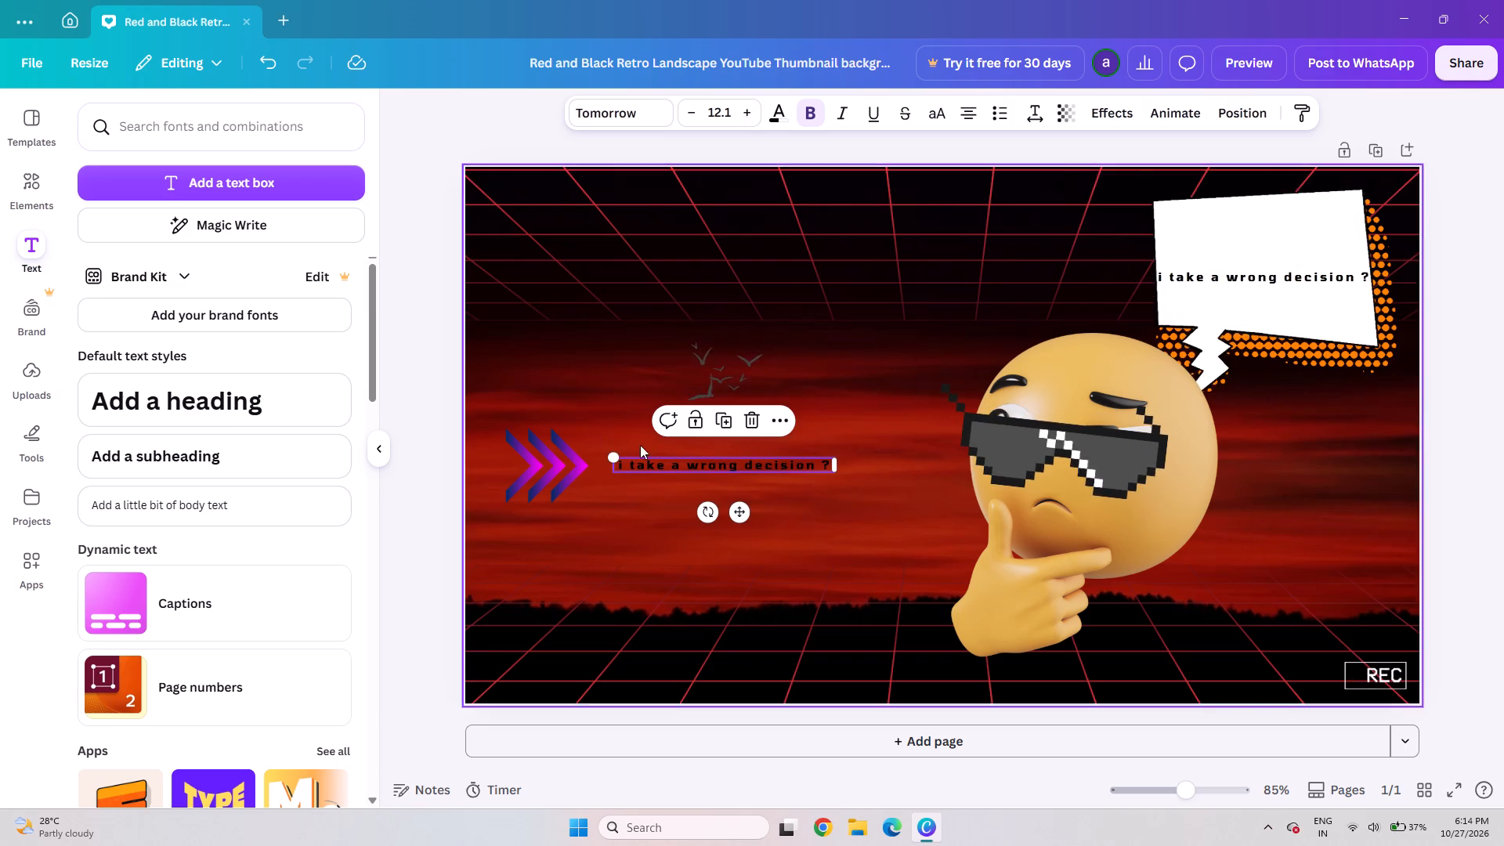
pyautogui.moveTo(613, 451); pyautogui.dragTo(584, 354)
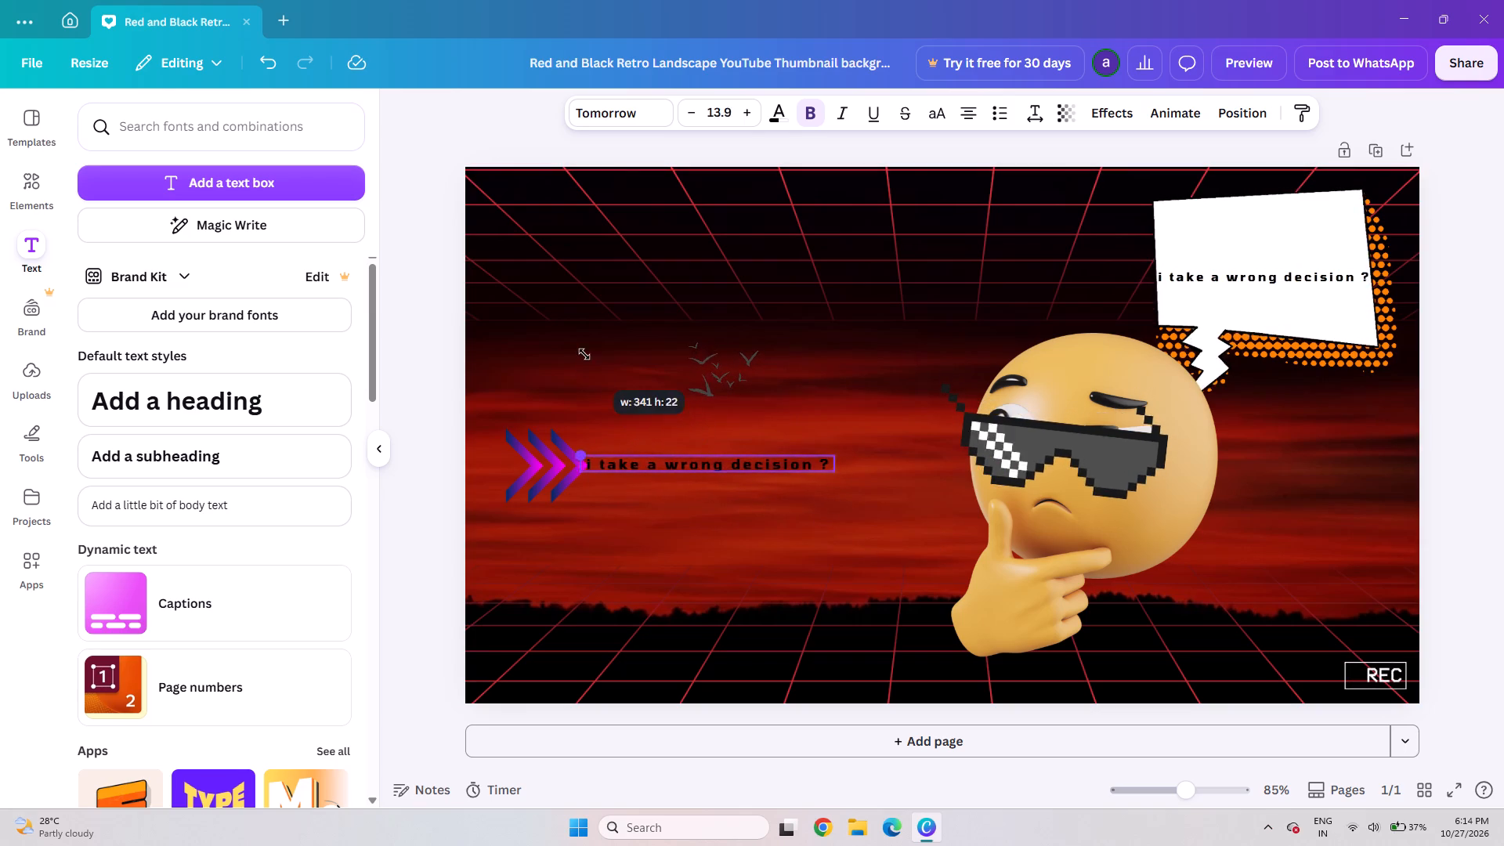
pyautogui.moveTo(584, 354); pyautogui.dragTo(513, 305)
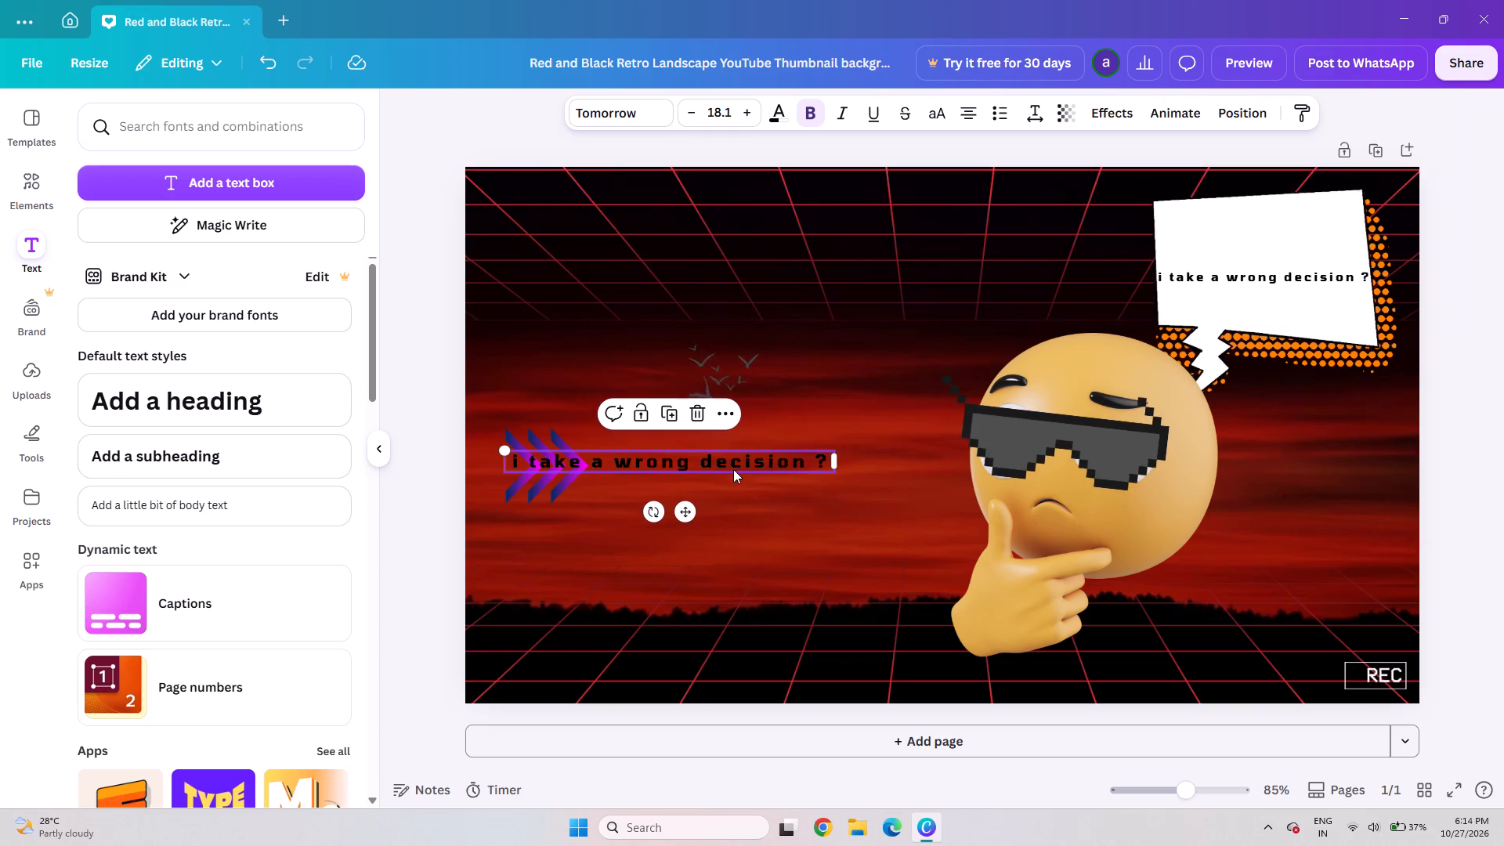
pyautogui.moveTo(719, 453); pyautogui.dragTo(803, 454)
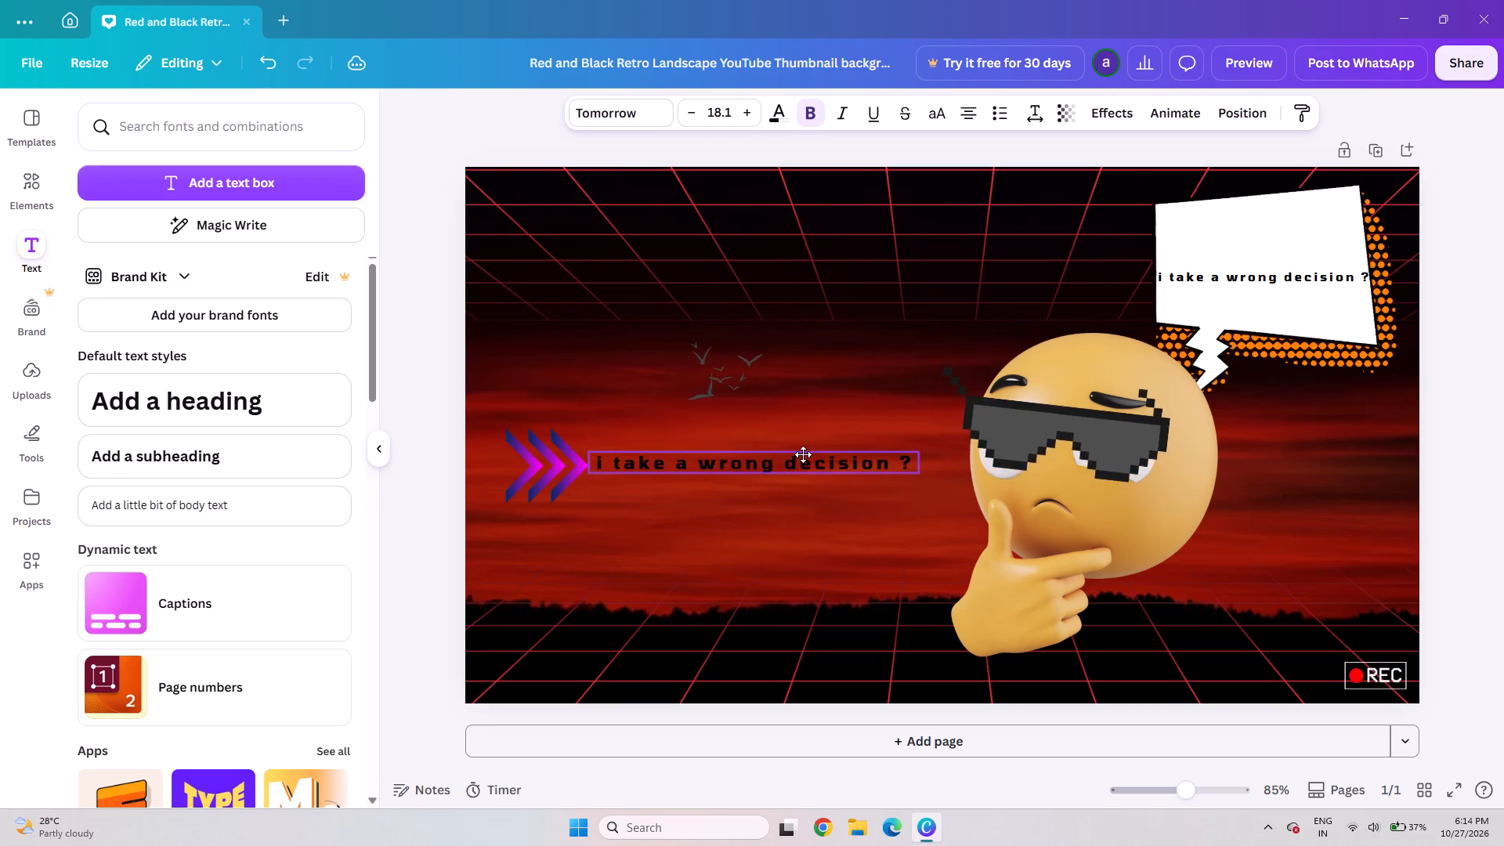
pyautogui.moveTo(803, 454); pyautogui.dragTo(811, 454)
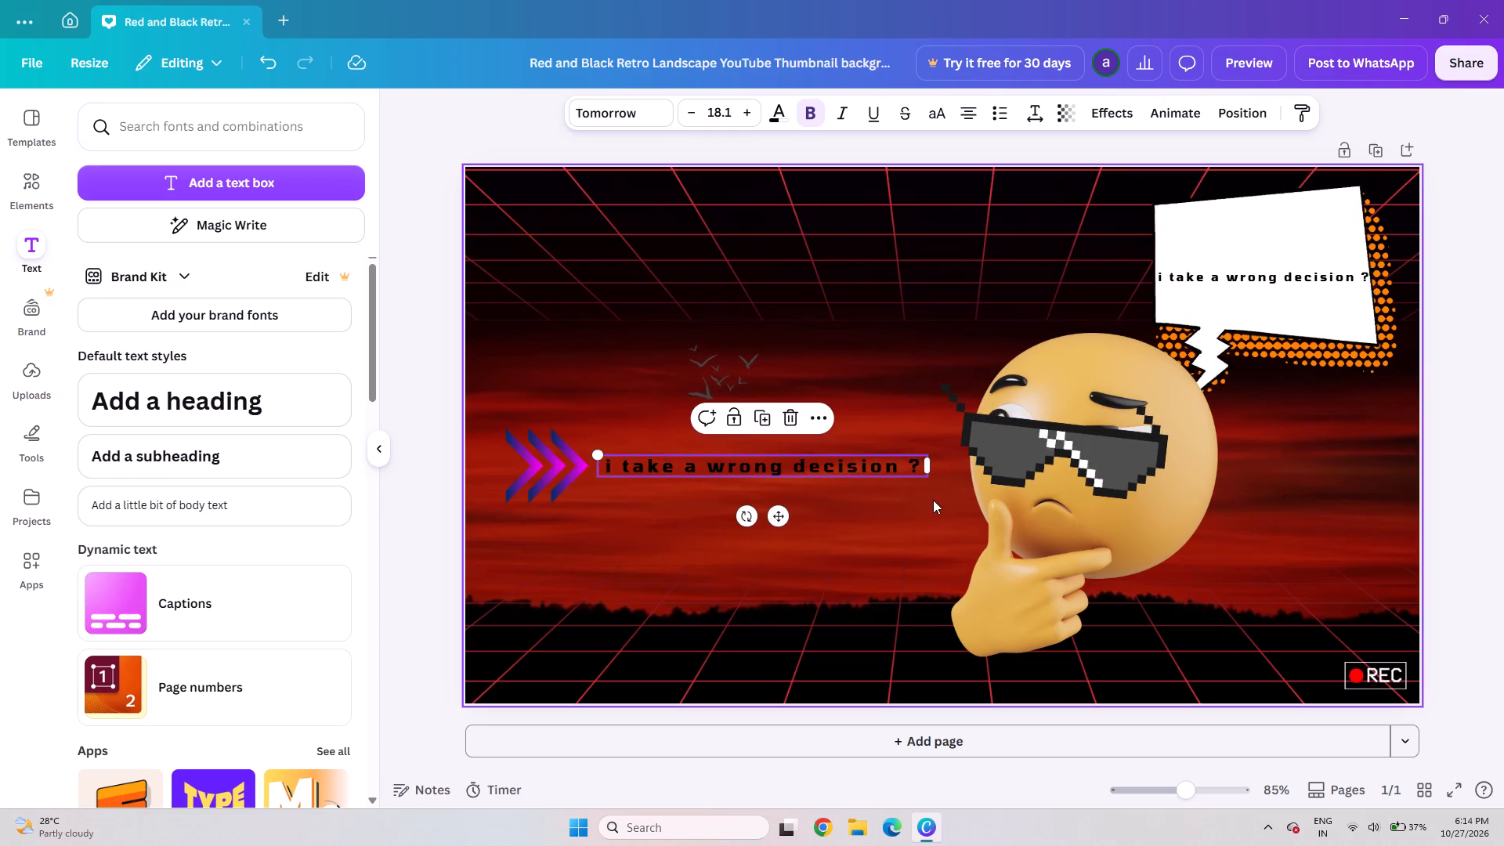
# Replace the copied text beside the arrows with "think !".
pyautogui.click(917, 462)
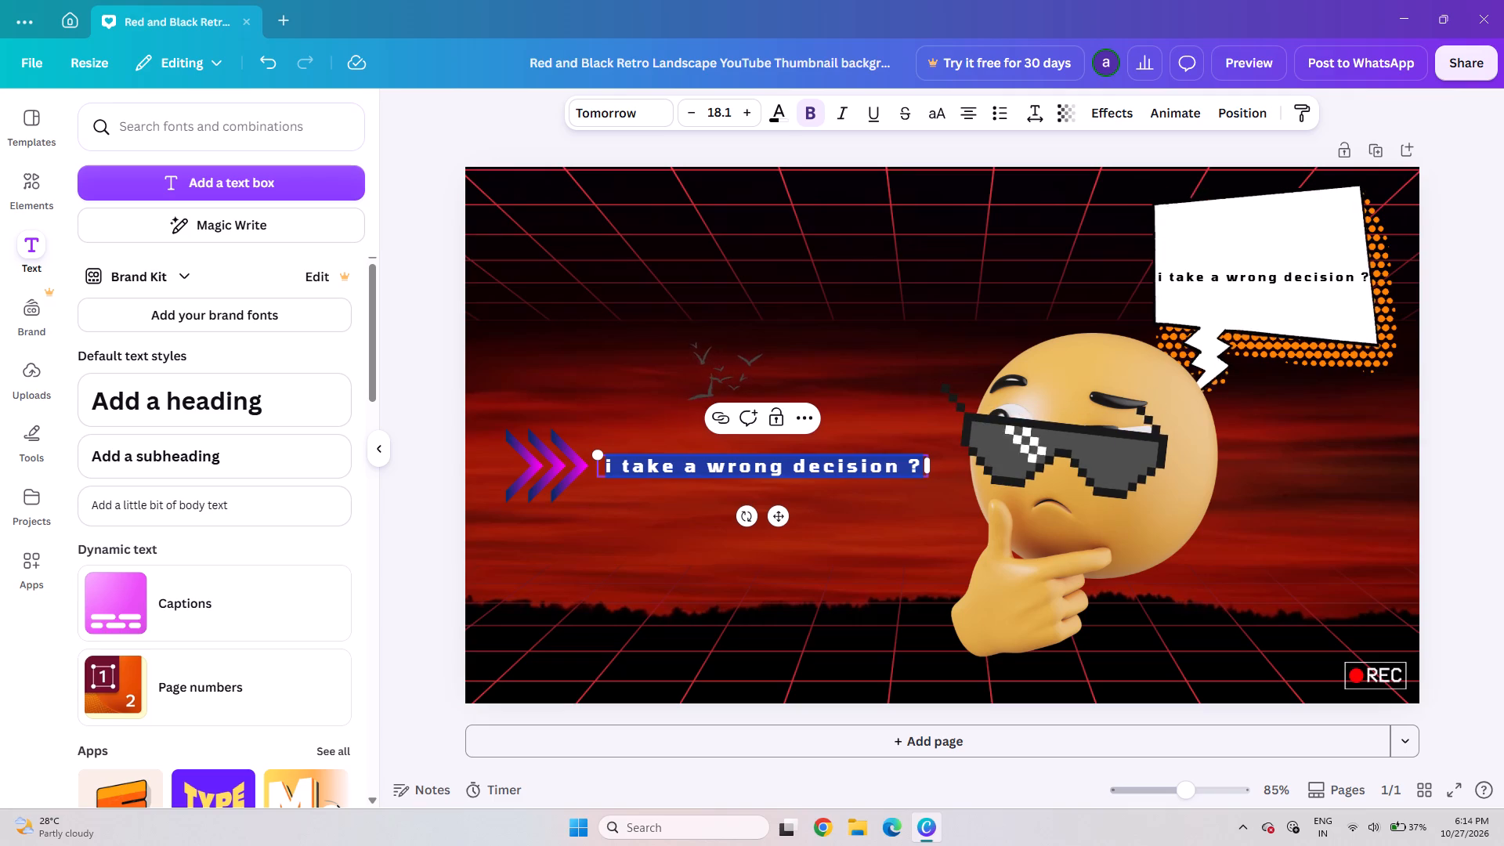
pyautogui.press('BackSpace')
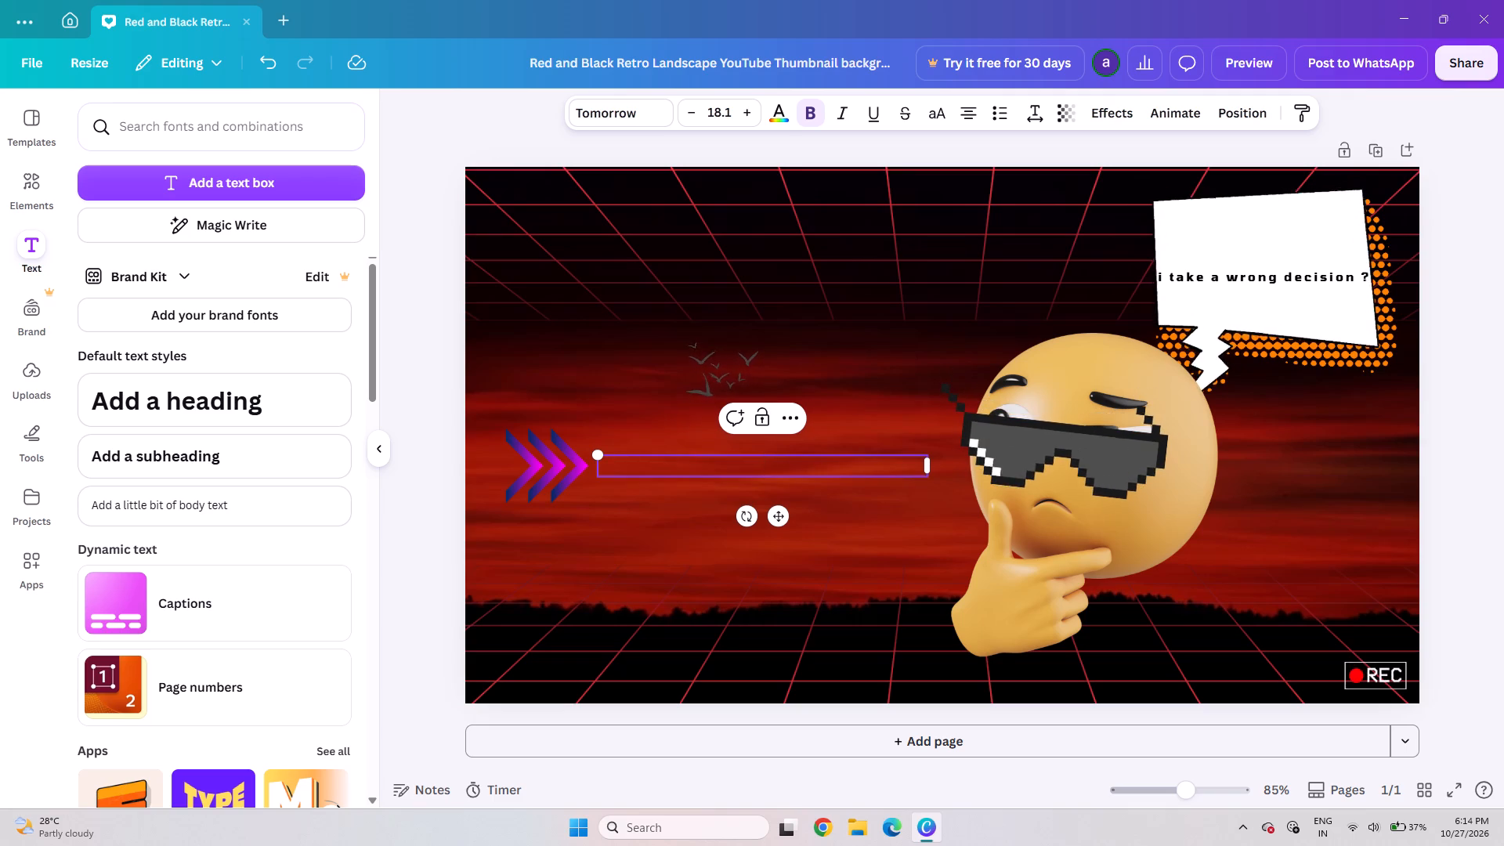
pyautogui.write('thi')
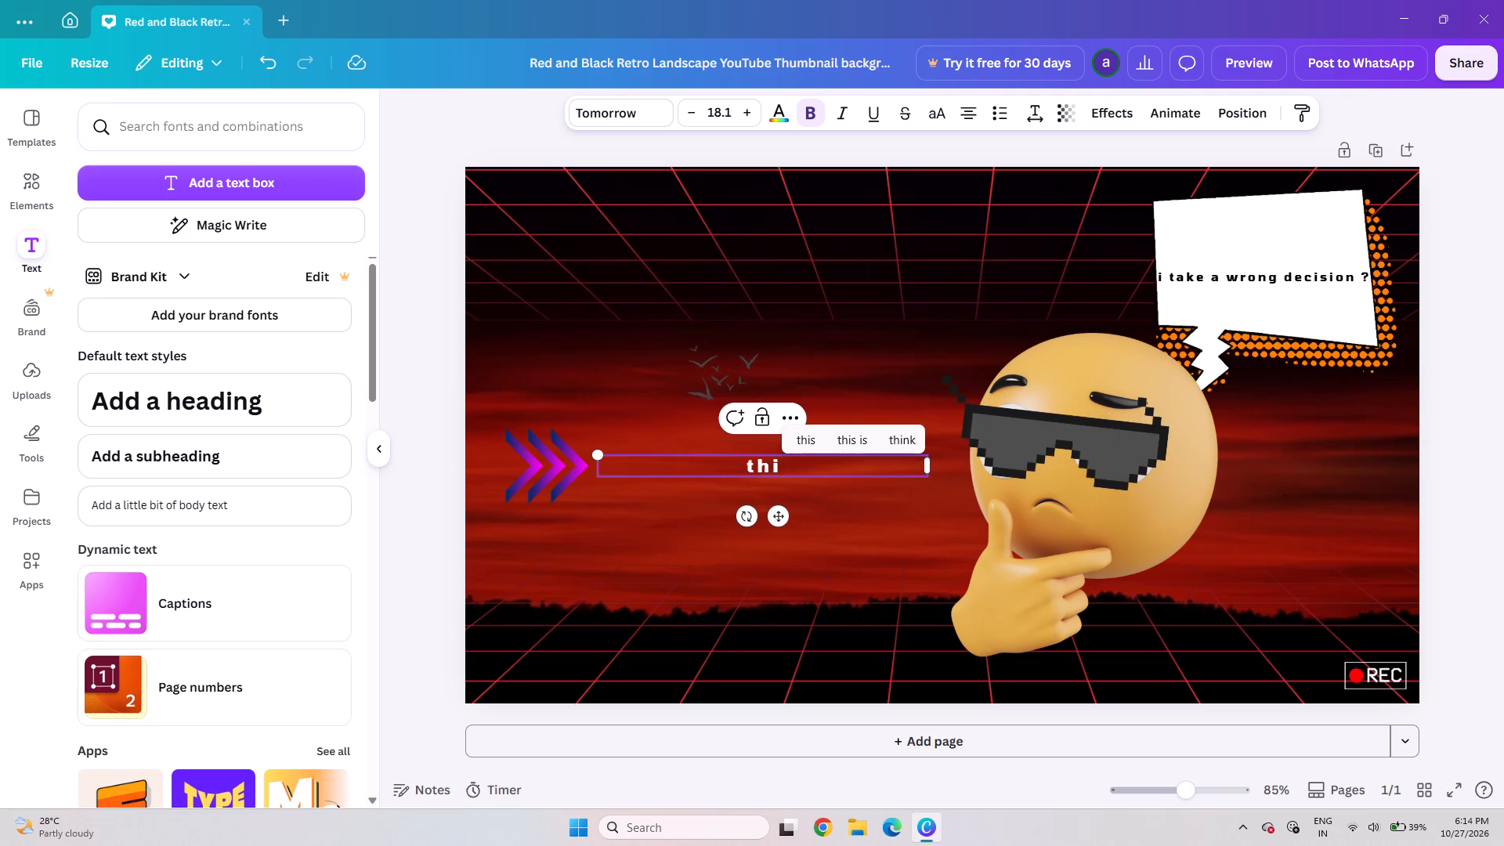
pyautogui.write('nk')
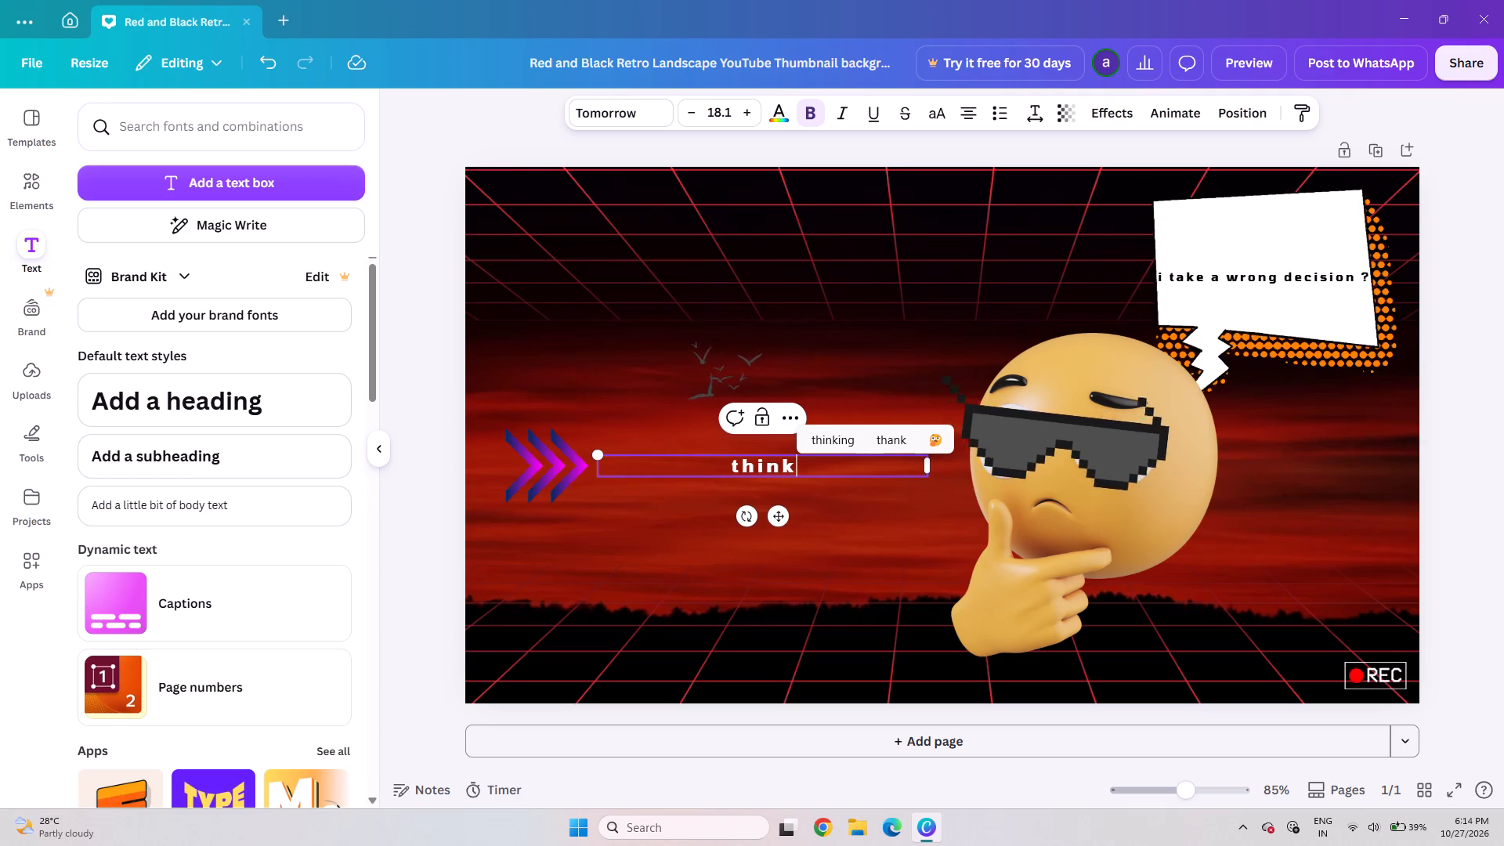
pyautogui.press('space')
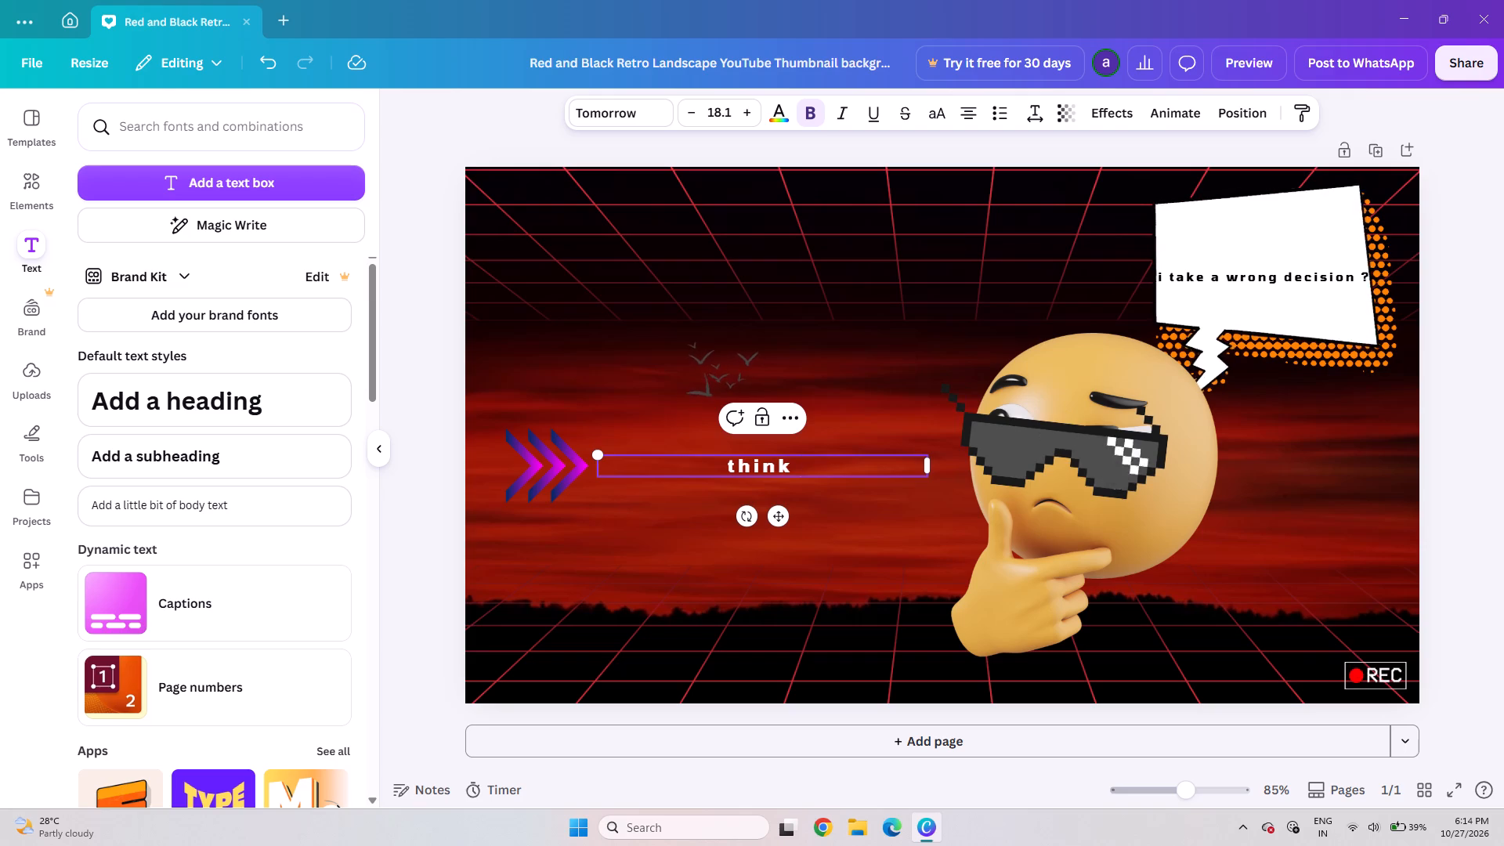
pyautogui.write('to')
pyautogui.press('space')
pyautogui.press('BackSpace')
pyautogui.press('BackSpace')
pyautogui.press('BackSpace')
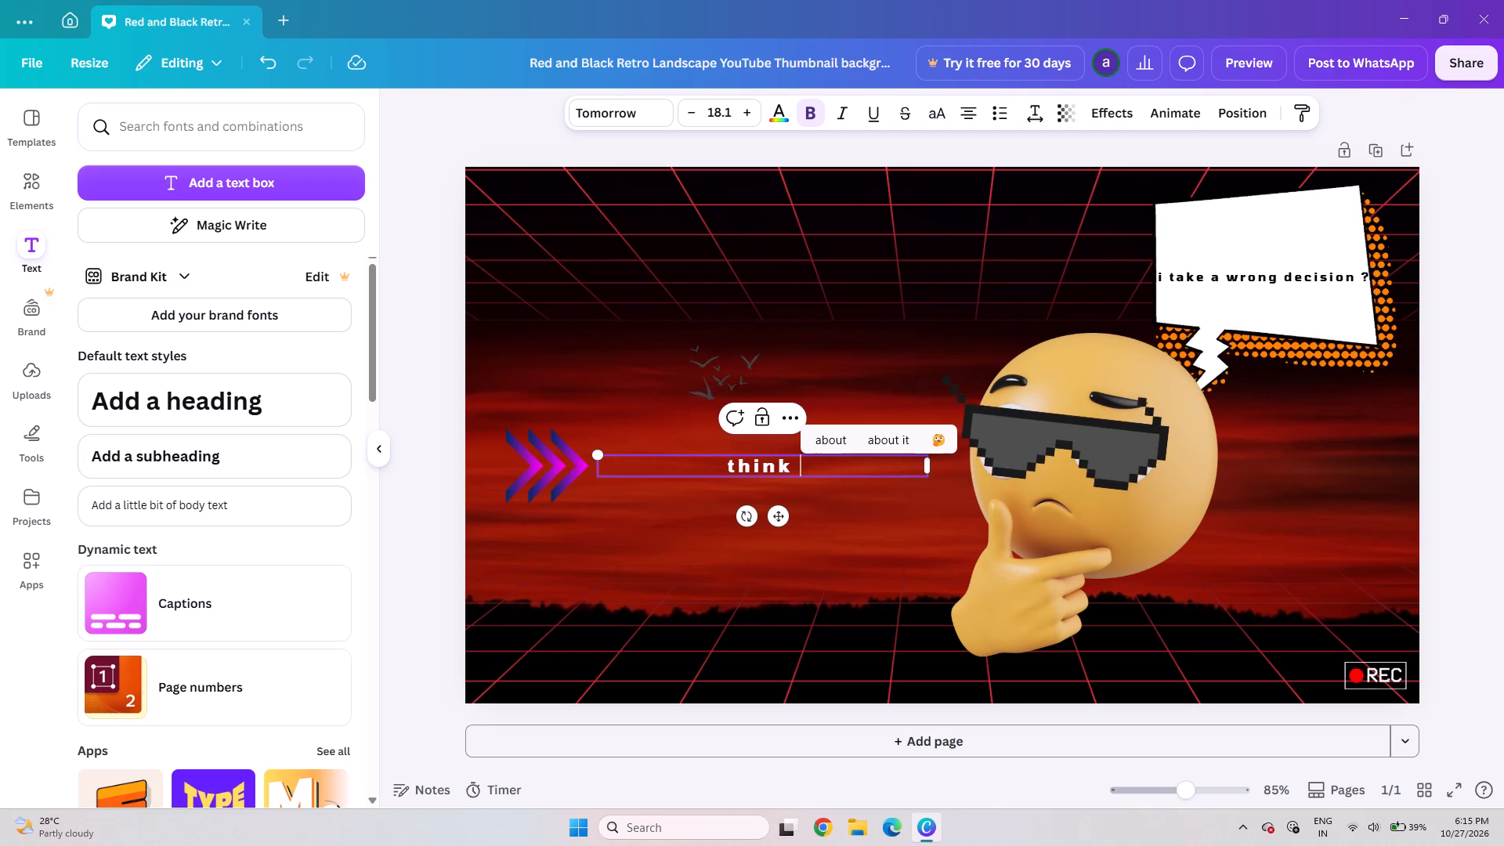
pyautogui.hotkey('shift', '!')
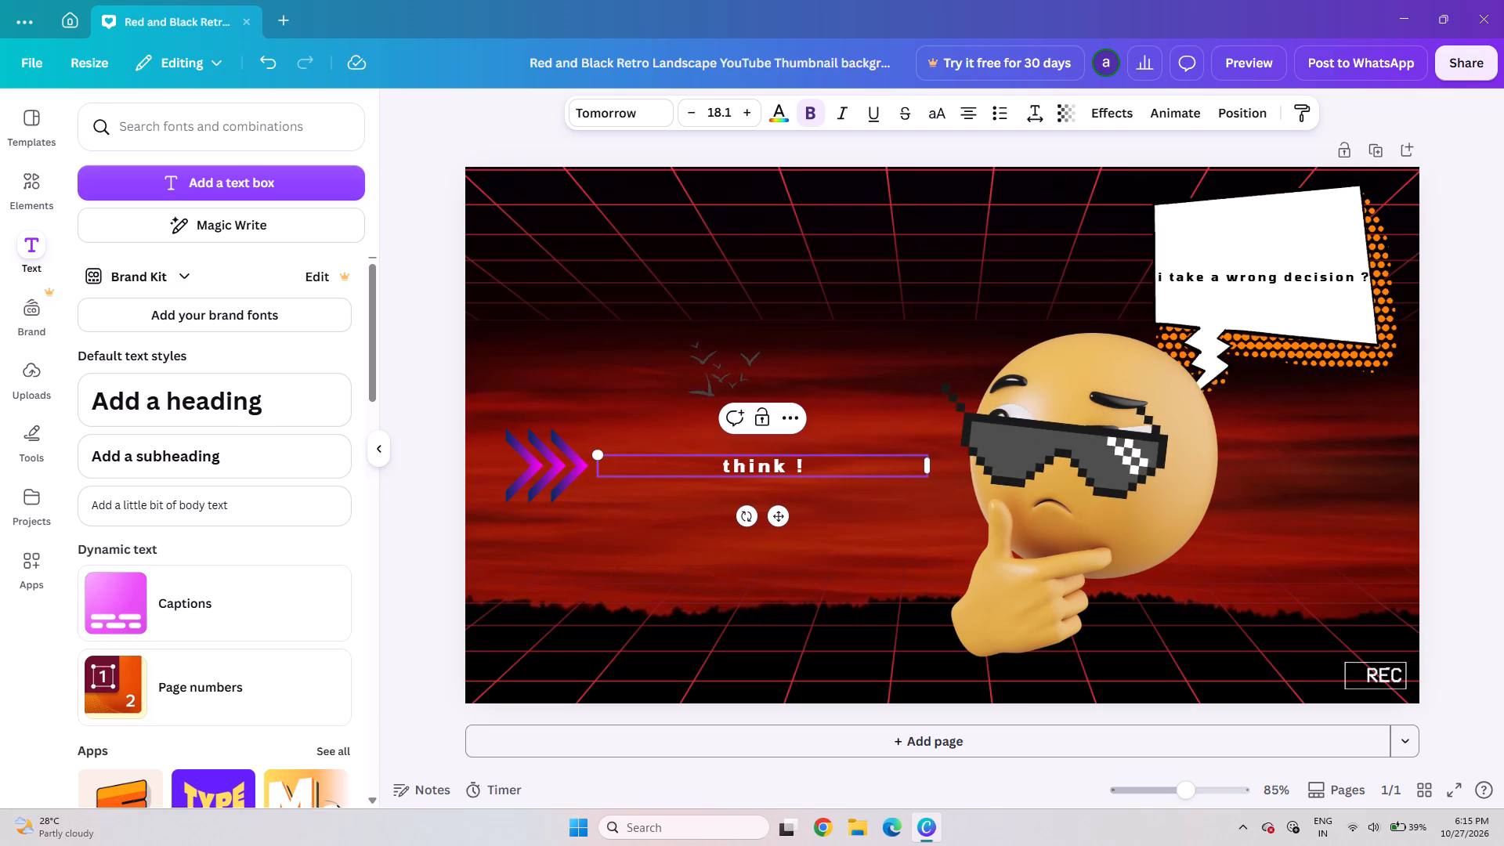
pyautogui.write('be')
pyautogui.press('BackSpace')
pyautogui.press('BackSpace')
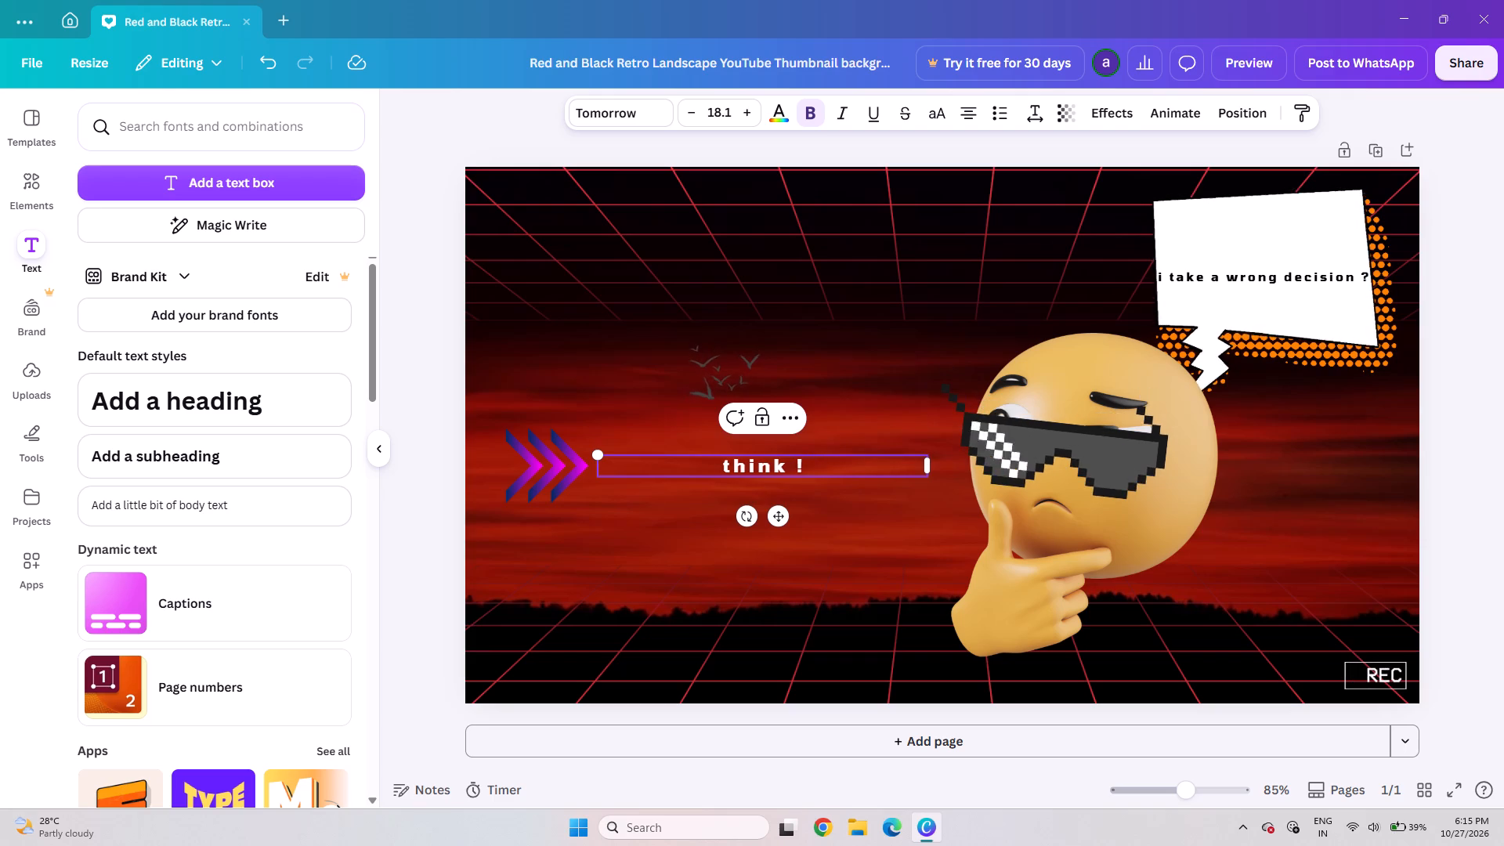
# Capitalize the first letter of the text beside the arrows so it reads "Think !".
pyautogui.press('Left')
pyautogui.press('Left')
pyautogui.press('Left')
pyautogui.press('Left')
pyautogui.press('Left')
pyautogui.press('Left')
pyautogui.press('Left')
pyautogui.press('Left')
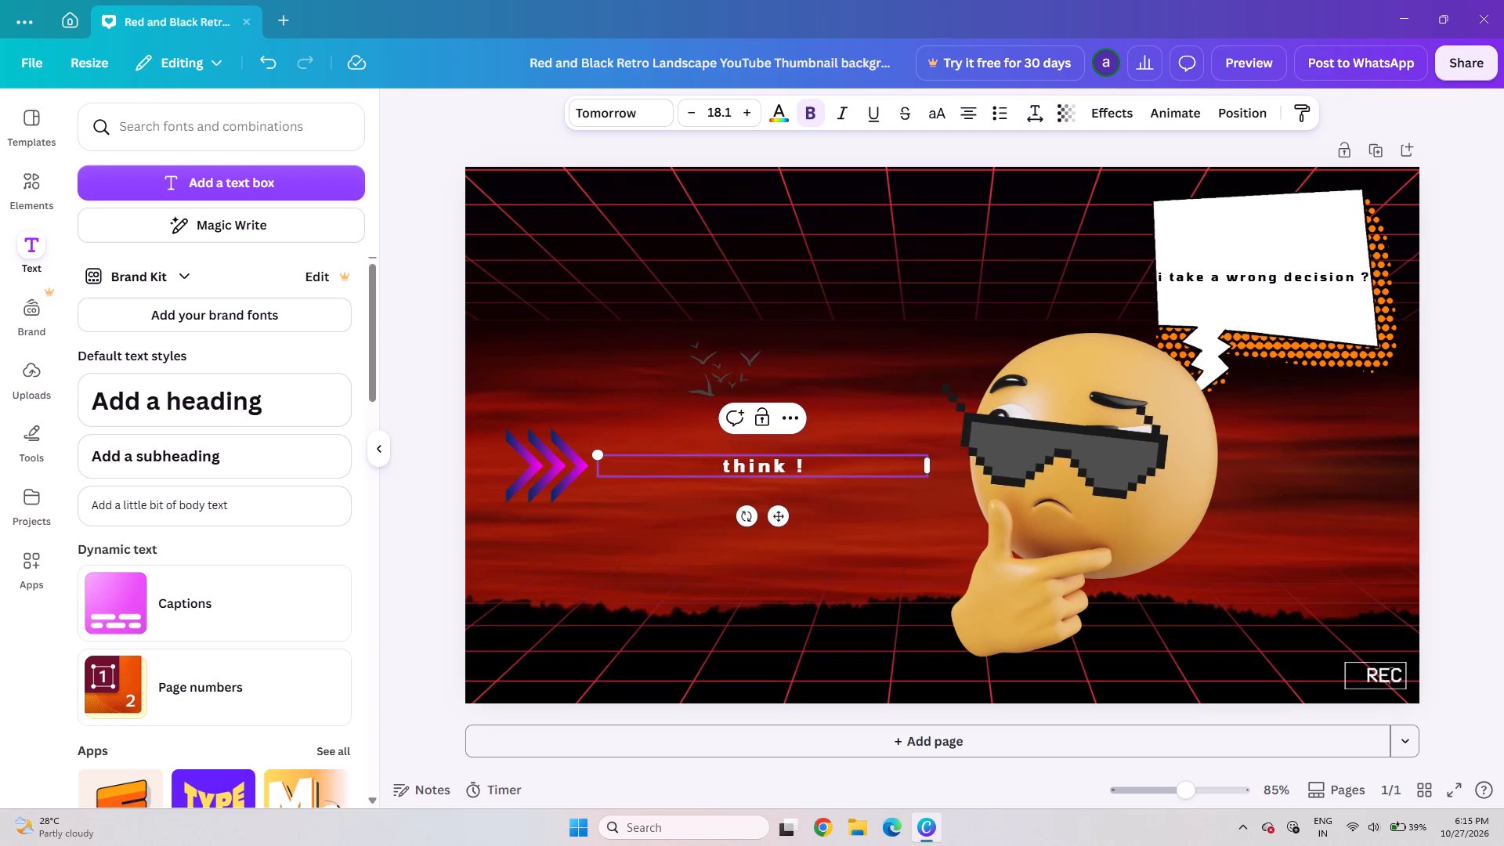
pyautogui.press('Right')
pyautogui.press('BackSpace')
pyautogui.press('t')
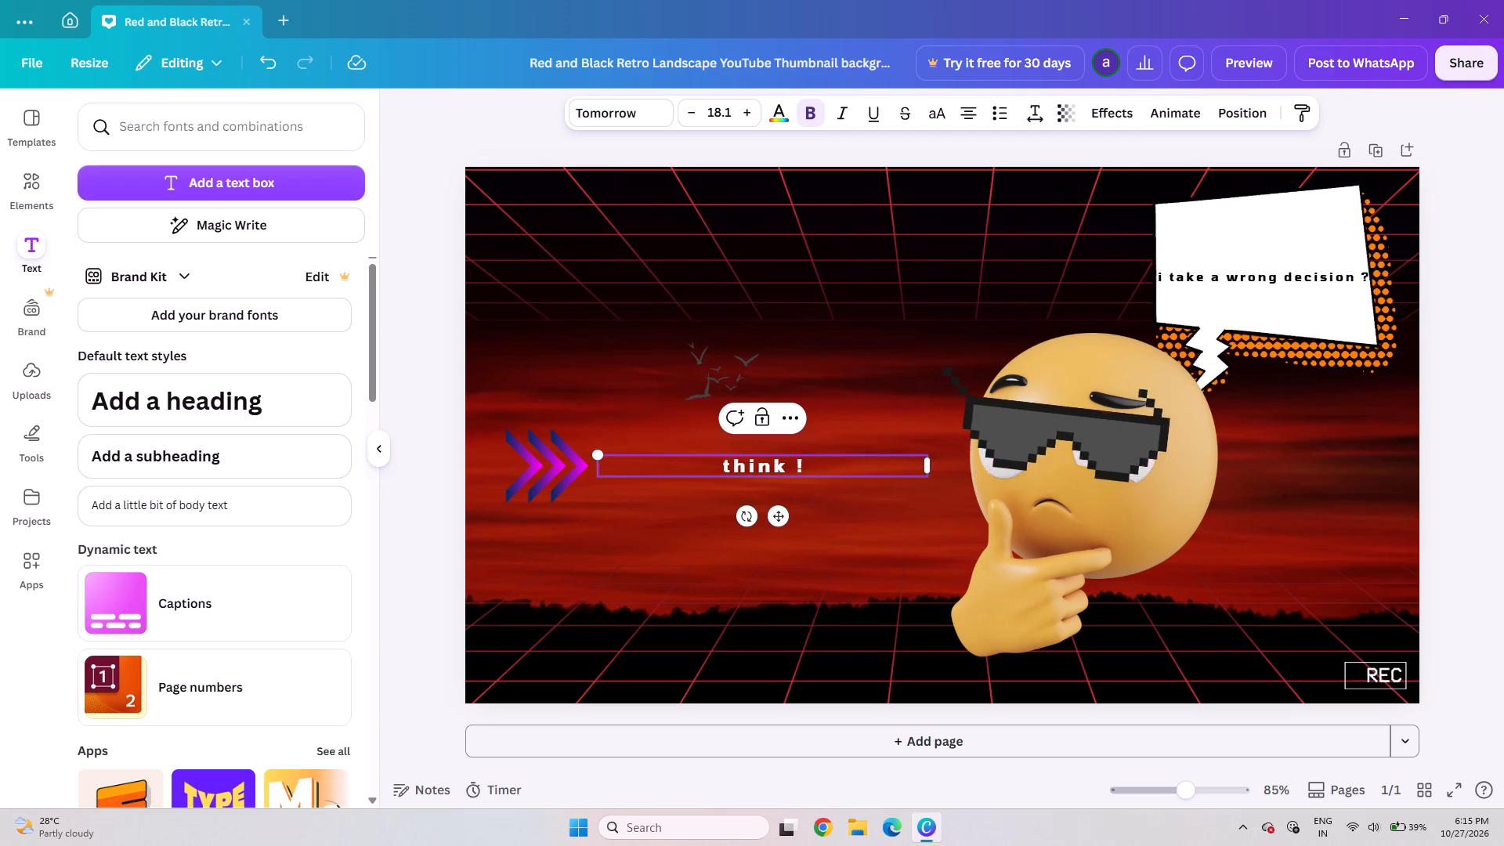
pyautogui.press('BackSpace')
pyautogui.press('t')
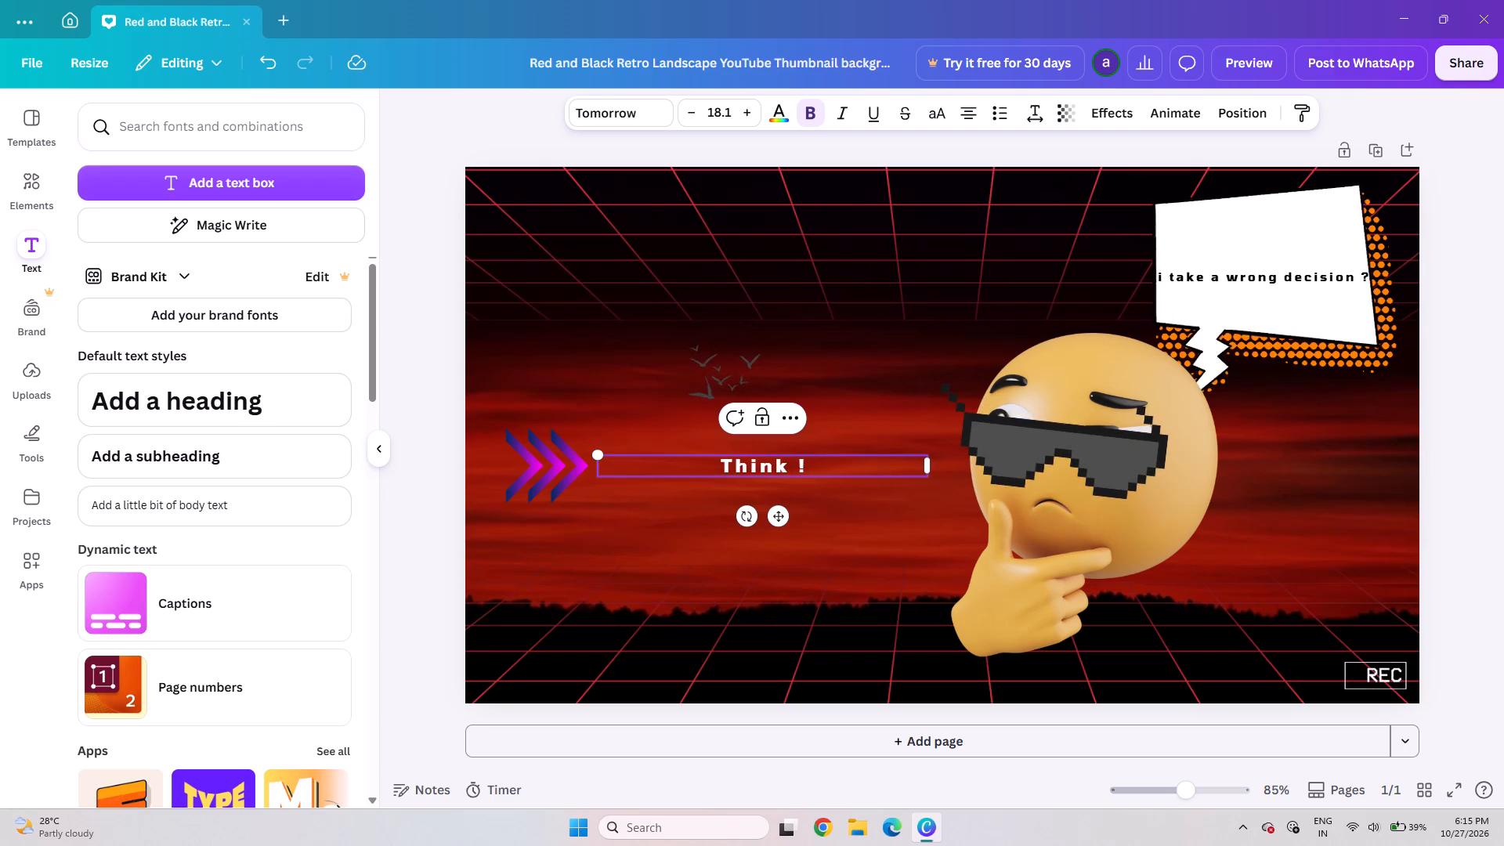
pyautogui.press('space')
pyautogui.press('BackSpace')
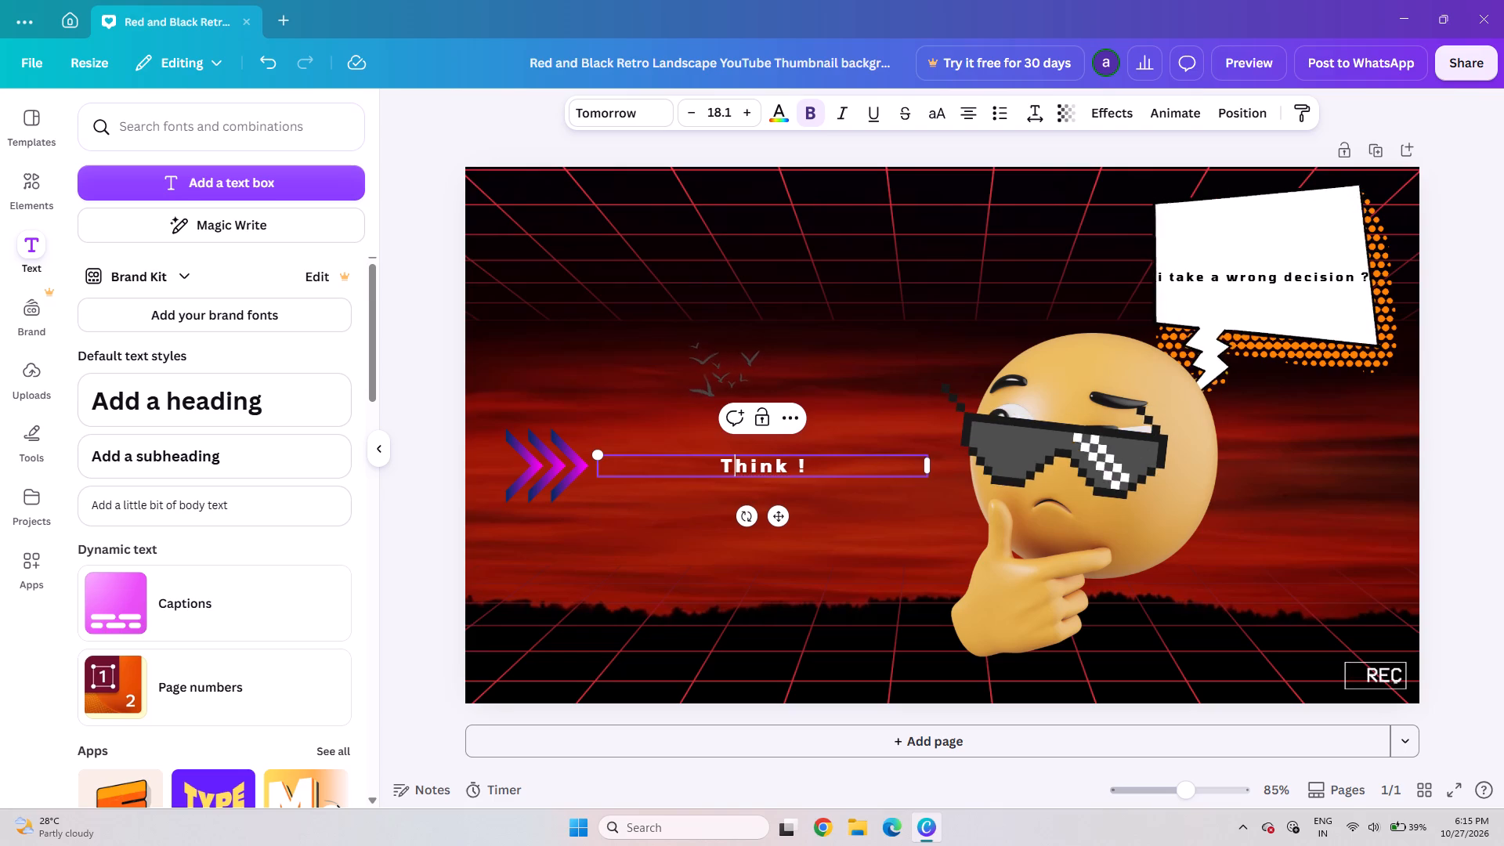
# Remove the space before the exclamation mark so the text beside the arrows reads "Think!".
pyautogui.press('Right')
pyautogui.press('Right')
pyautogui.press('Right')
pyautogui.press('Right')
pyautogui.press('Right')
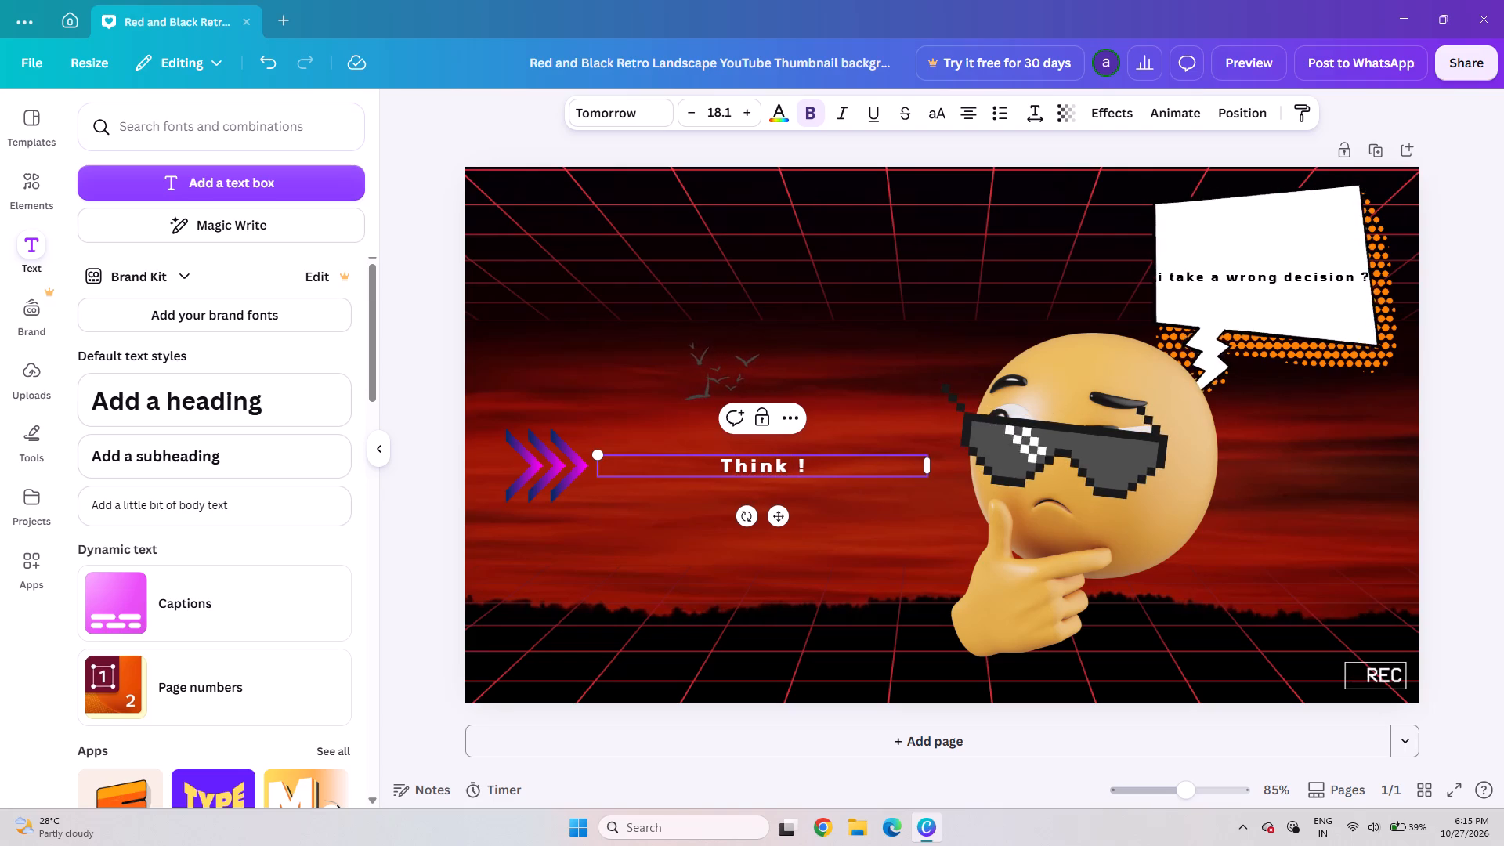
pyautogui.press('Right')
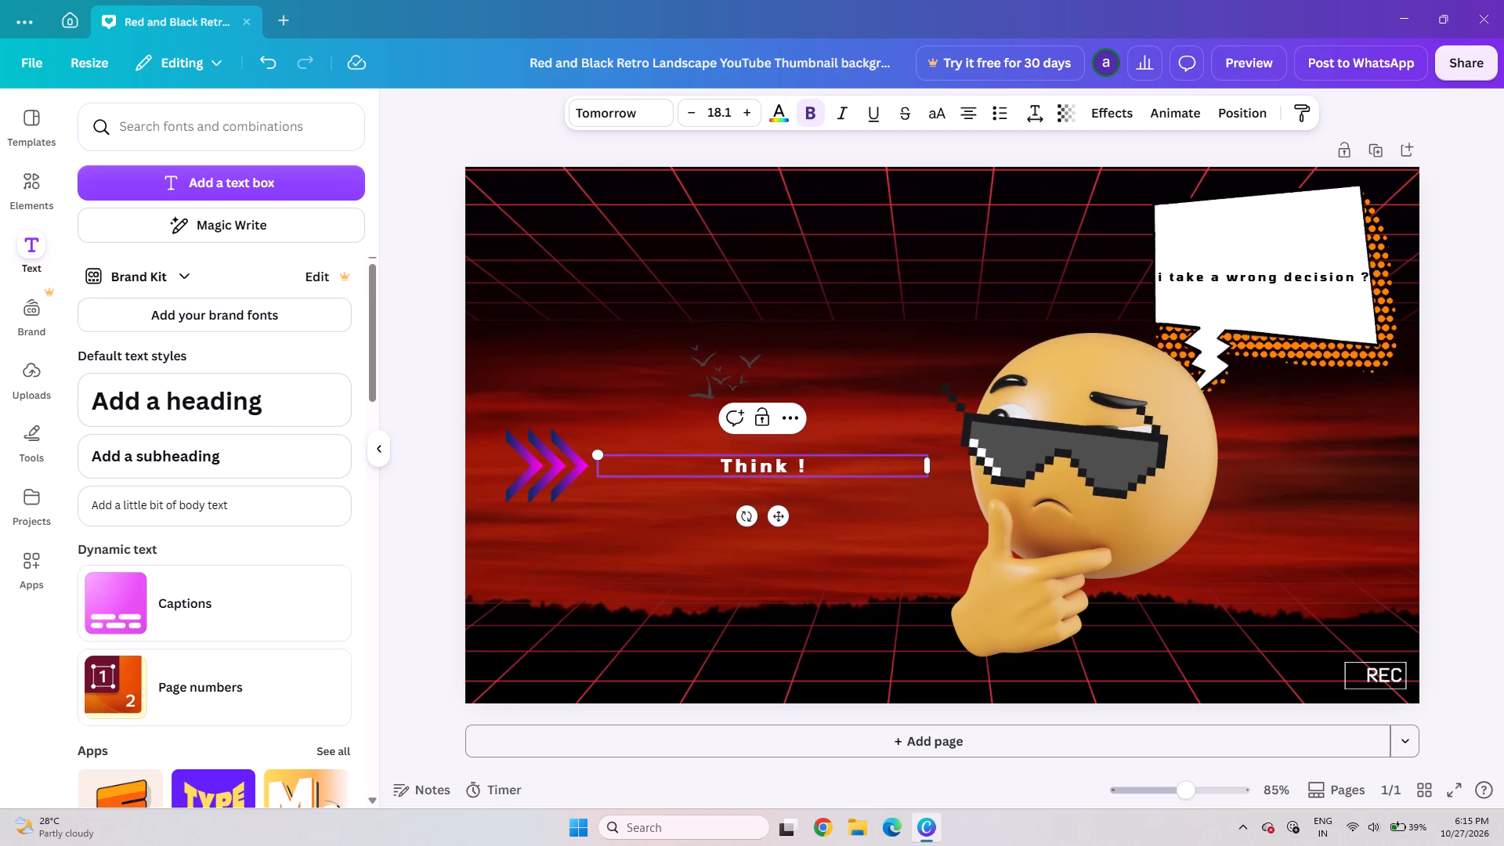
pyautogui.press('BackSpace')
pyautogui.press('BackSpace')
pyautogui.write('!')
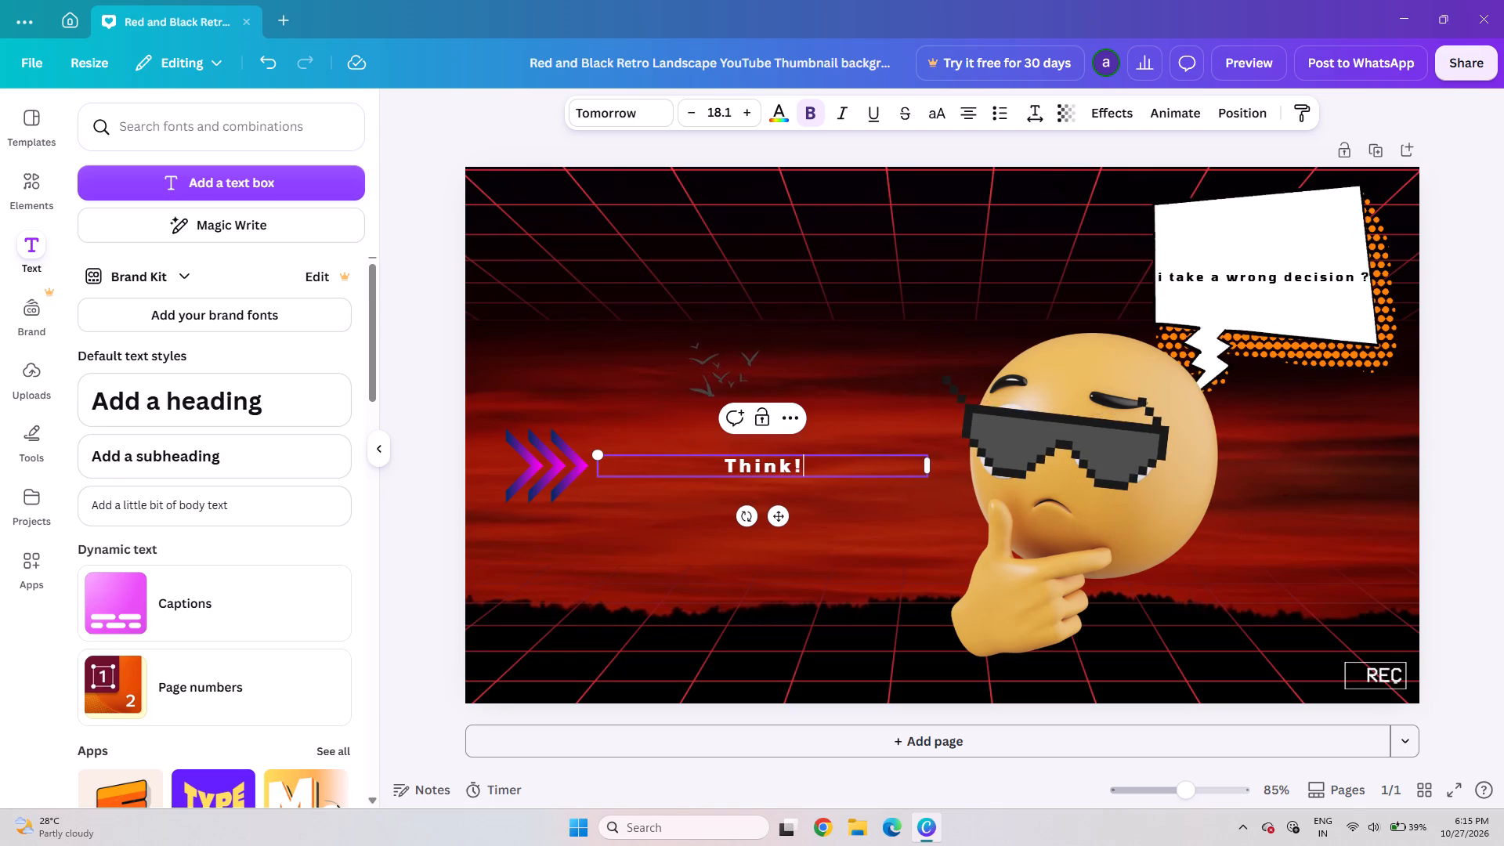
# Extend the text beside the arrows to read "Think! before take a decisions".
pyautogui.press('space')
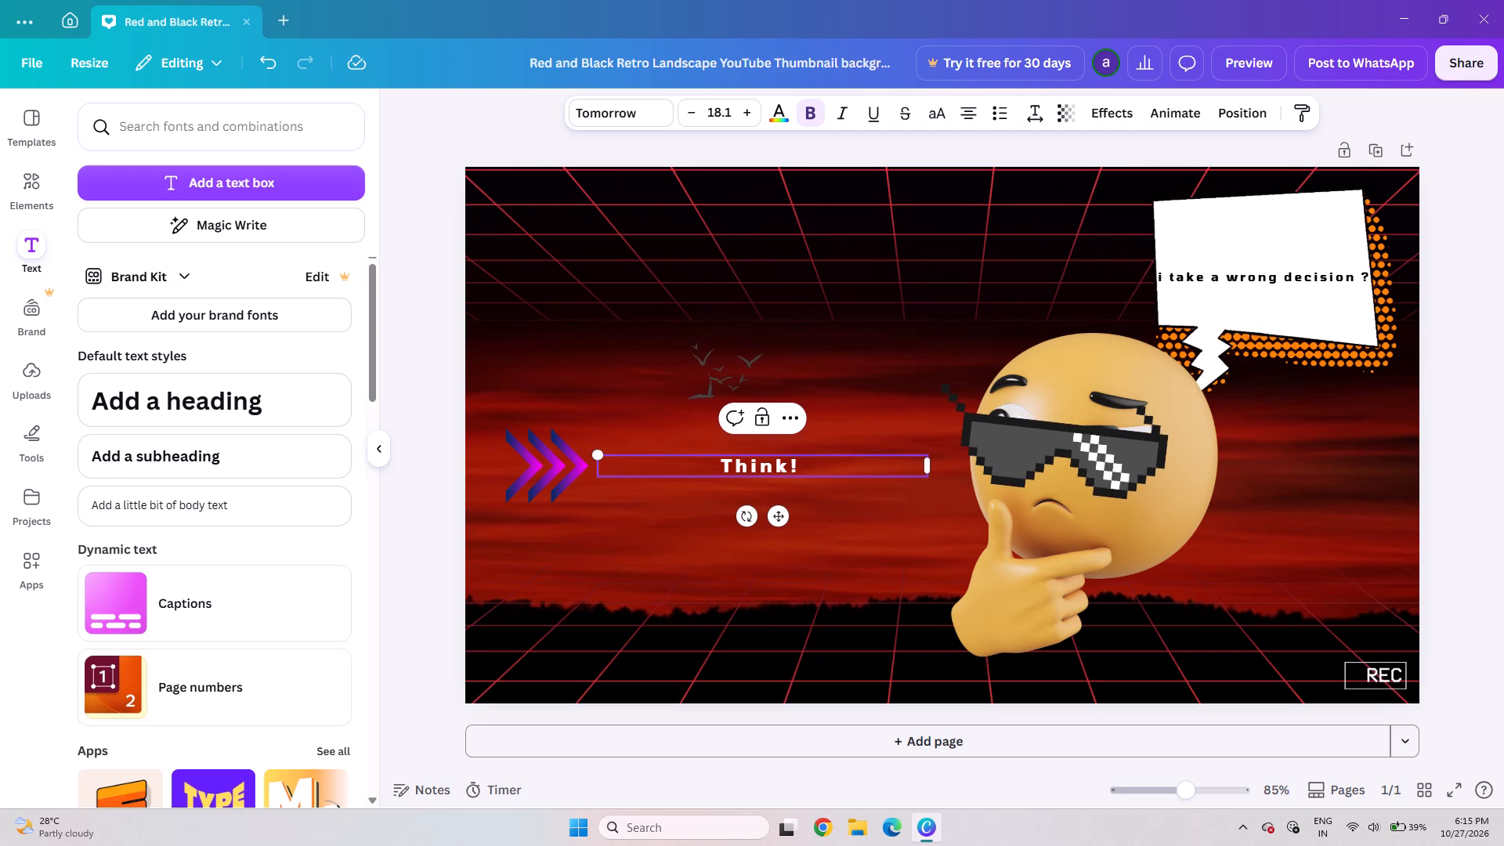
pyautogui.write('be')
pyautogui.write('fore')
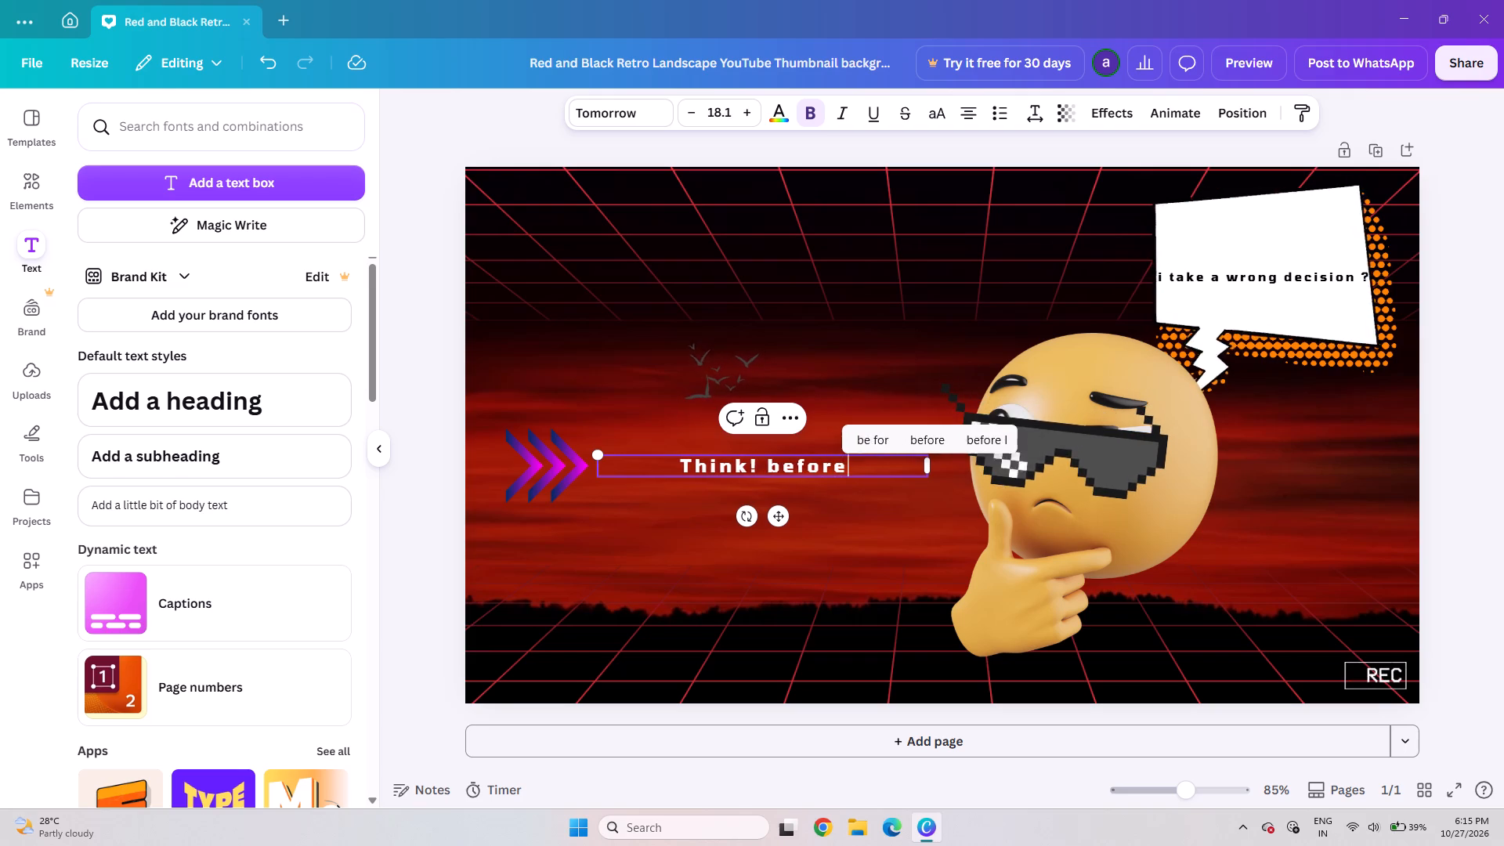
pyautogui.press('space')
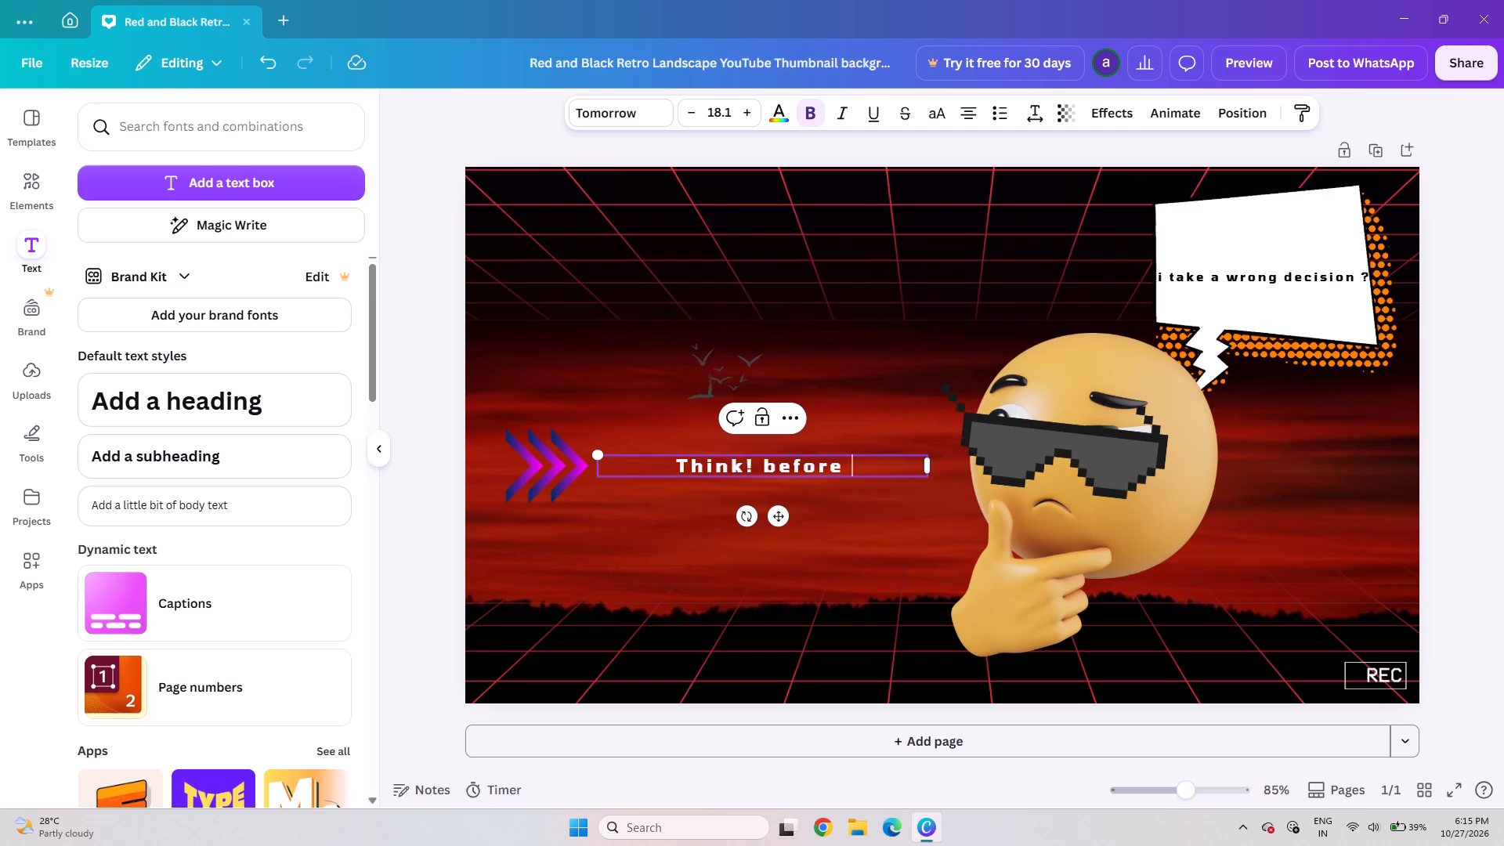
pyautogui.press('t')
pyautogui.write('ake a')
pyautogui.press('space')
pyautogui.press('d')
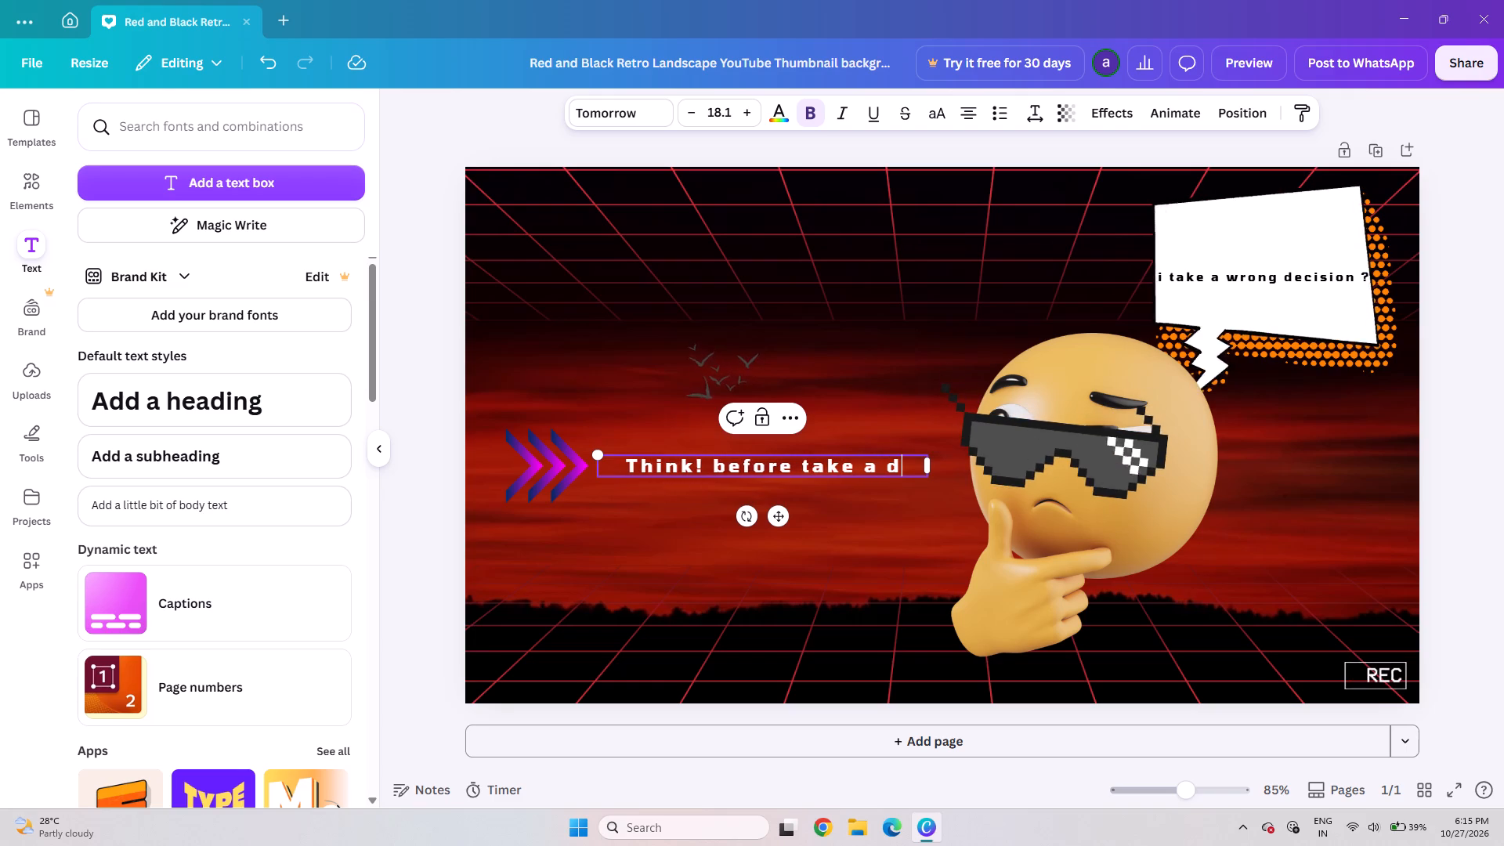
pyautogui.write('ec')
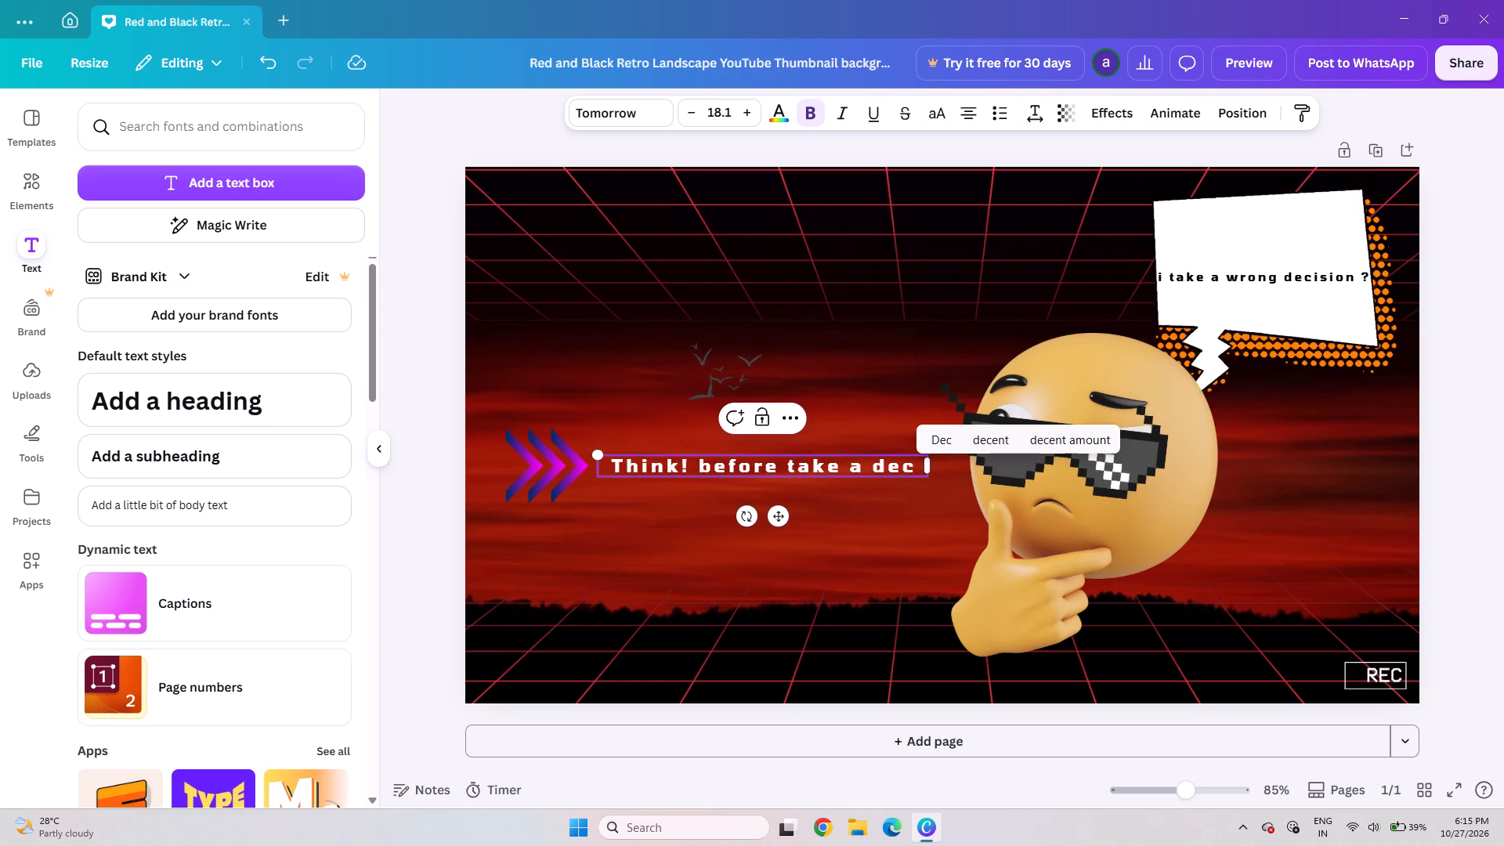
pyautogui.write('ision')
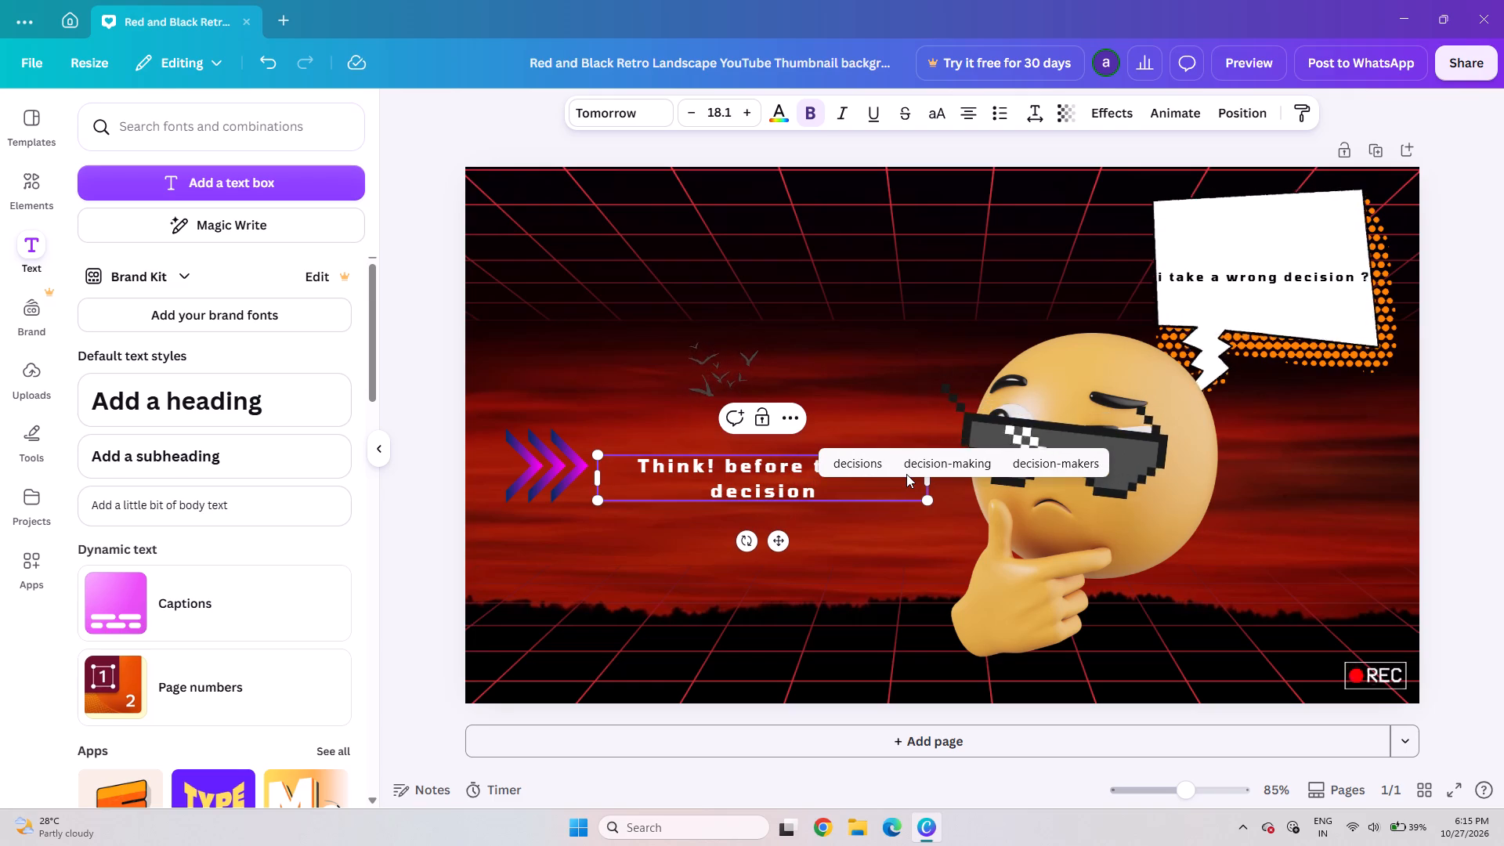
pyautogui.click(851, 465)
pyautogui.click(857, 557)
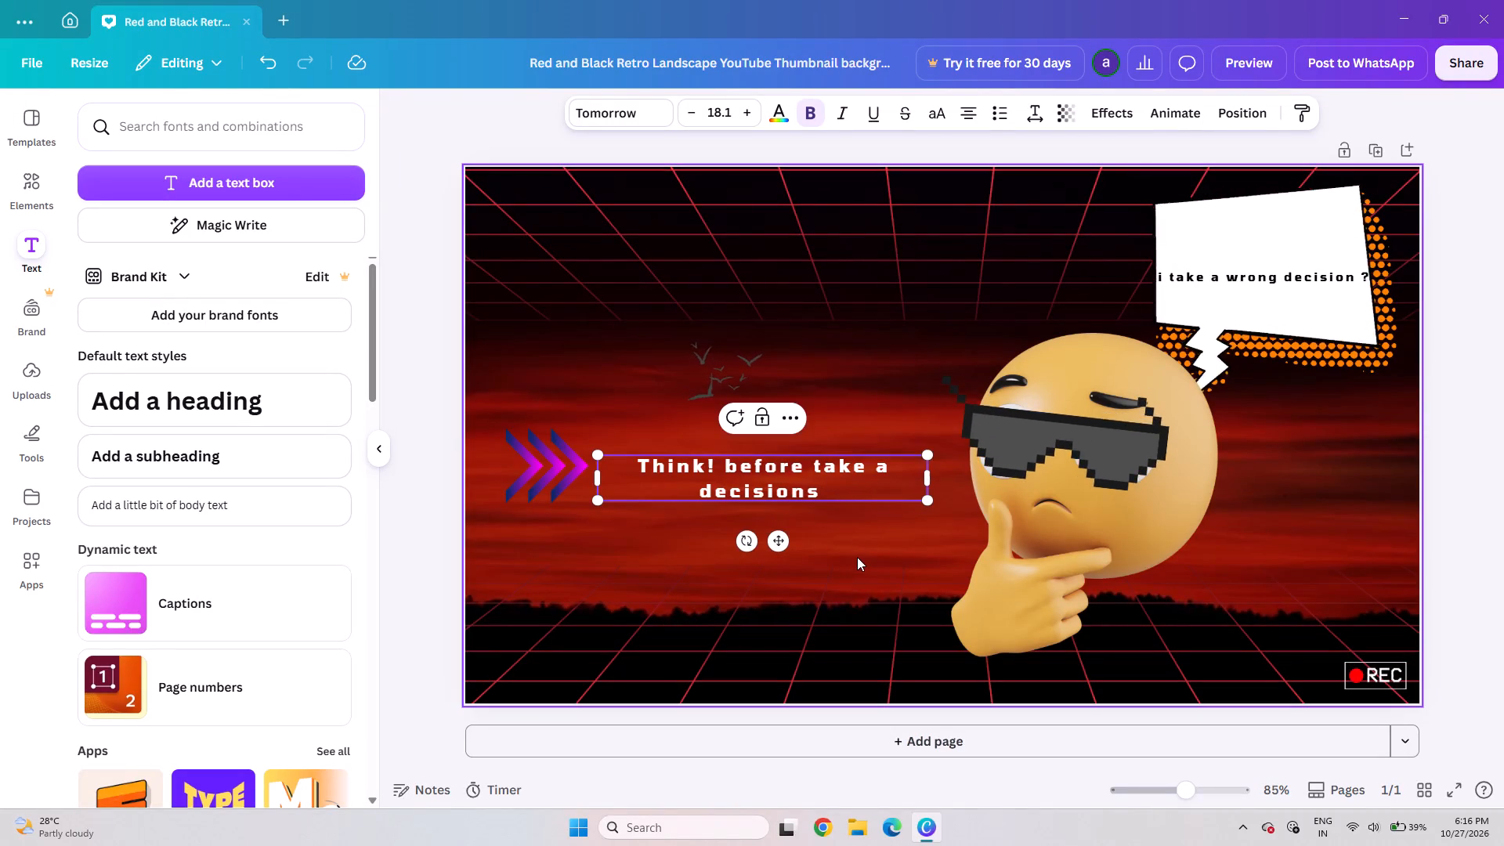
# Nudge the two-line caption slightly up and left so it sits closer to the purple arrows and level with them.
pyautogui.click(806, 502)
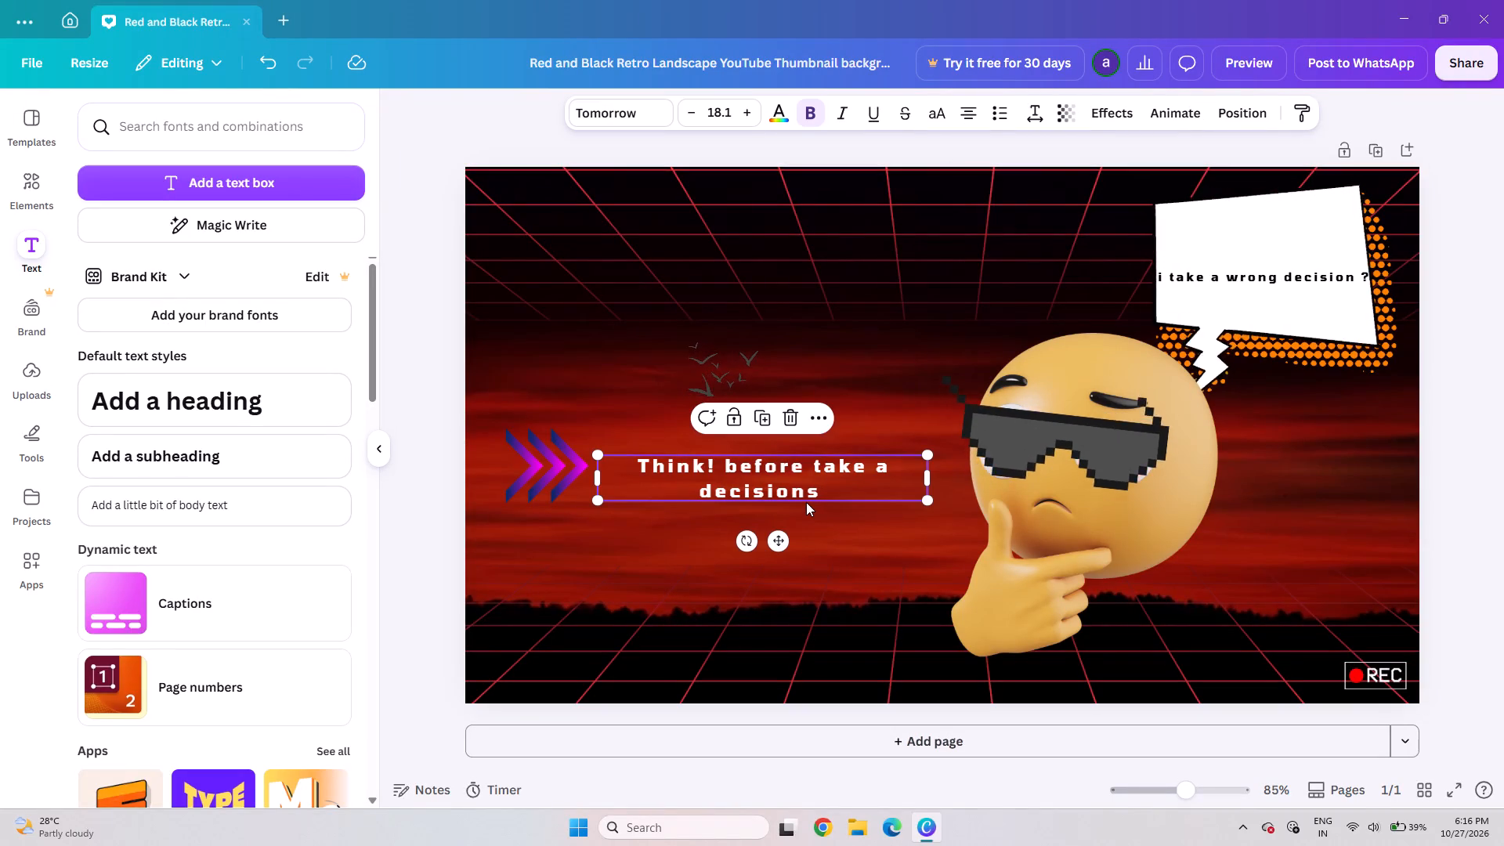
pyautogui.press('Up')
pyautogui.press('Up')
pyautogui.press('Up')
pyautogui.press('Up')
pyautogui.press('Up')
pyautogui.press('Up')
pyautogui.press('Up')
pyautogui.press('Up')
pyautogui.press('Up')
pyautogui.press('Up')
pyautogui.press('Up')
pyautogui.press('Up')
pyautogui.press('Up')
pyautogui.press('Up')
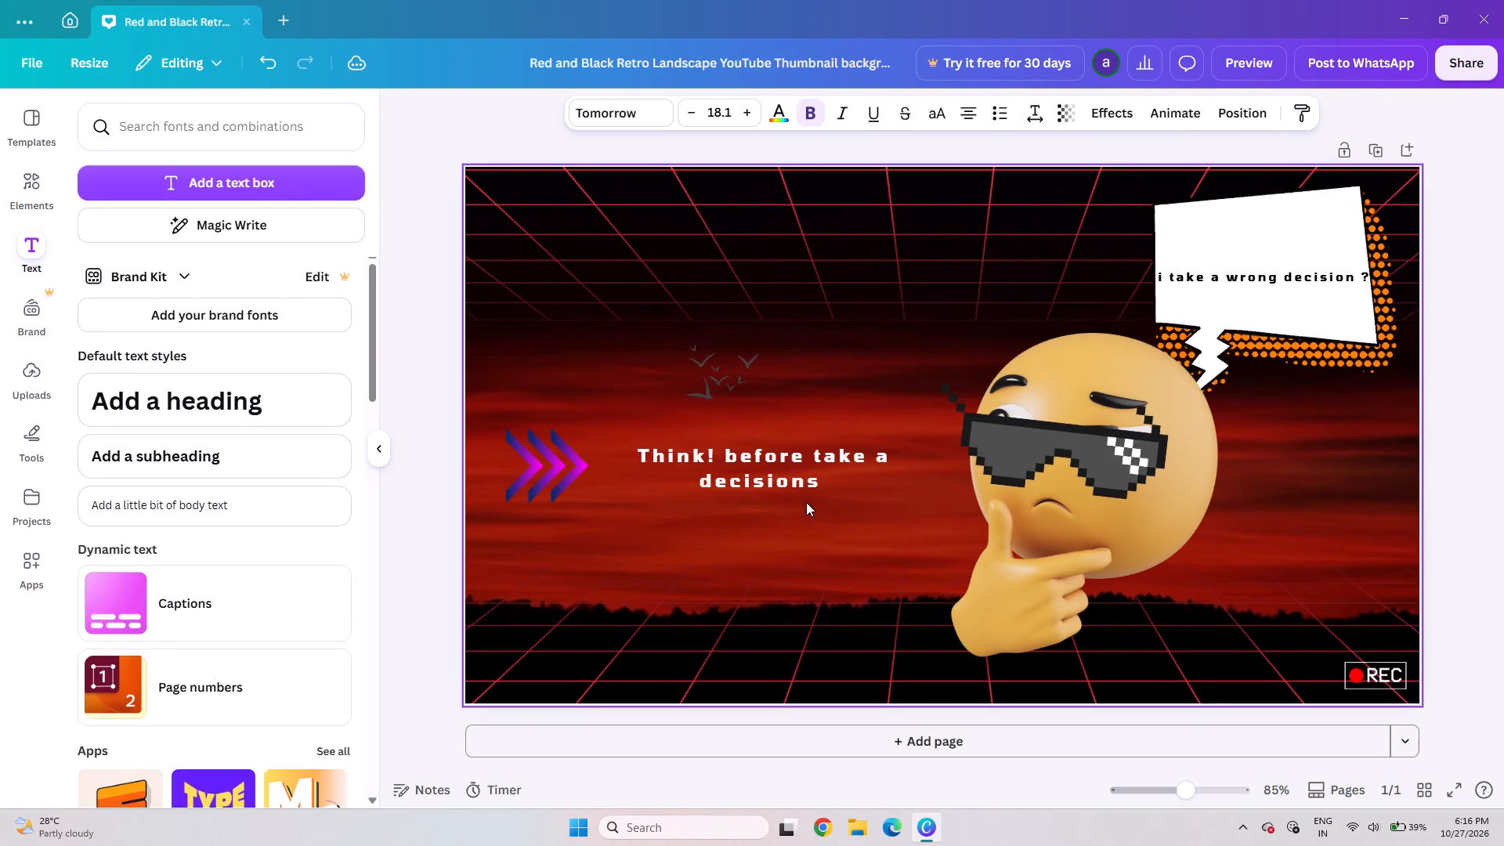
pyautogui.press('Up')
pyautogui.press('Left')
pyautogui.press('Left')
pyautogui.press('Left')
pyautogui.press('Left')
pyautogui.press('Left')
pyautogui.press('Left')
pyautogui.press('Left')
pyautogui.press('Left')
pyautogui.press('Left')
pyautogui.press('Left')
pyautogui.press('Left')
pyautogui.press('Left')
pyautogui.press('Left')
pyautogui.press('Left')
pyautogui.press('Left')
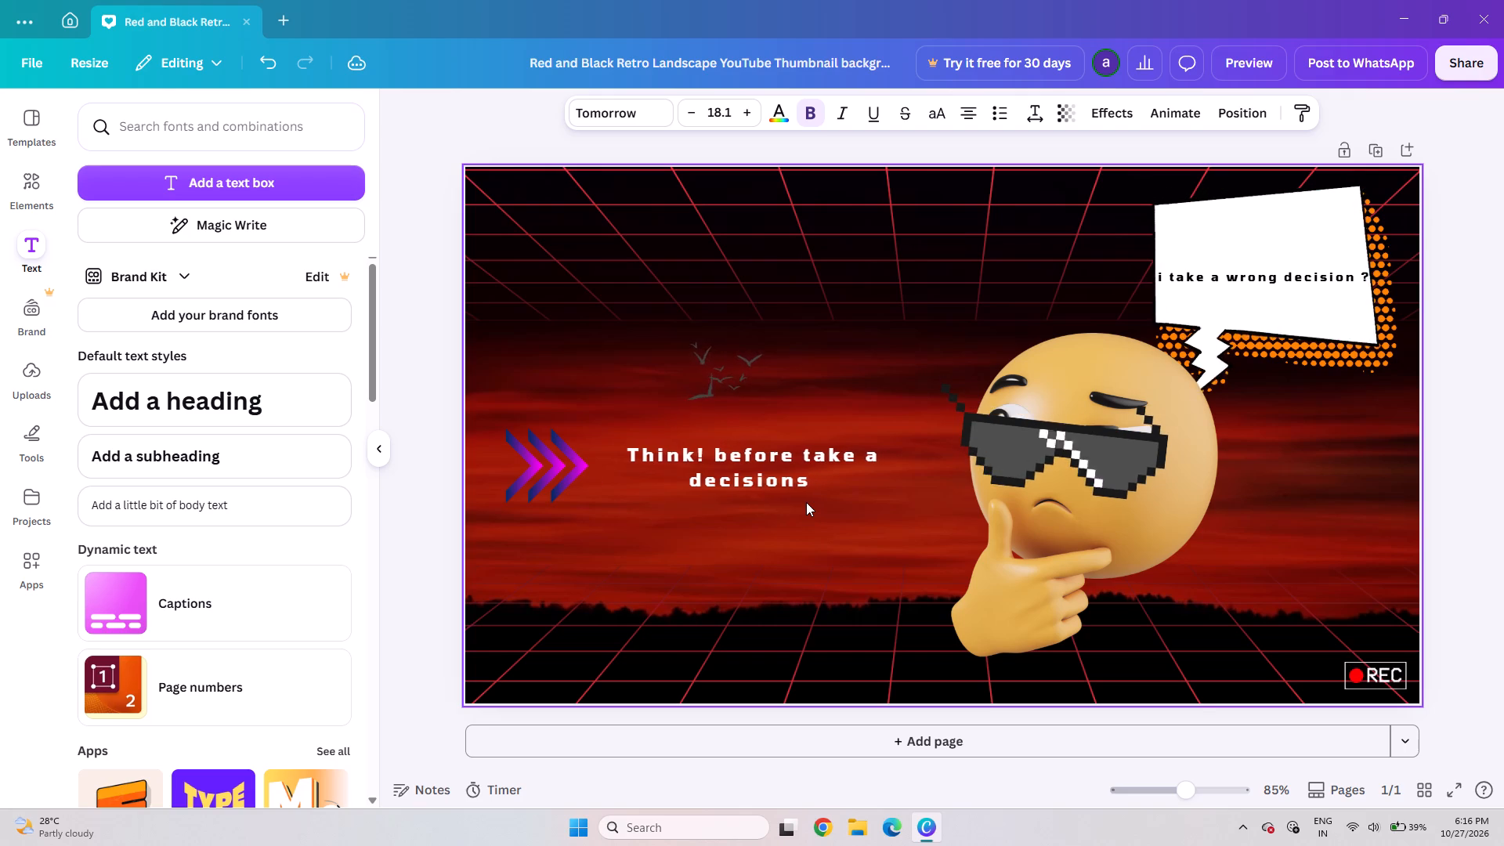
pyautogui.press('Left')
pyautogui.press('Left')
pyautogui.press('Left')
pyautogui.press('Left')
pyautogui.press('Left')
pyautogui.press('Left')
pyautogui.press('Left')
pyautogui.press('Left')
pyautogui.press('Left')
pyautogui.press('Left')
pyautogui.press('Left')
pyautogui.press('Left')
pyautogui.press('Left')
pyautogui.press('Left')
pyautogui.press('Left')
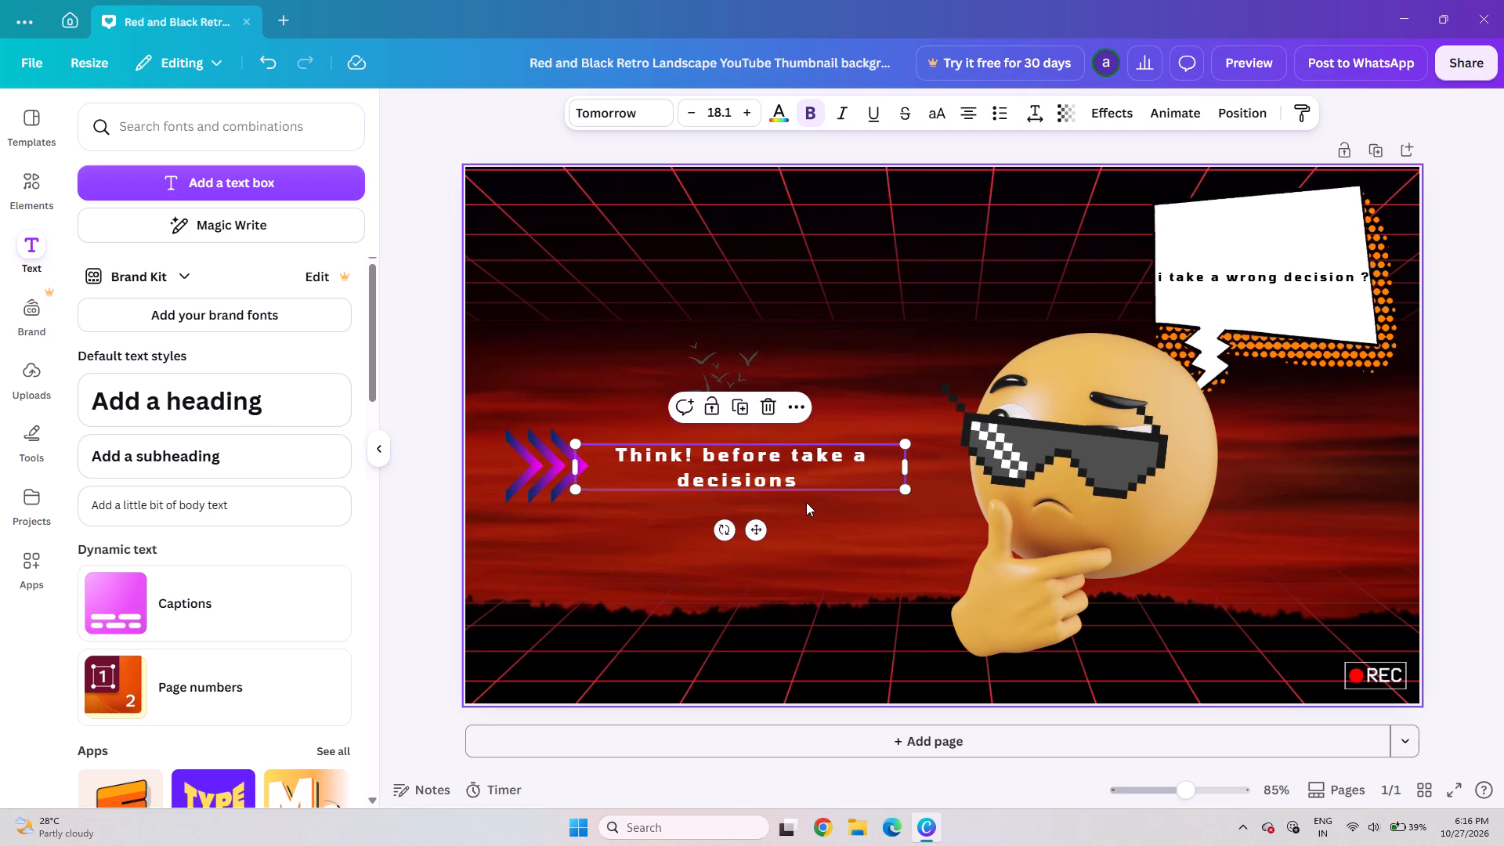
pyautogui.press('Down')
pyautogui.press('Down')
# Insert the recently used orange "BOO!" text style and shrink it to about font size 123.
pyautogui.scroll(-2, 378, 604)
pyautogui.scroll(-1, 220, 674)
pyautogui.click(118, 693)
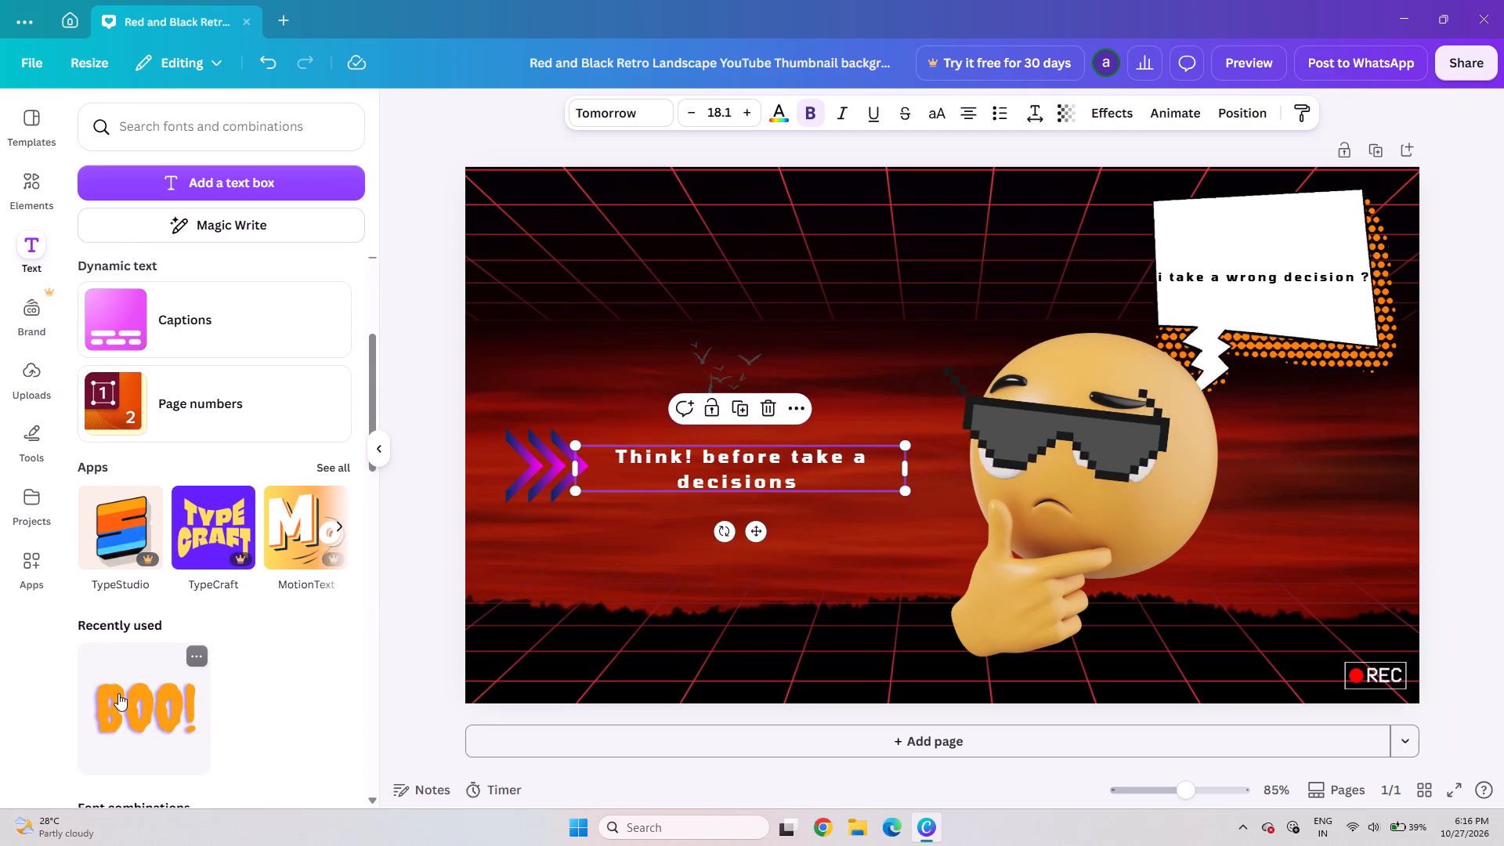
pyautogui.click(1182, 341)
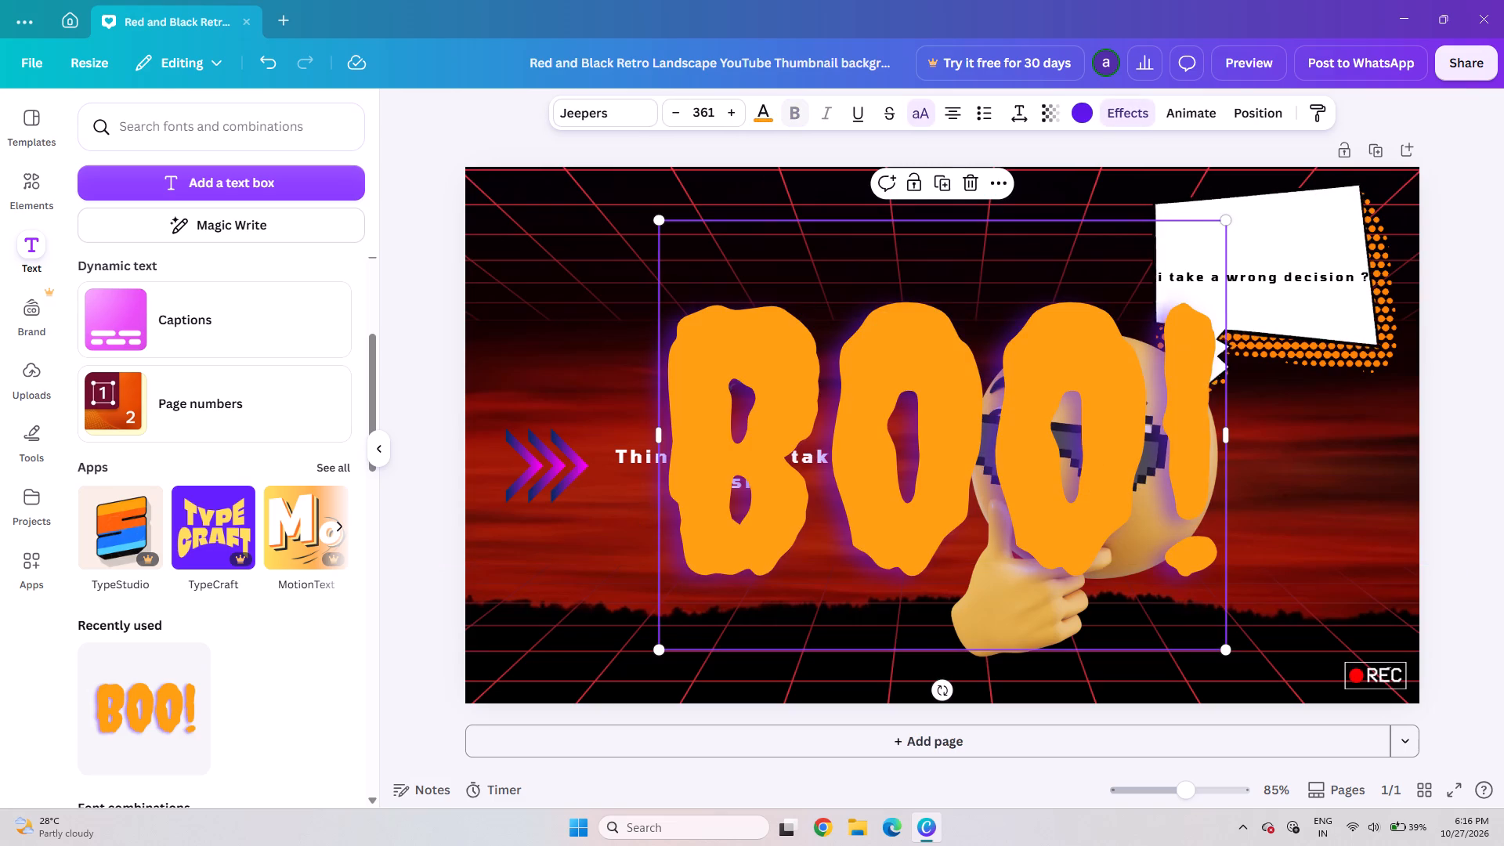
pyautogui.click(1119, 573)
pyautogui.click(1119, 573)
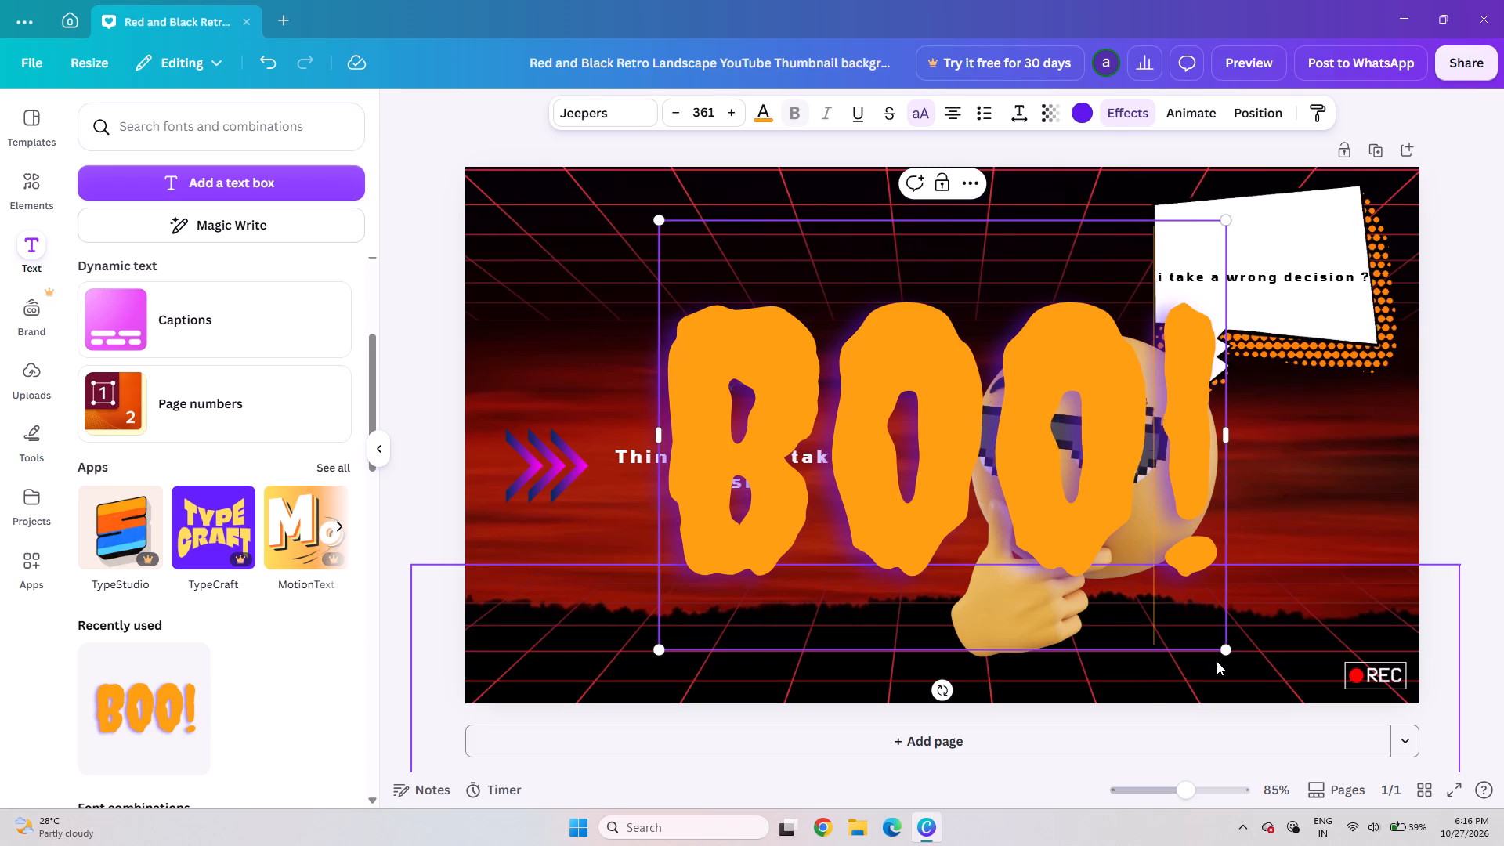
pyautogui.moveTo(1223, 652); pyautogui.dragTo(931, 255)
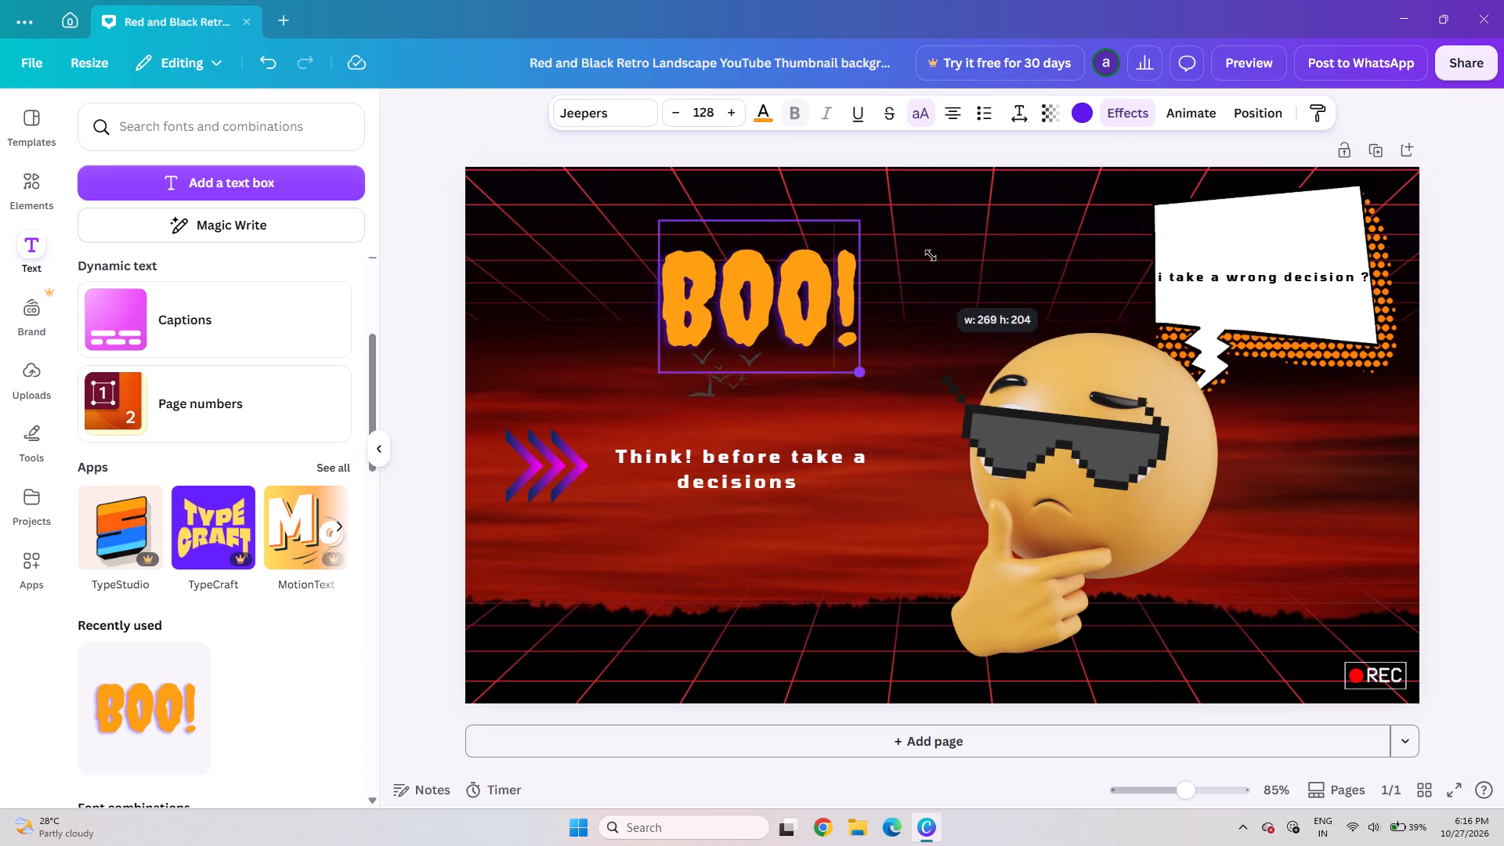
pyautogui.moveTo(931, 255); pyautogui.dragTo(928, 255)
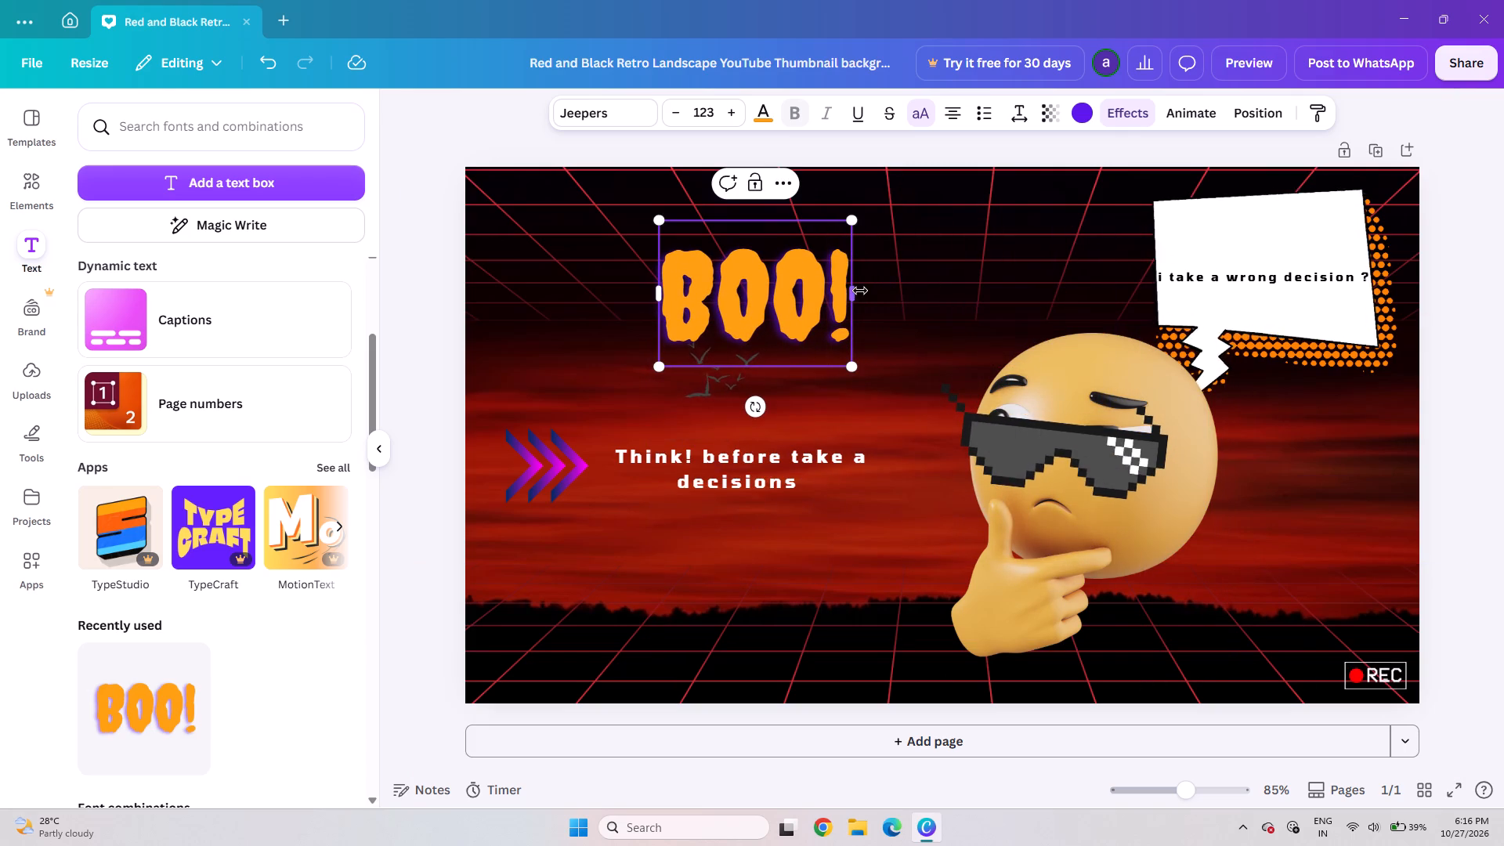
# Widen the "BOO!" text box and replace its text with "TODAY' QOUTE".
pyautogui.moveTo(860, 291); pyautogui.dragTo(1098, 374)
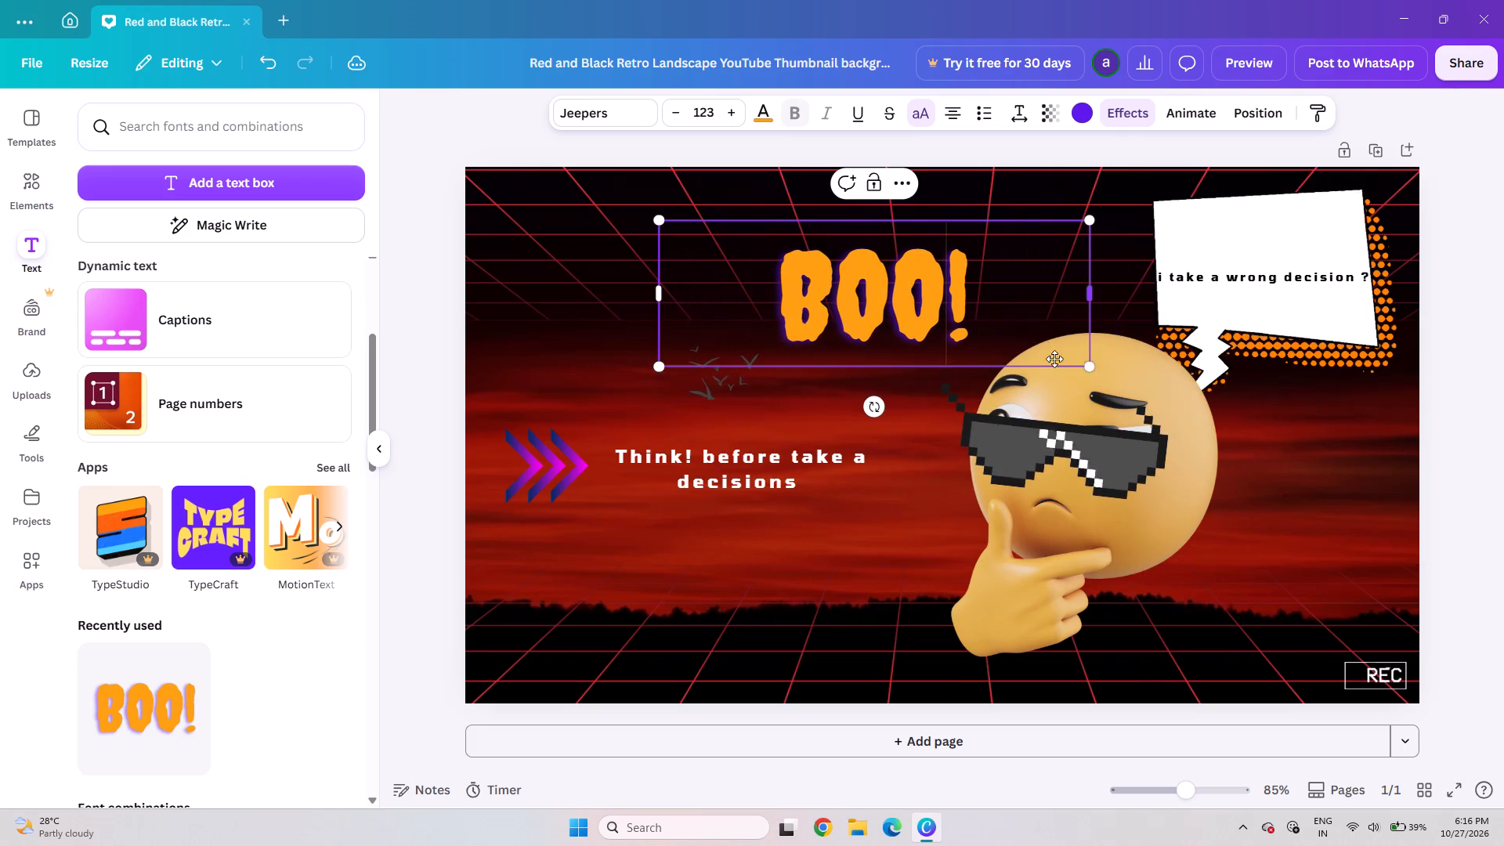
pyautogui.click(971, 290)
pyautogui.doubleClick(973, 287)
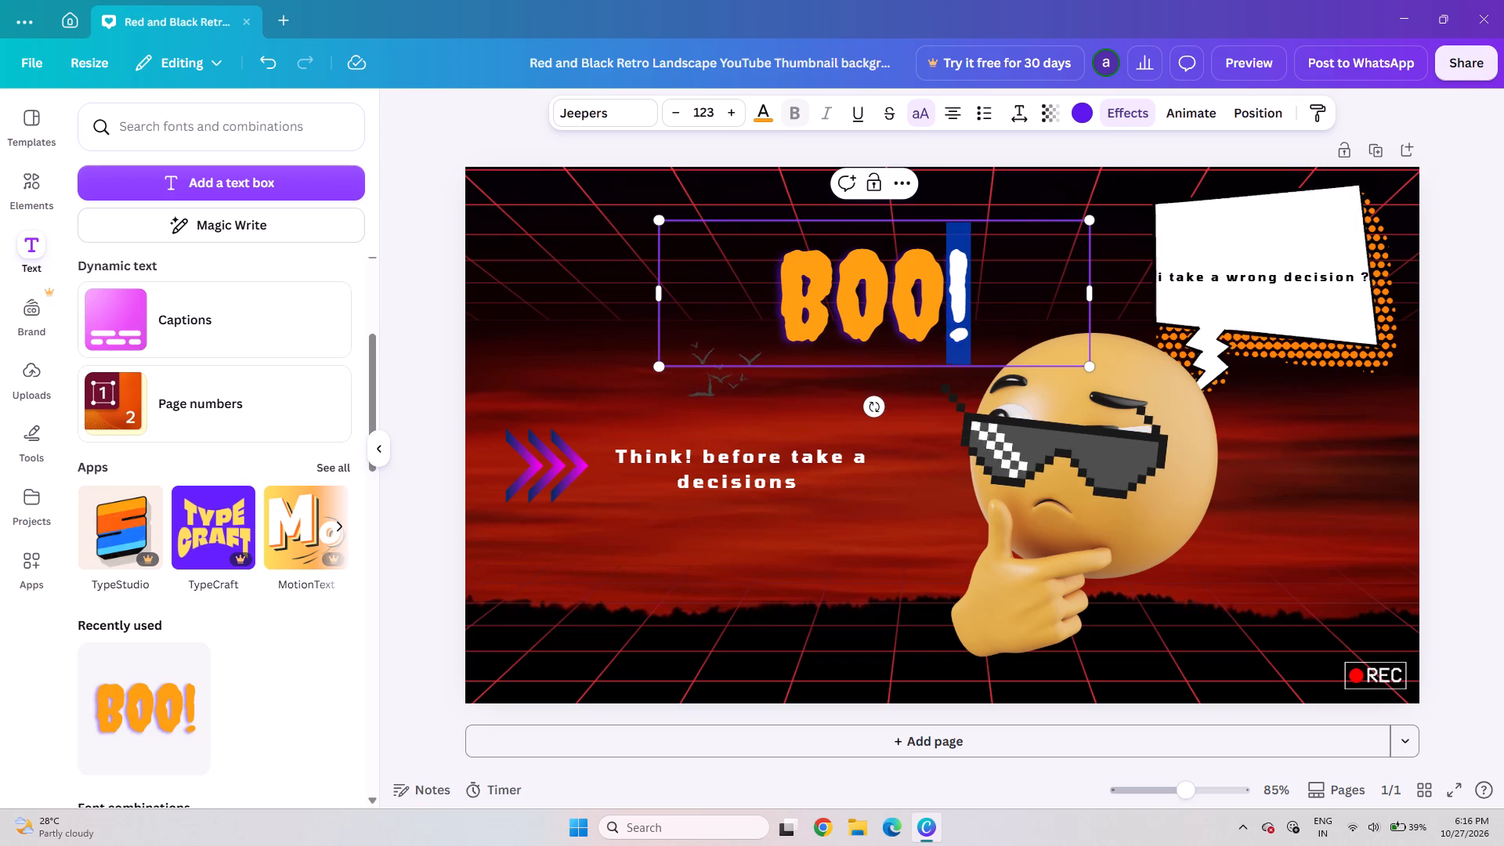
pyautogui.press('BackSpace')
pyautogui.press('BackSpace')
pyautogui.press('BackSpace')
pyautogui.press('BackSpace')
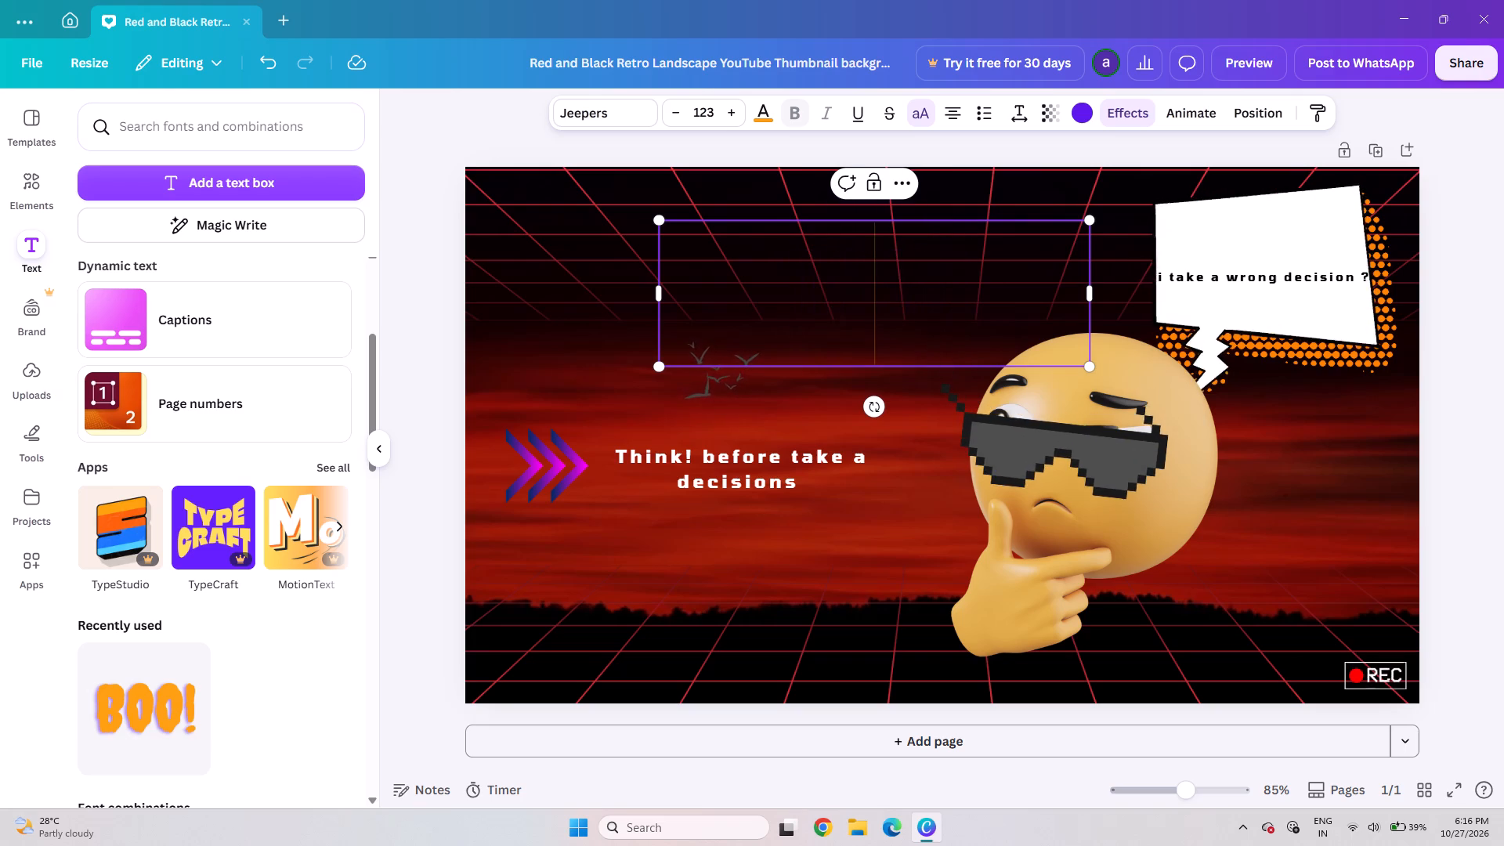
pyautogui.write('tody')
pyautogui.press('BackSpace')
pyautogui.press('BackSpace')
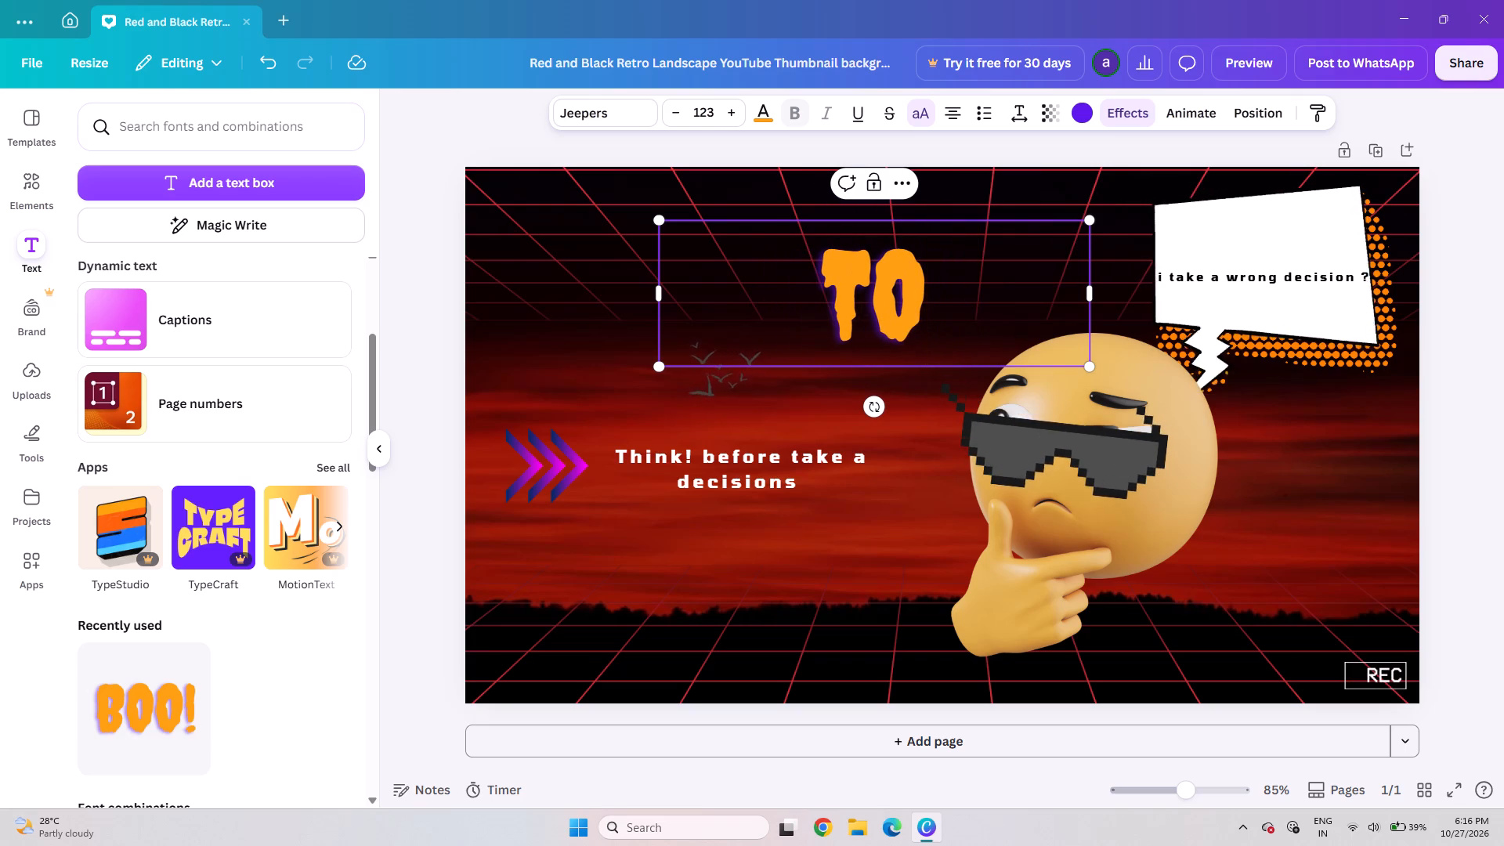
pyautogui.write('da')
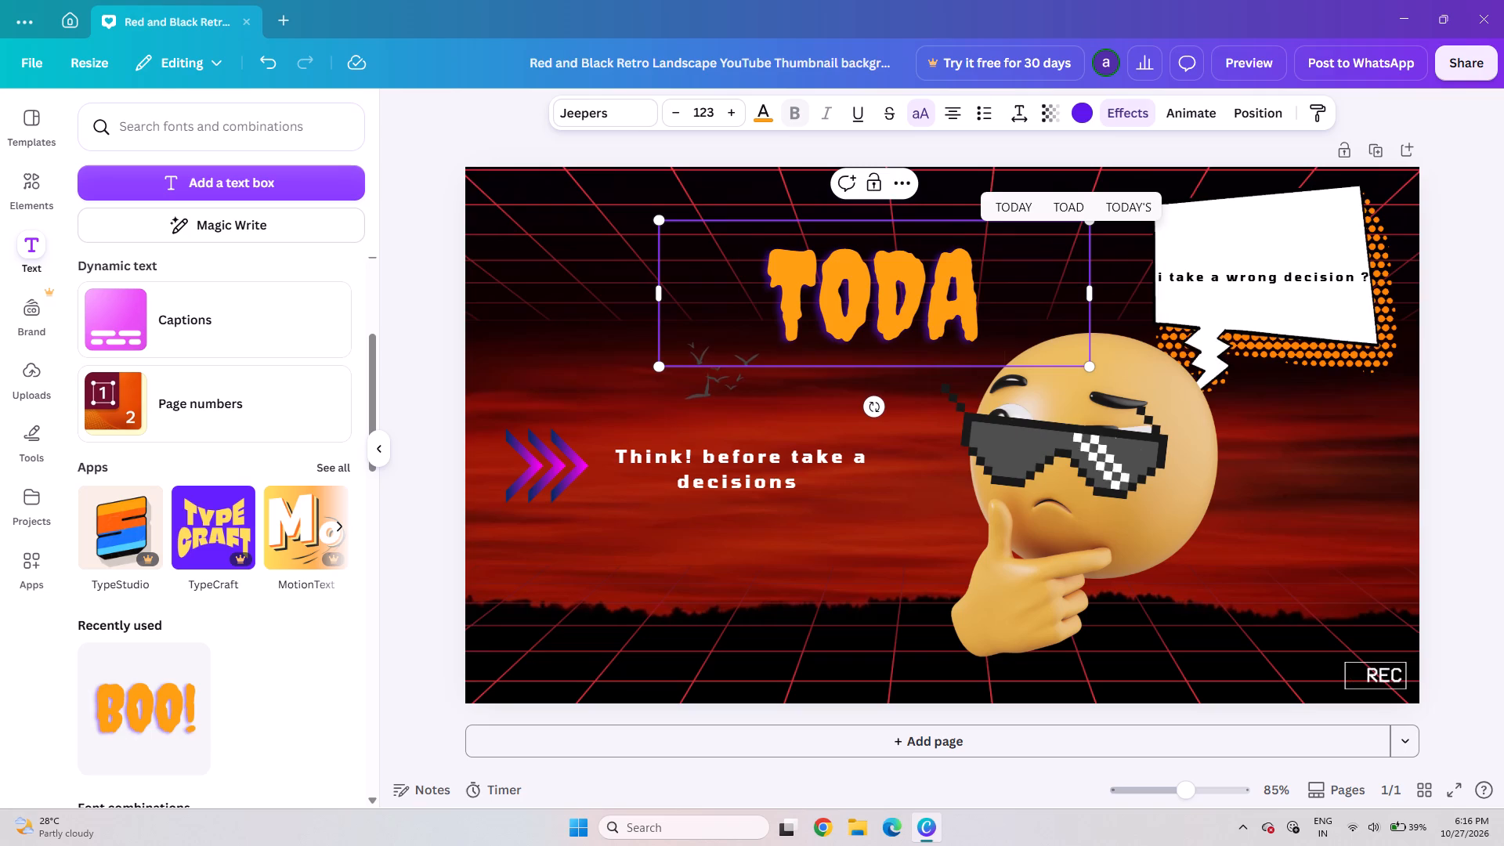
pyautogui.press('y')
pyautogui.hotkey('shift', '"')
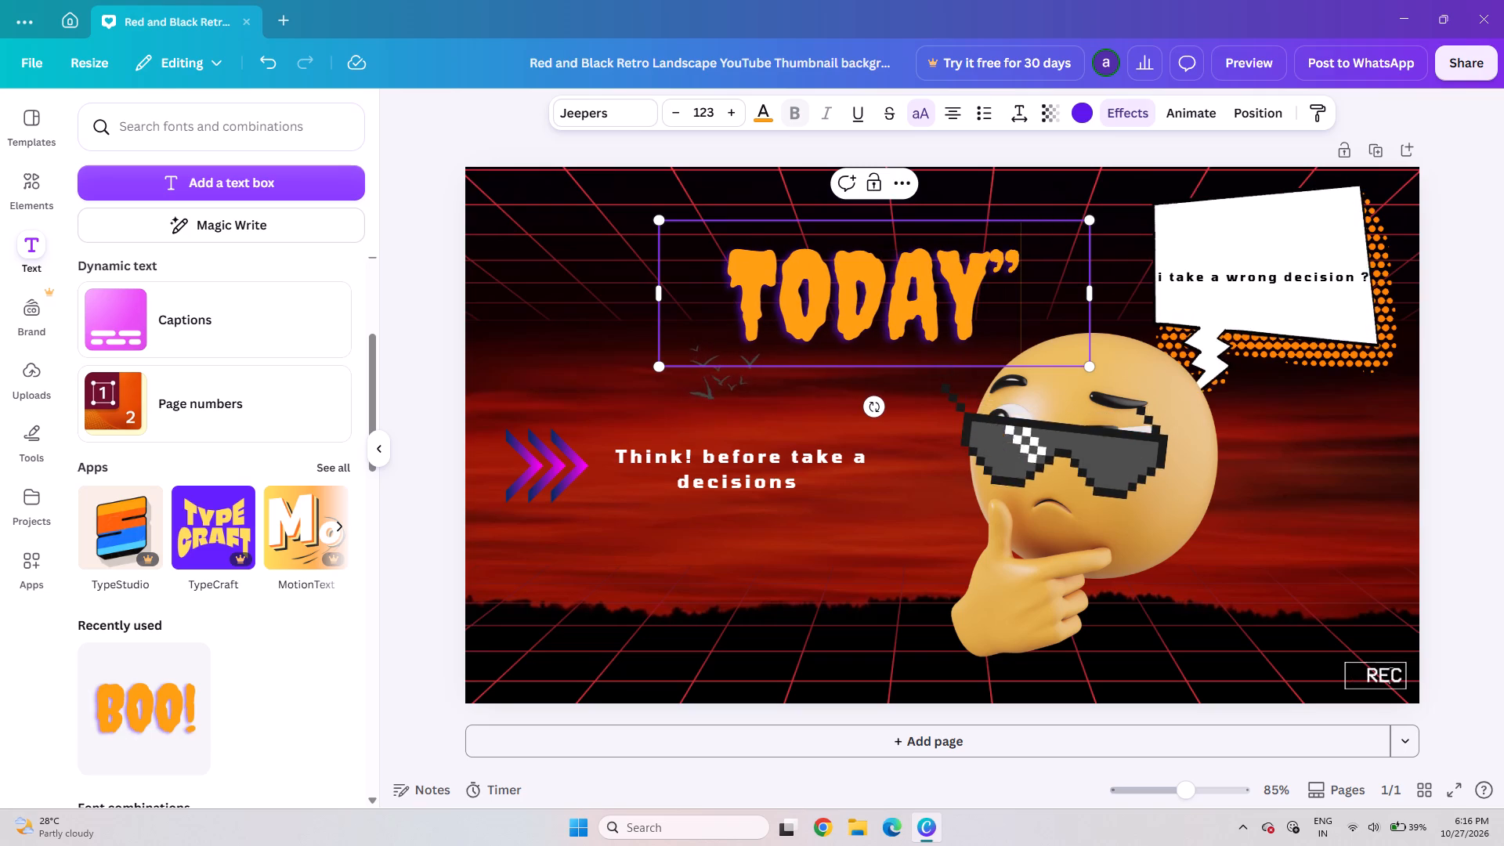
pyautogui.press('BackSpace')
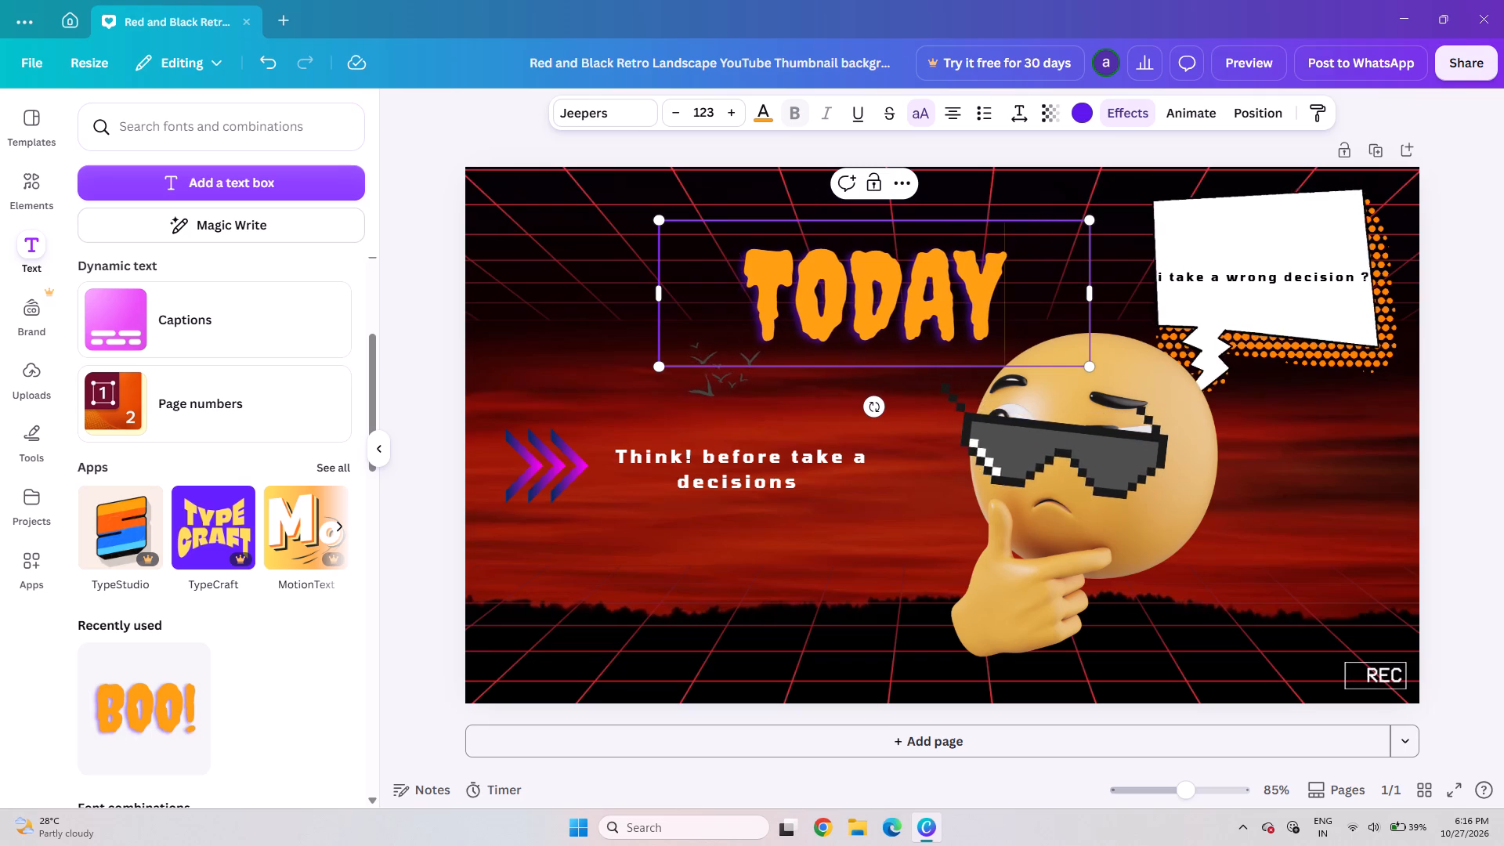
pyautogui.press("'")
pyautogui.press('space')
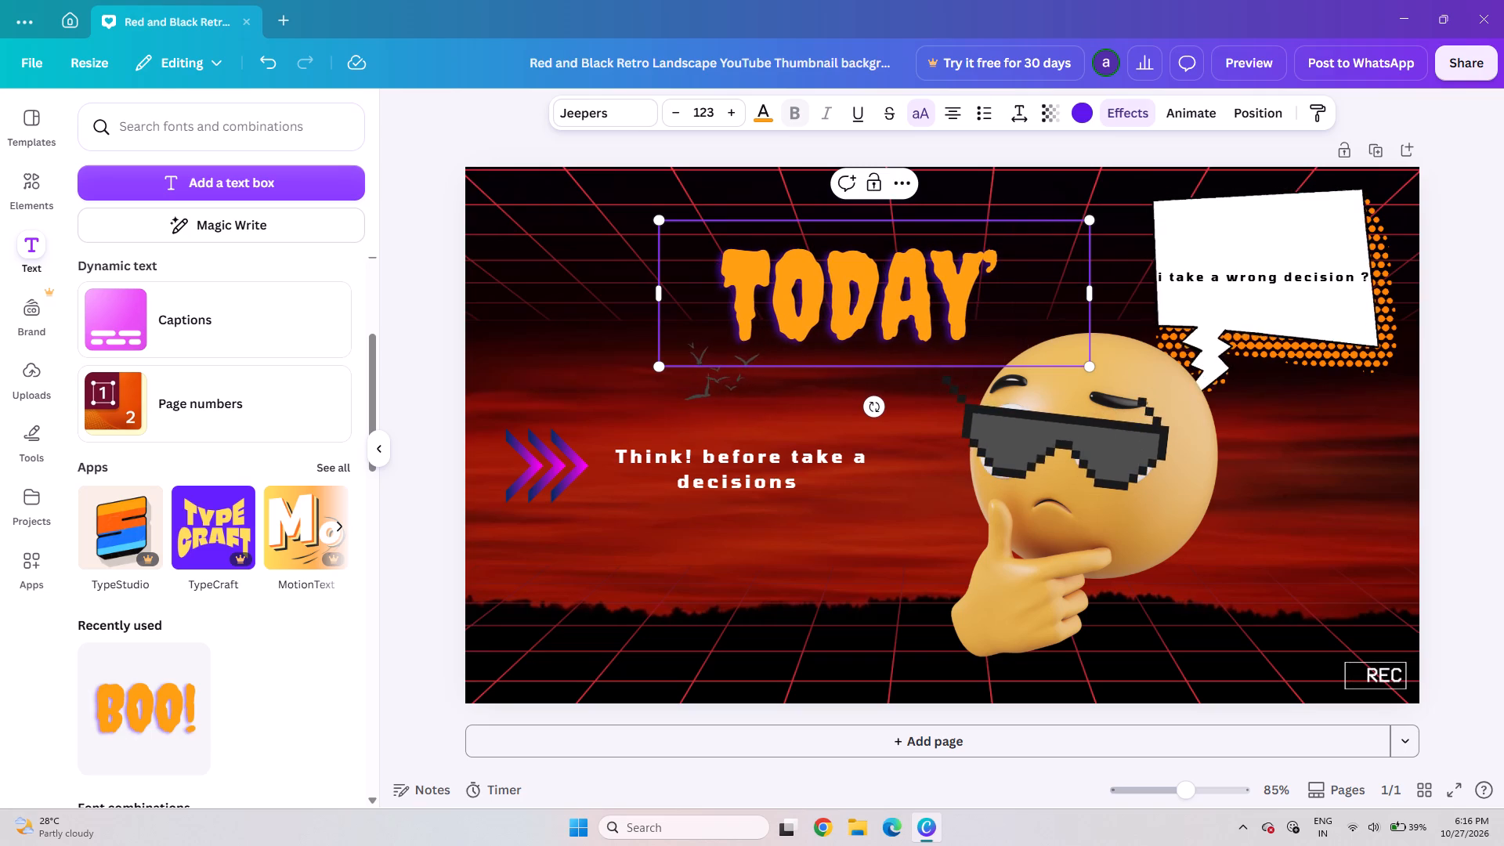
pyautogui.press('q')
pyautogui.write('oute')
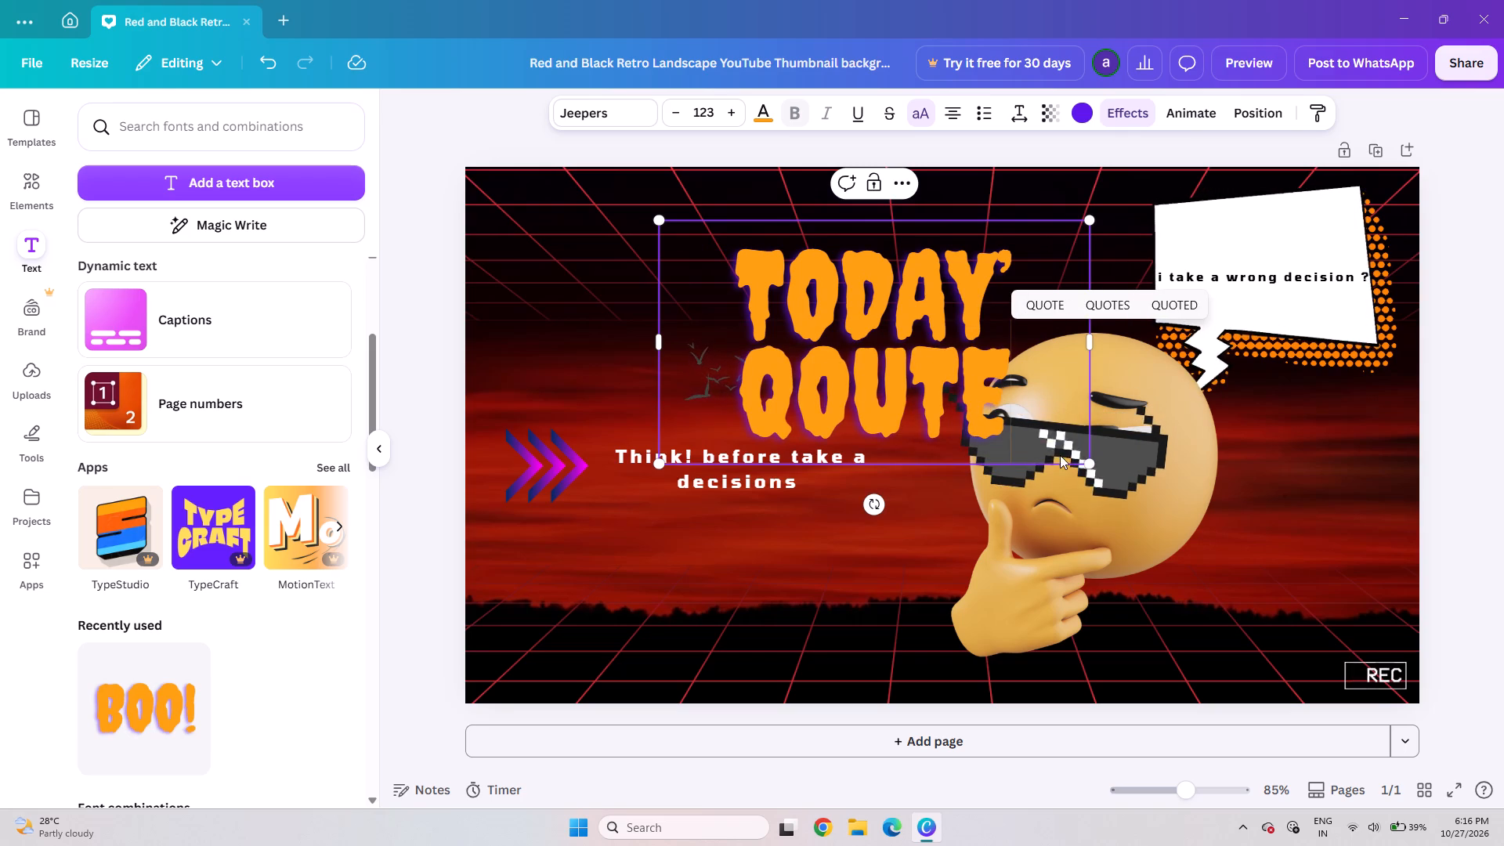
# Widen the orange heading's text box until "TODAY' QOUTE" fits on one line.
pyautogui.moveTo(1094, 341); pyautogui.dragTo(1189, 346)
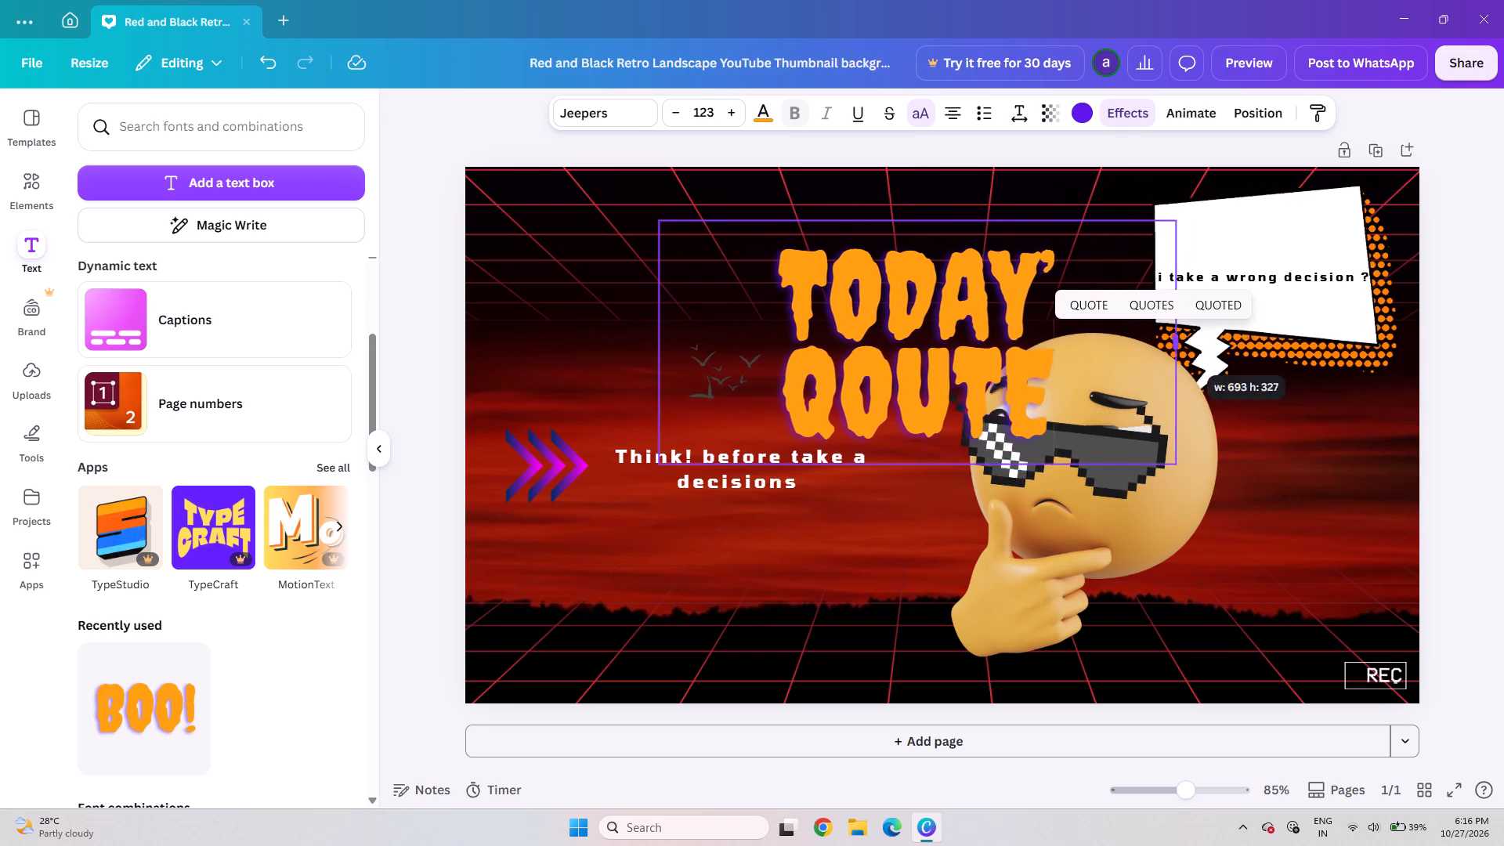
pyautogui.moveTo(1189, 346); pyautogui.dragTo(1275, 355)
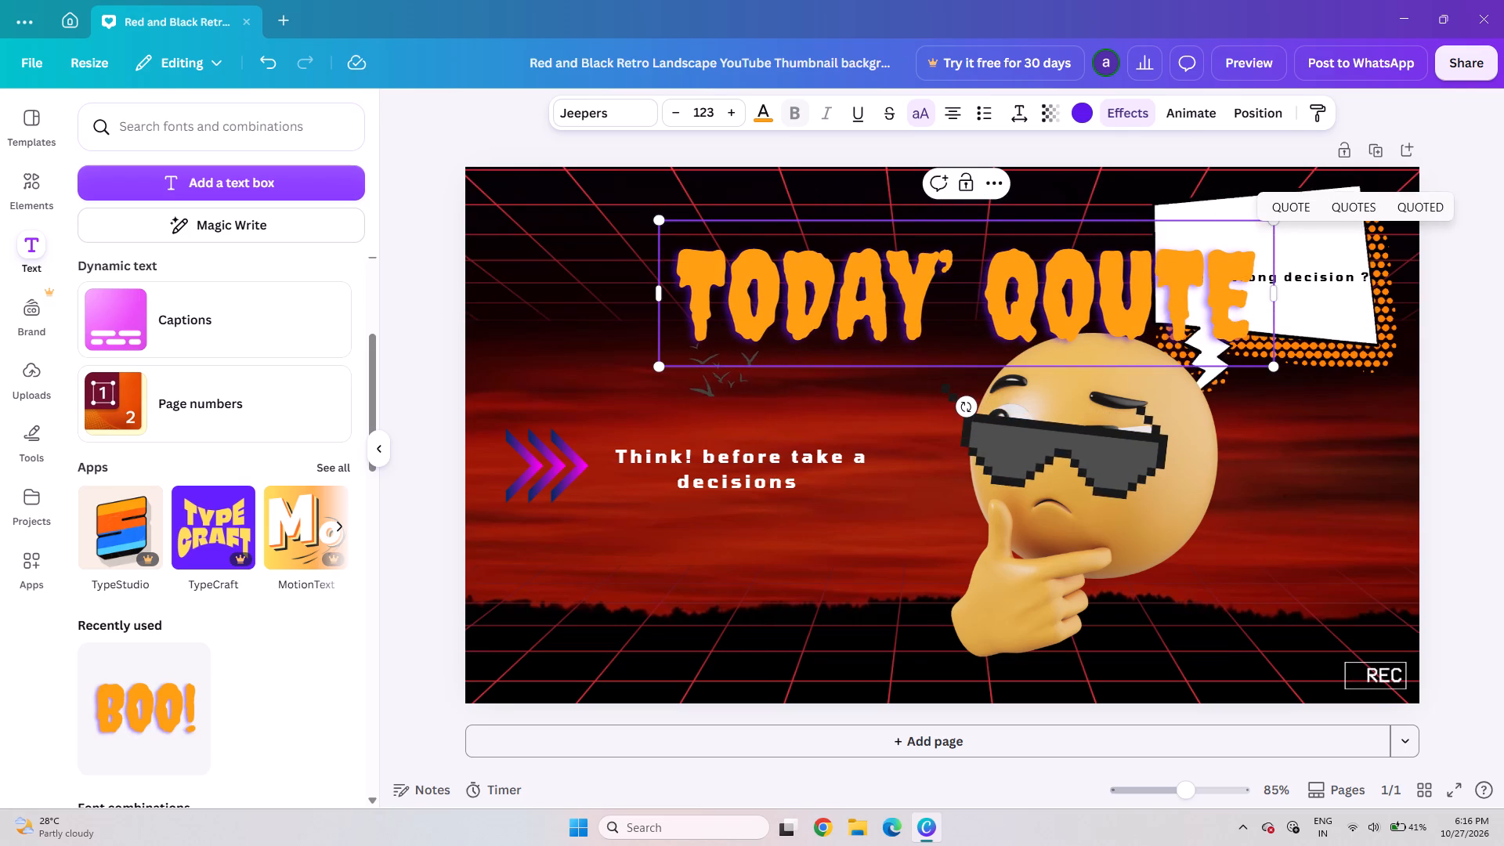
# Set the font size of the whole "TODAY' QOUTE" heading to 32.
pyautogui.doubleClick(715, 272)
pyautogui.tripleClick(713, 272)
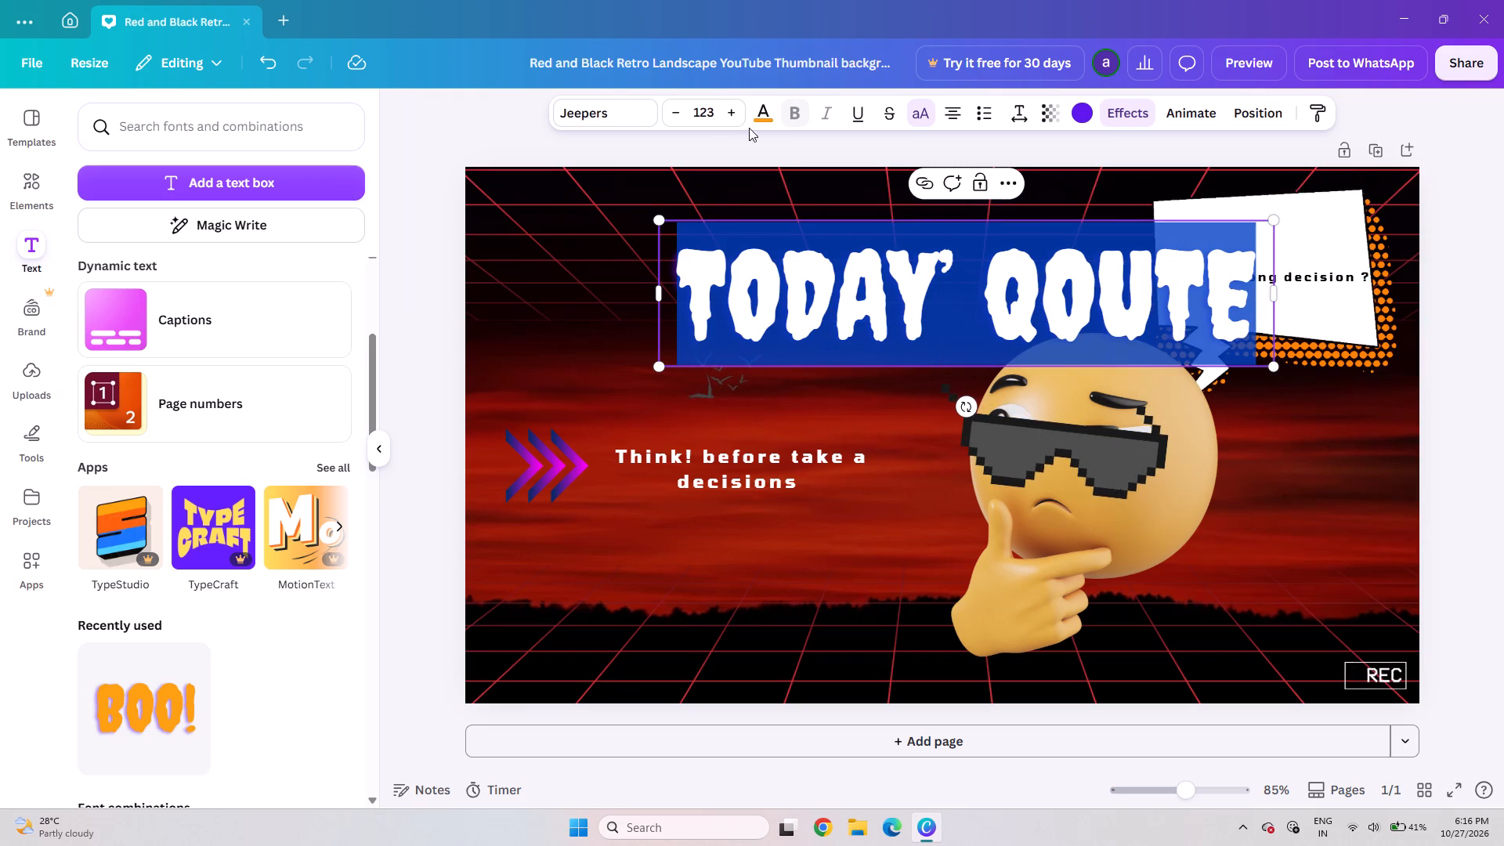
pyautogui.click(701, 123)
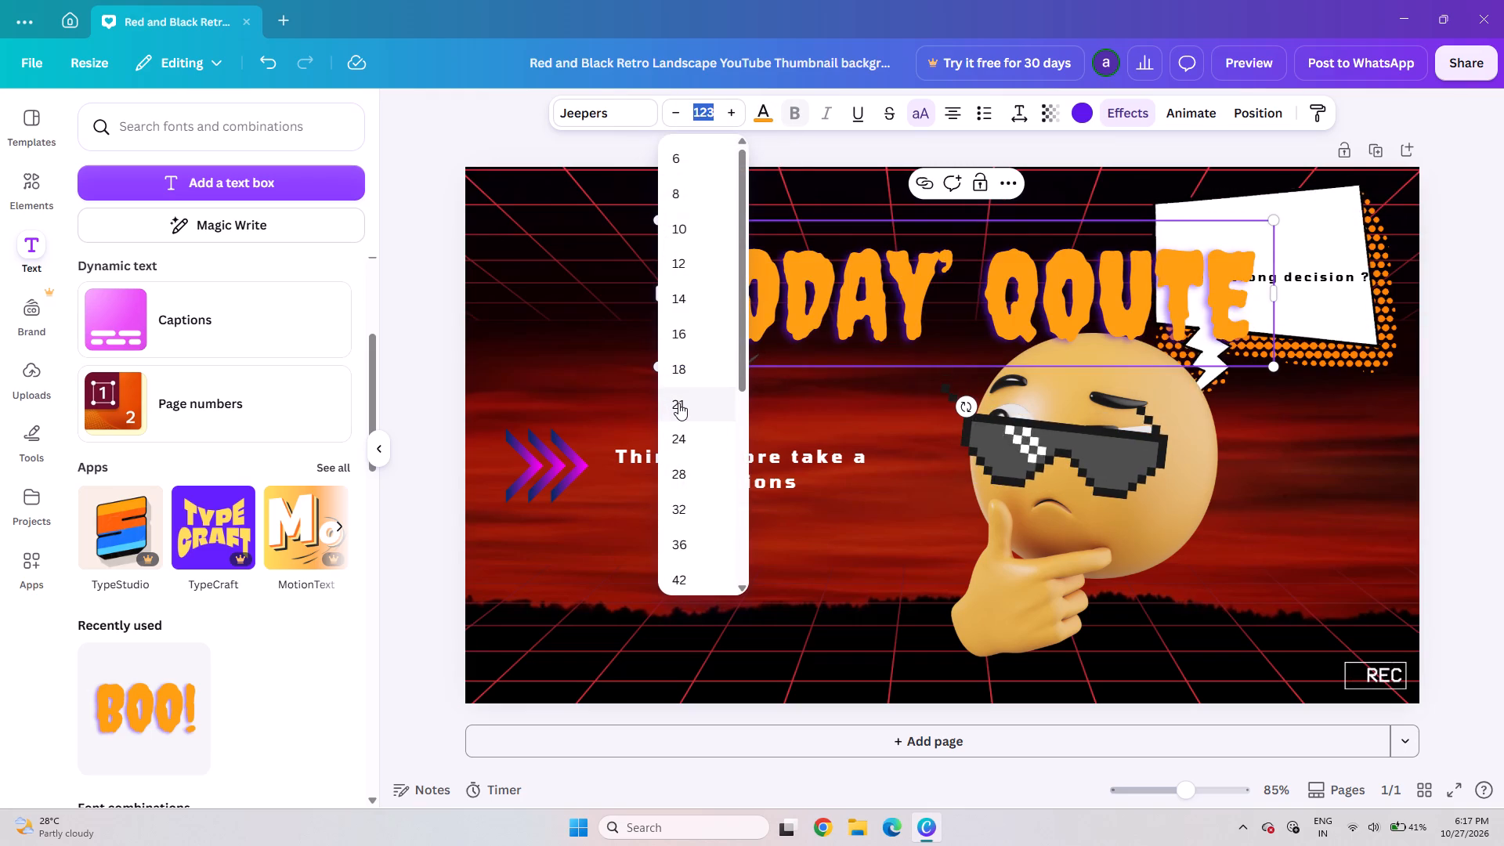
pyautogui.click(699, 520)
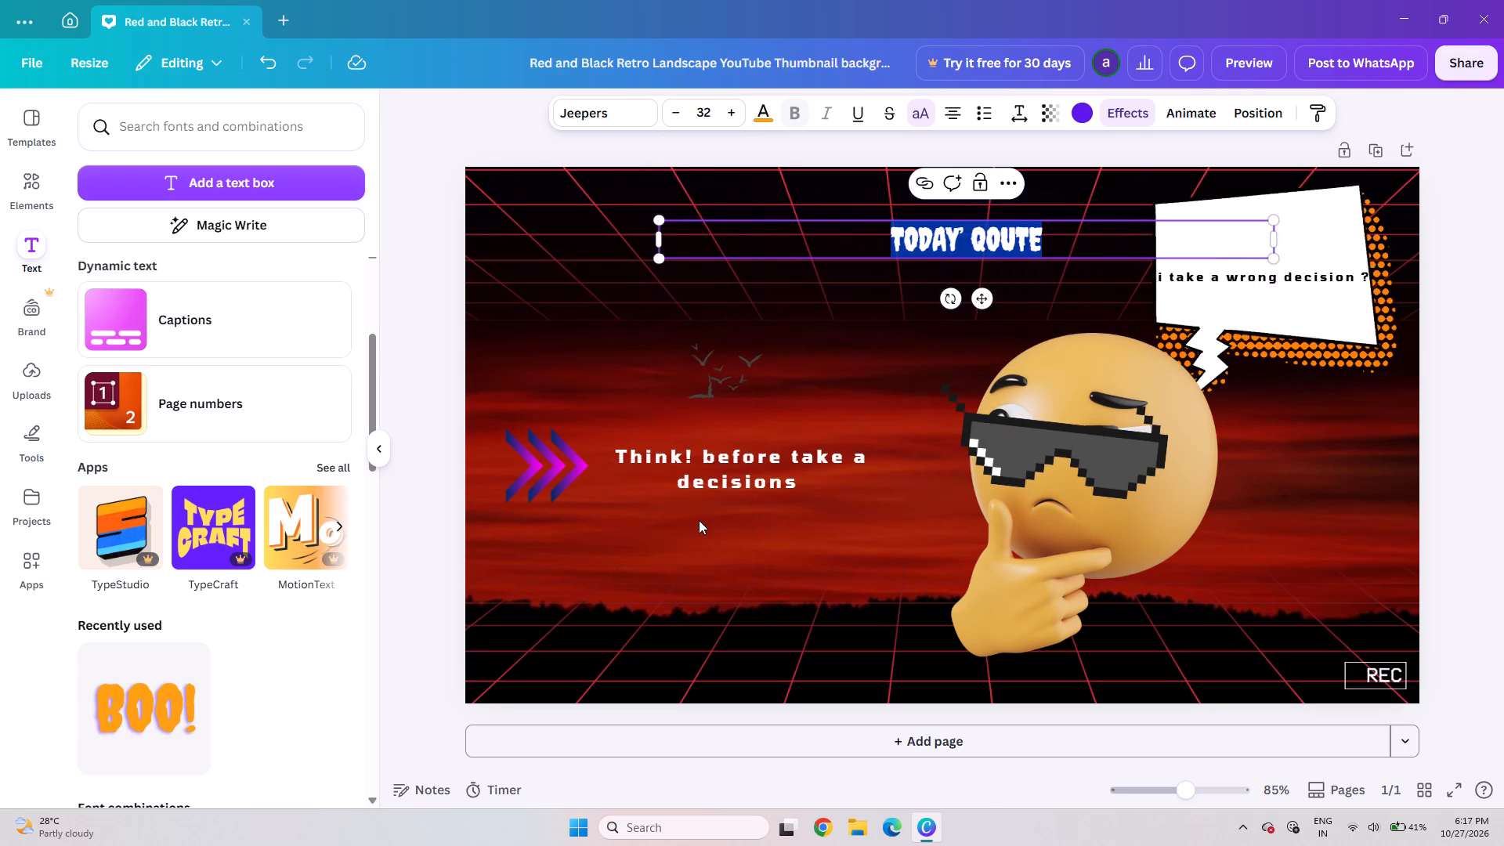
# Narrow the "TODAY' QOUTE" text box to fit closely around its single line of text.
pyautogui.click(886, 249)
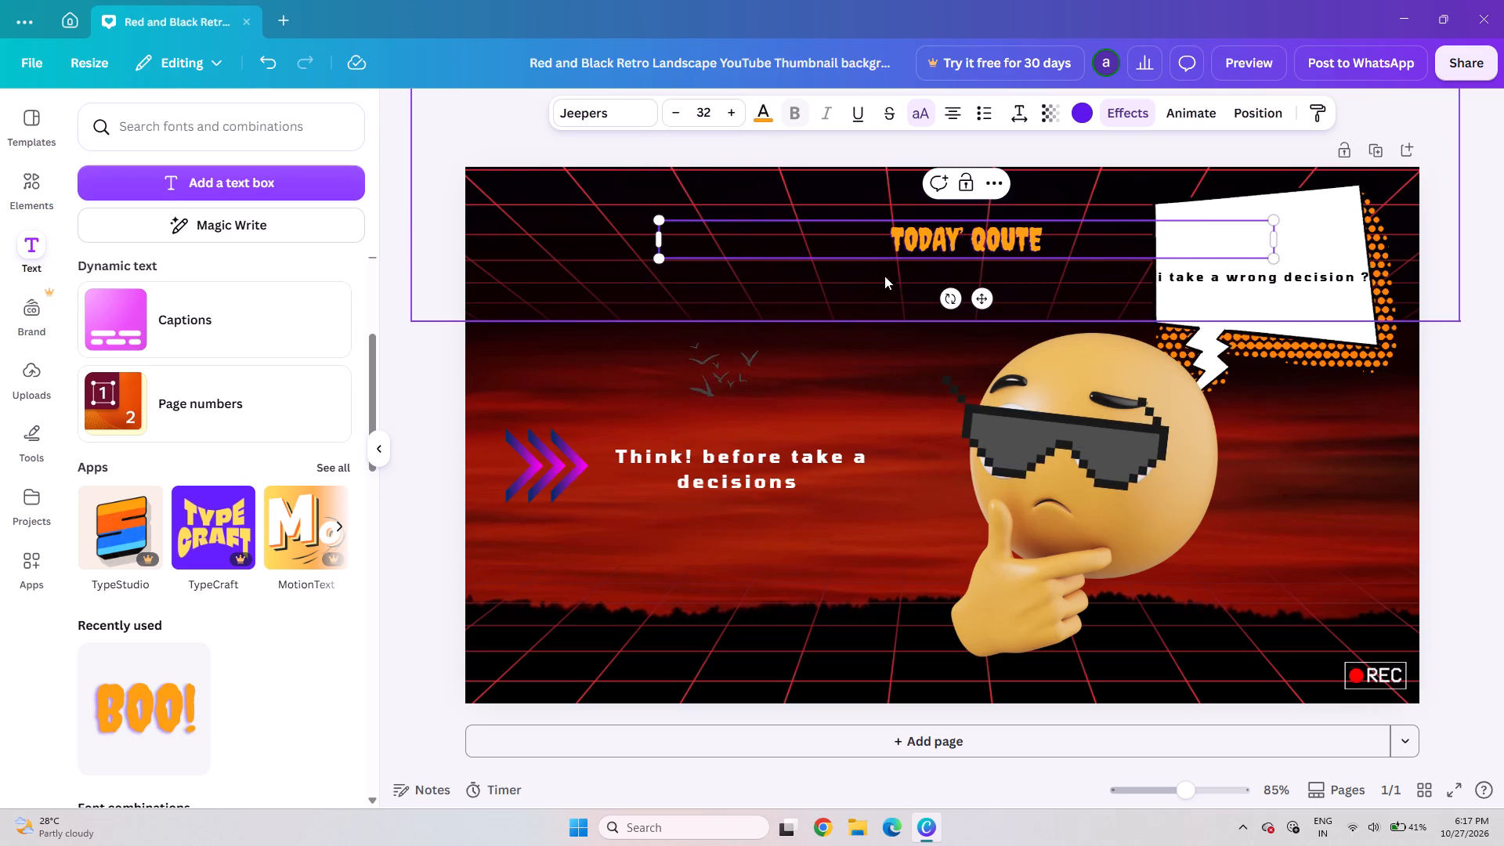
pyautogui.moveTo(1274, 244); pyautogui.dragTo(1274, 244)
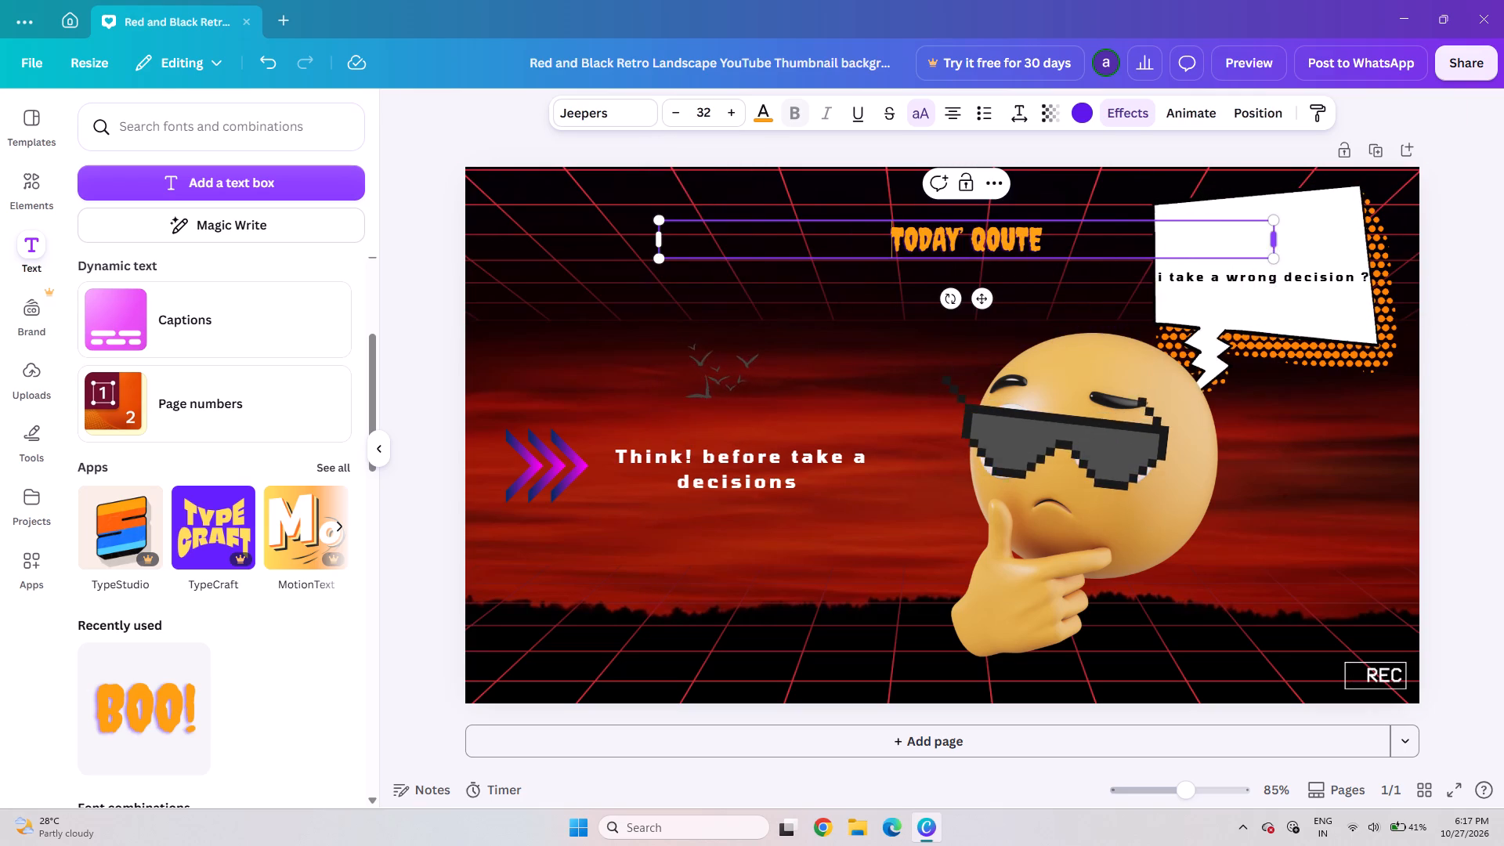
pyautogui.moveTo(1274, 244); pyautogui.dragTo(828, 252)
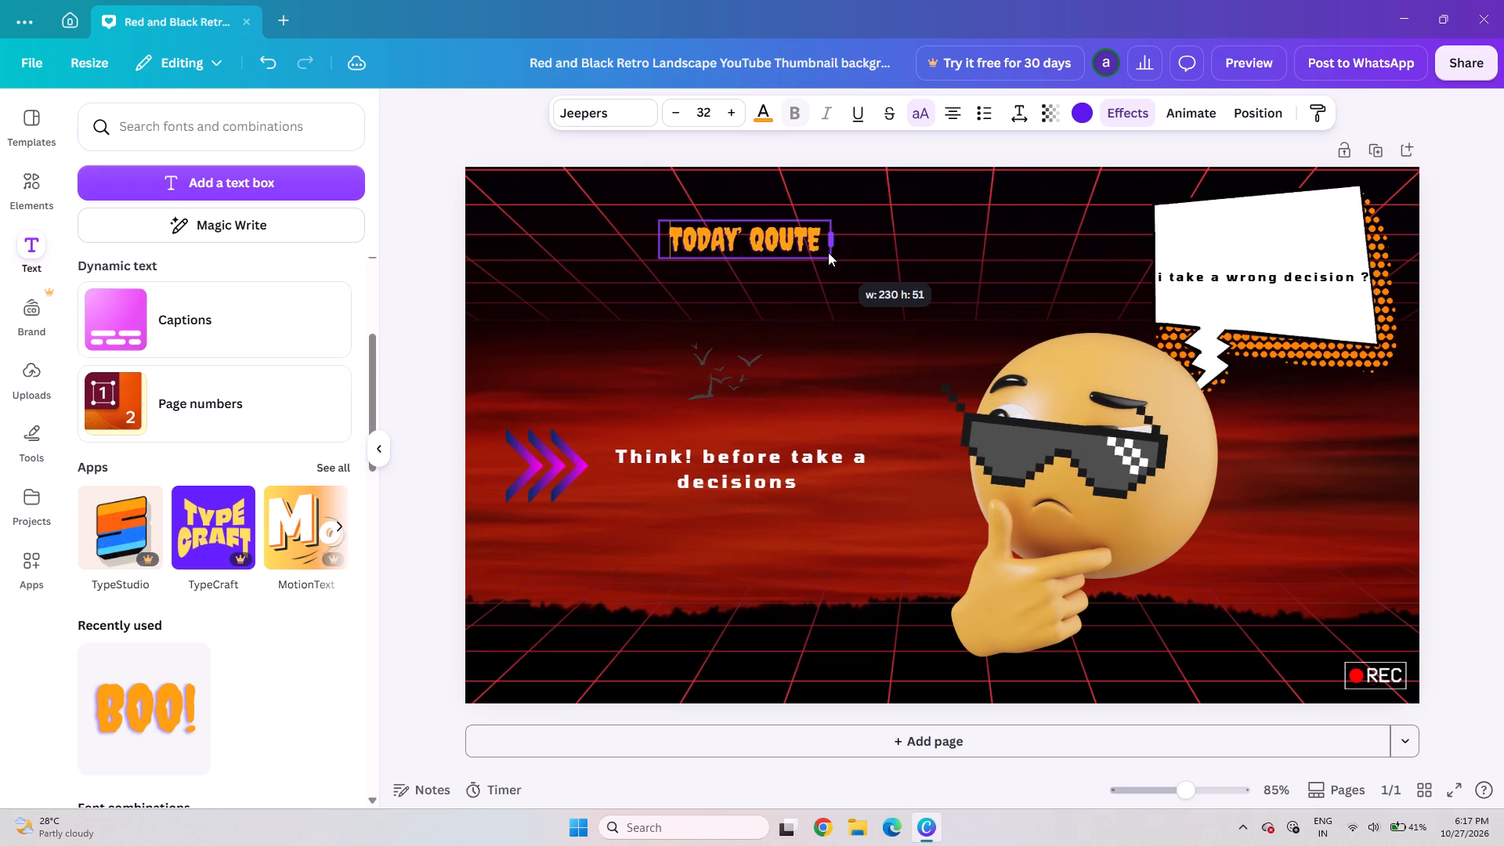
pyautogui.moveTo(828, 252); pyautogui.dragTo(823, 253)
# Move the "TODAY' QOUTE" heading up to the top of the thumbnail, slightly left of its horizontal centre.
pyautogui.moveTo(759, 243); pyautogui.dragTo(825, 268)
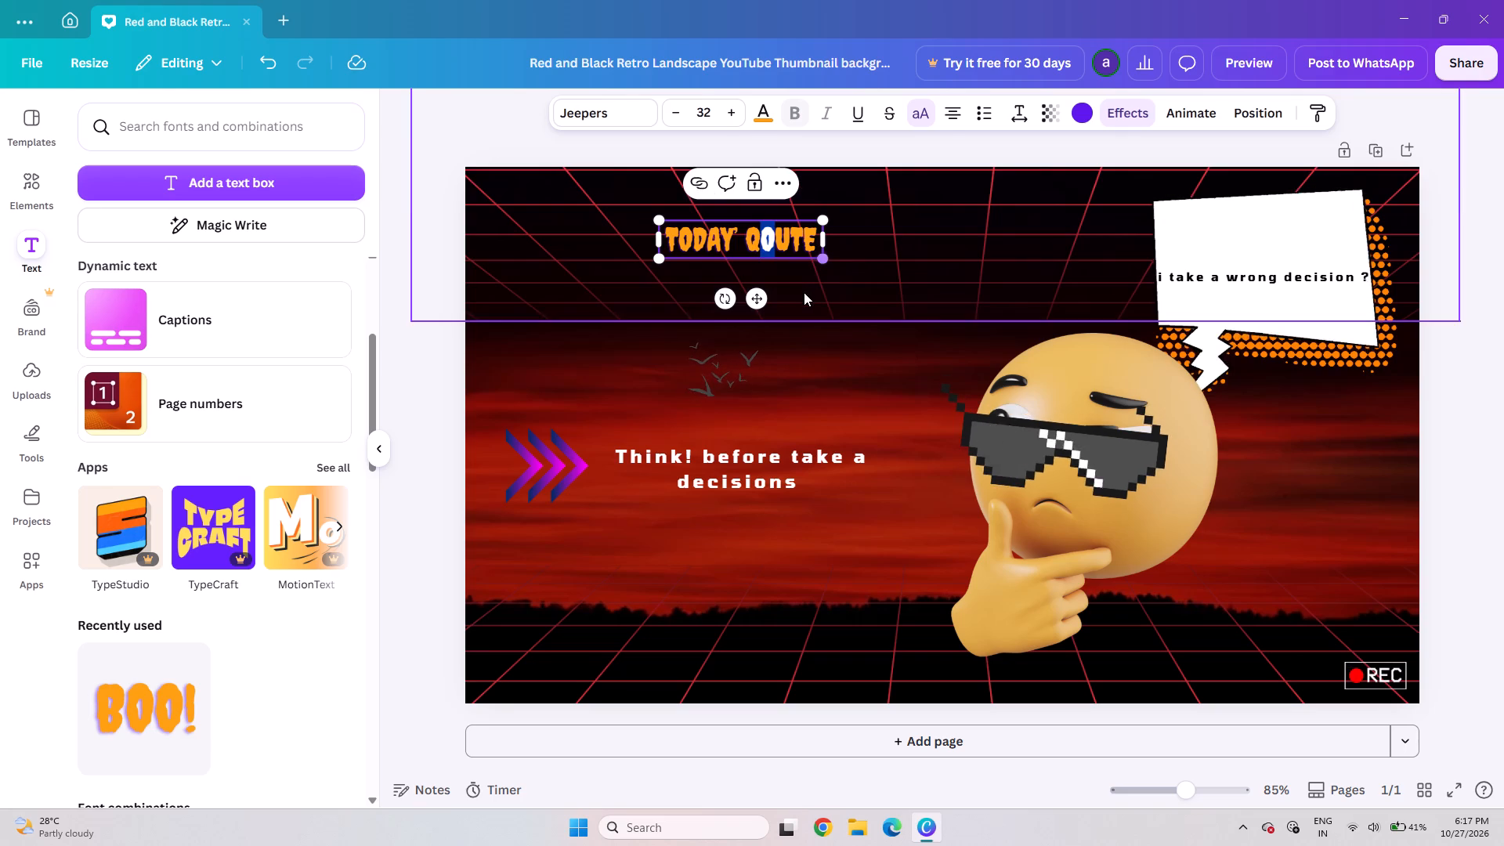
pyautogui.click(804, 292)
pyautogui.click(750, 245)
pyautogui.moveTo(760, 296); pyautogui.dragTo(953, 268)
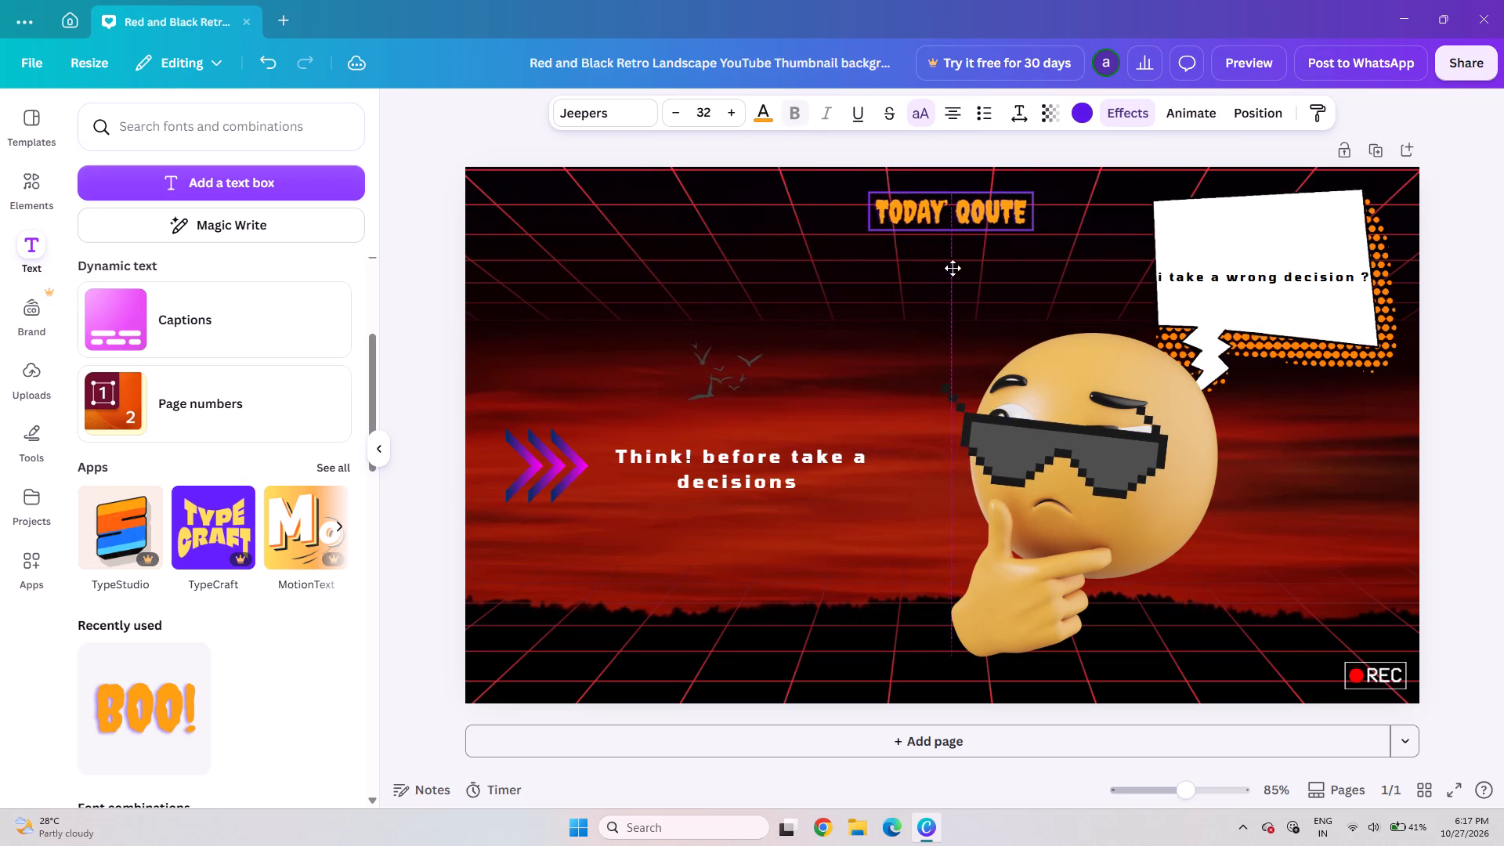
pyautogui.moveTo(953, 268); pyautogui.dragTo(922, 266)
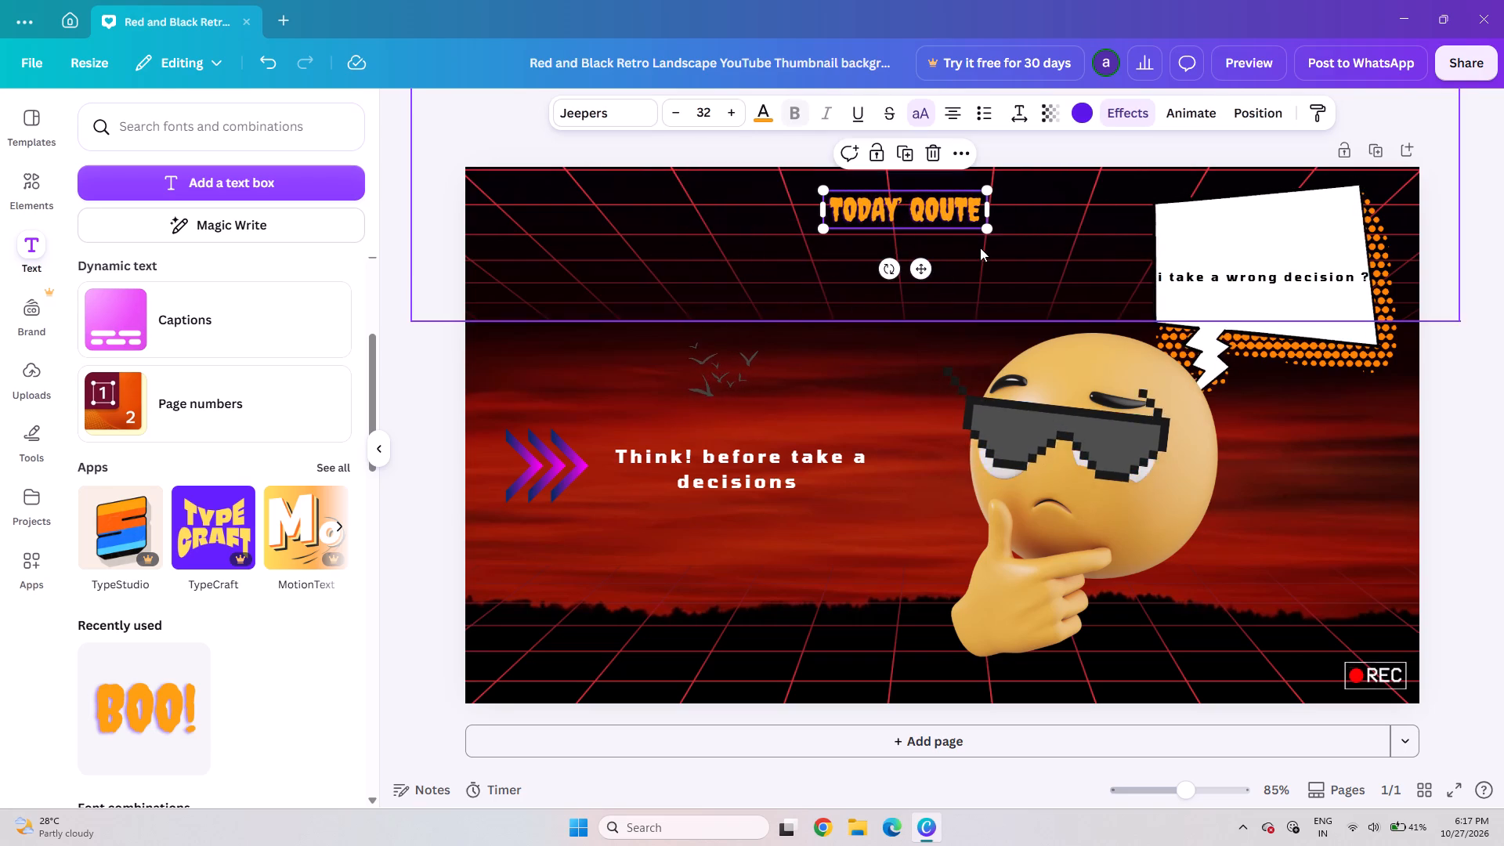
# Enlarge the "TODAY' QOUTE" heading proportionally to a font size of about 41.9.
pyautogui.moveTo(983, 234); pyautogui.dragTo(1016, 320)
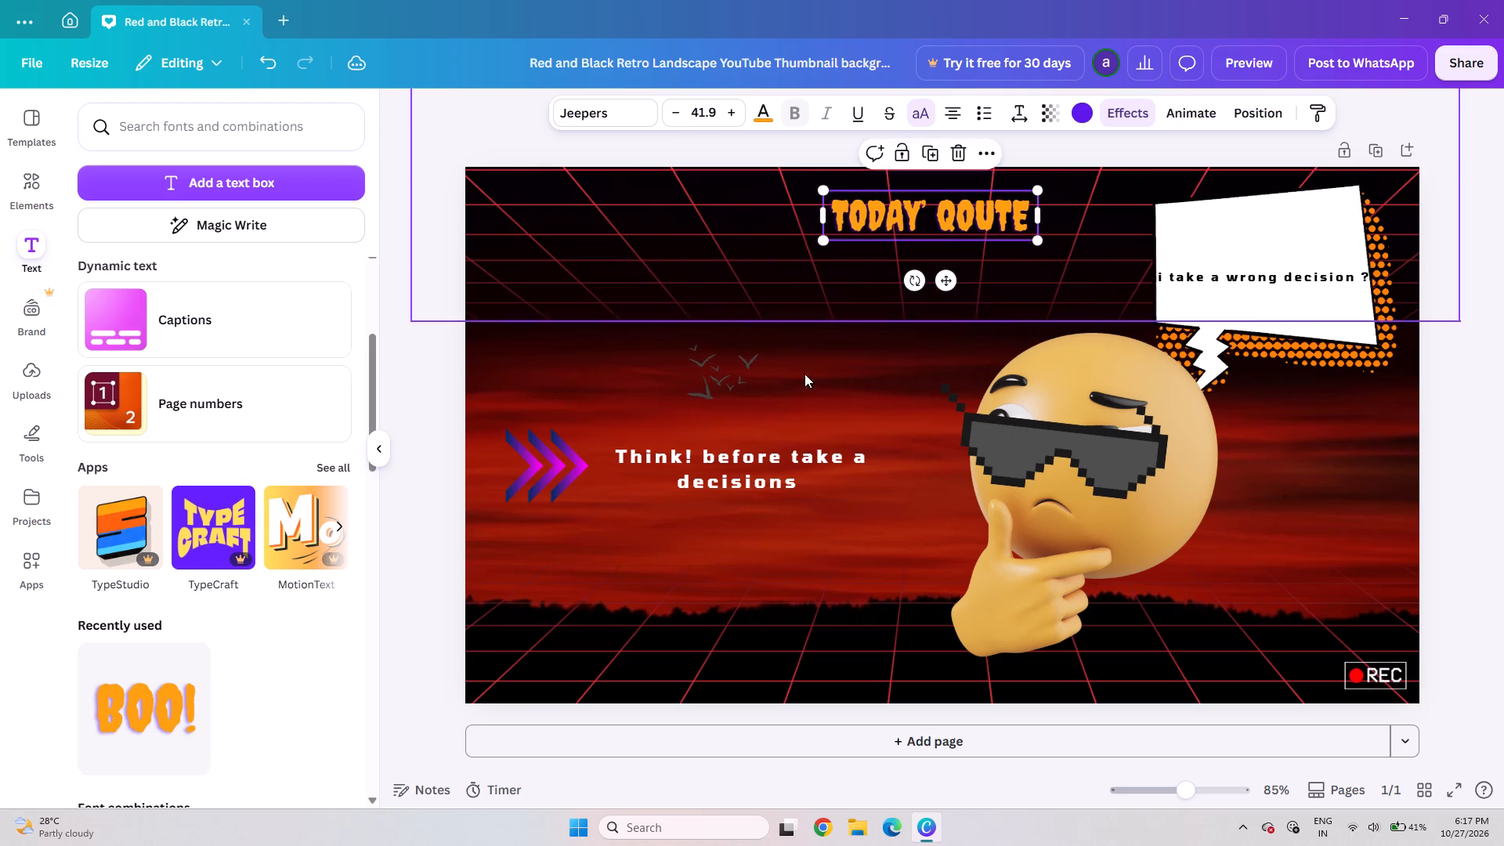
# Shift the enlarged "TODAY' QOUTE" heading slightly left and down, keeping it near the thumbnail's top just left of centre, and deselect it.
pyautogui.press('Left')
pyautogui.press('Left')
pyautogui.press('Left')
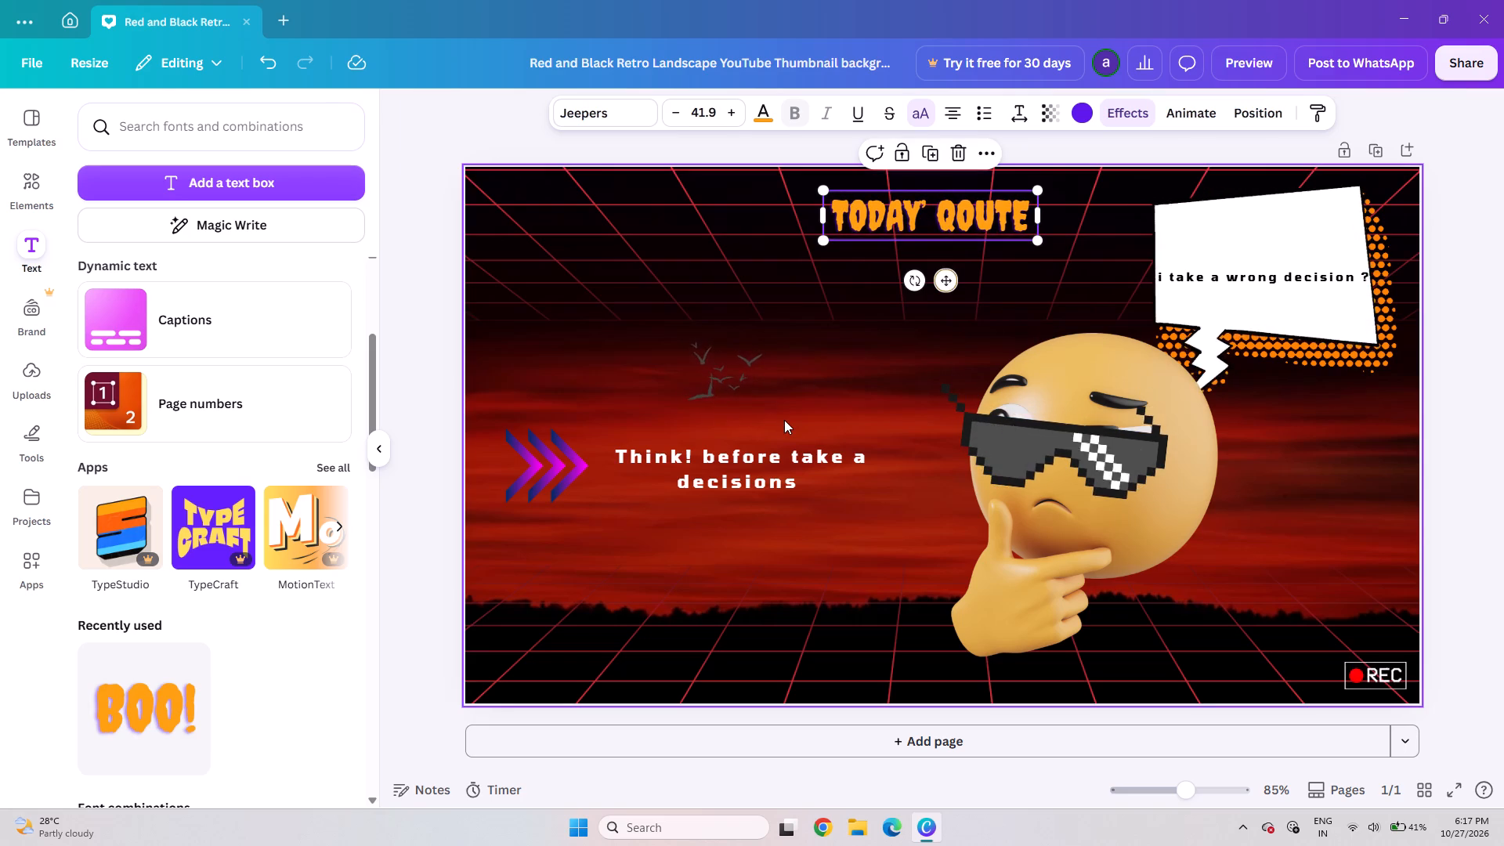
pyautogui.press('Left')
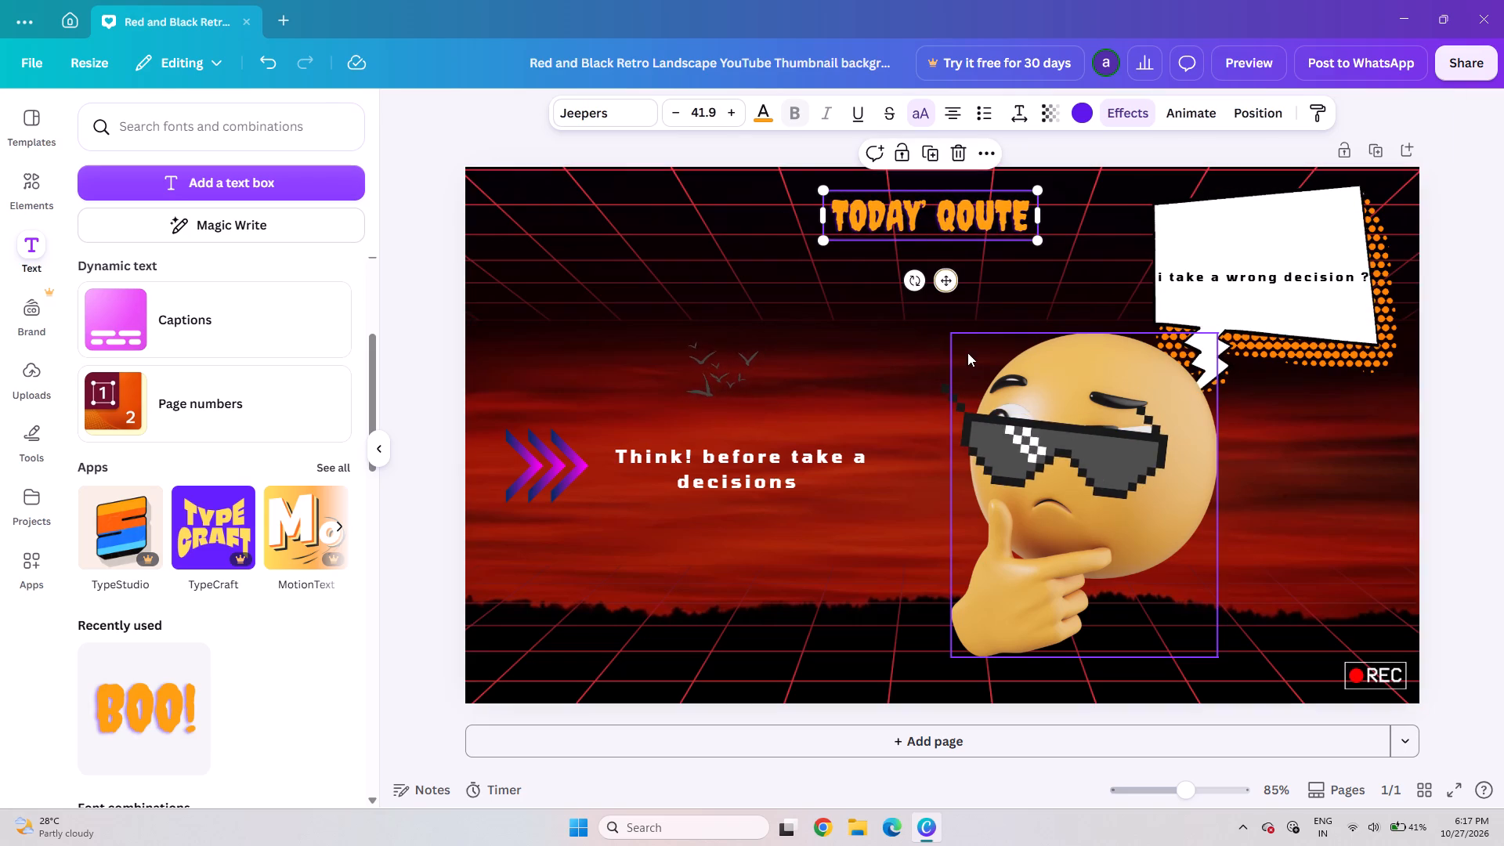
pyautogui.click(940, 281)
pyautogui.press('Left')
pyautogui.press('Left')
pyautogui.press('Left')
pyautogui.press('Left')
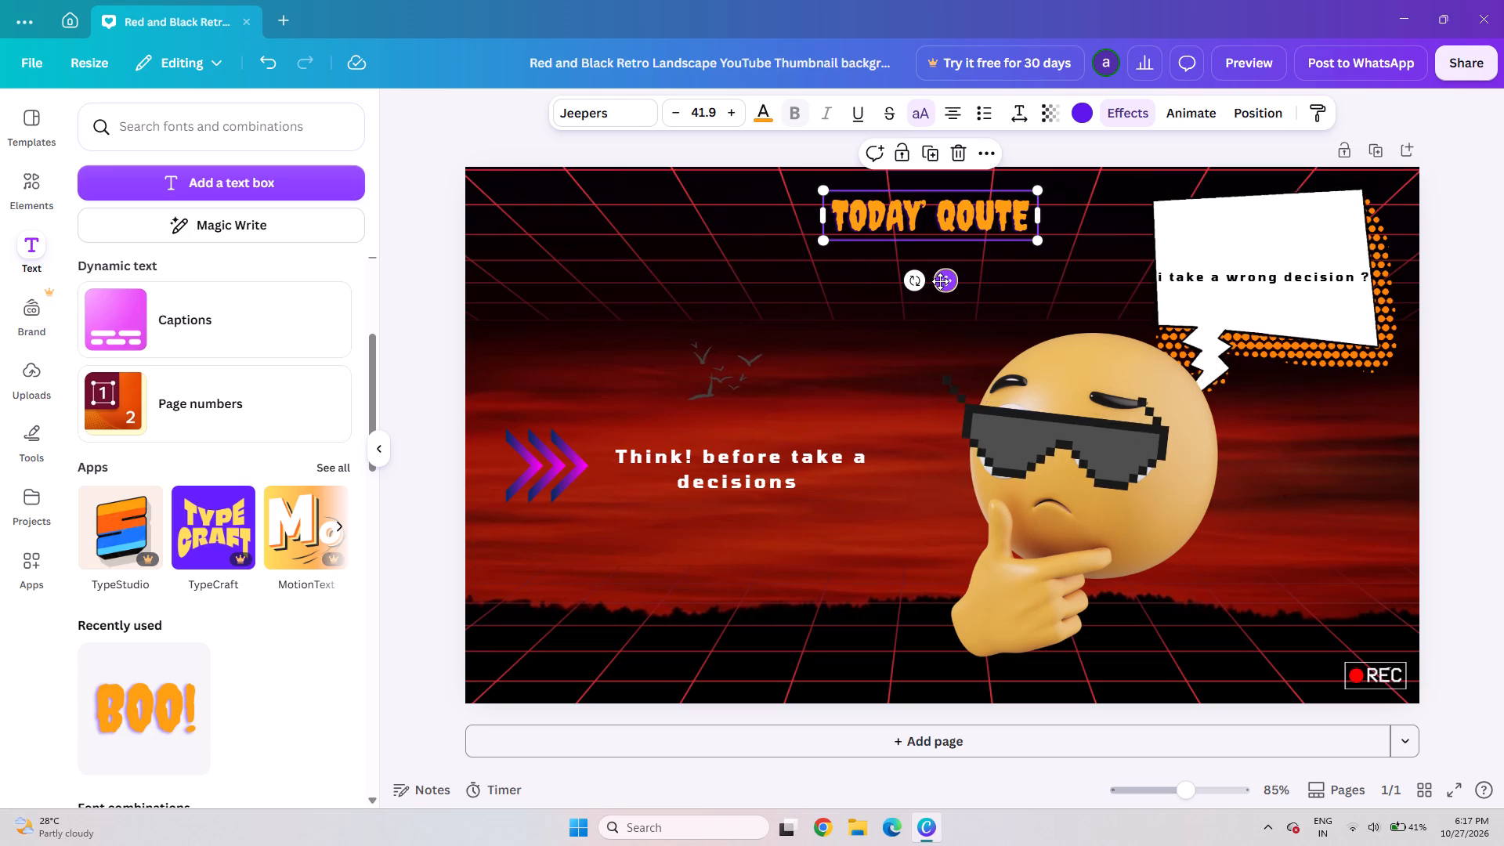
pyautogui.click(949, 210)
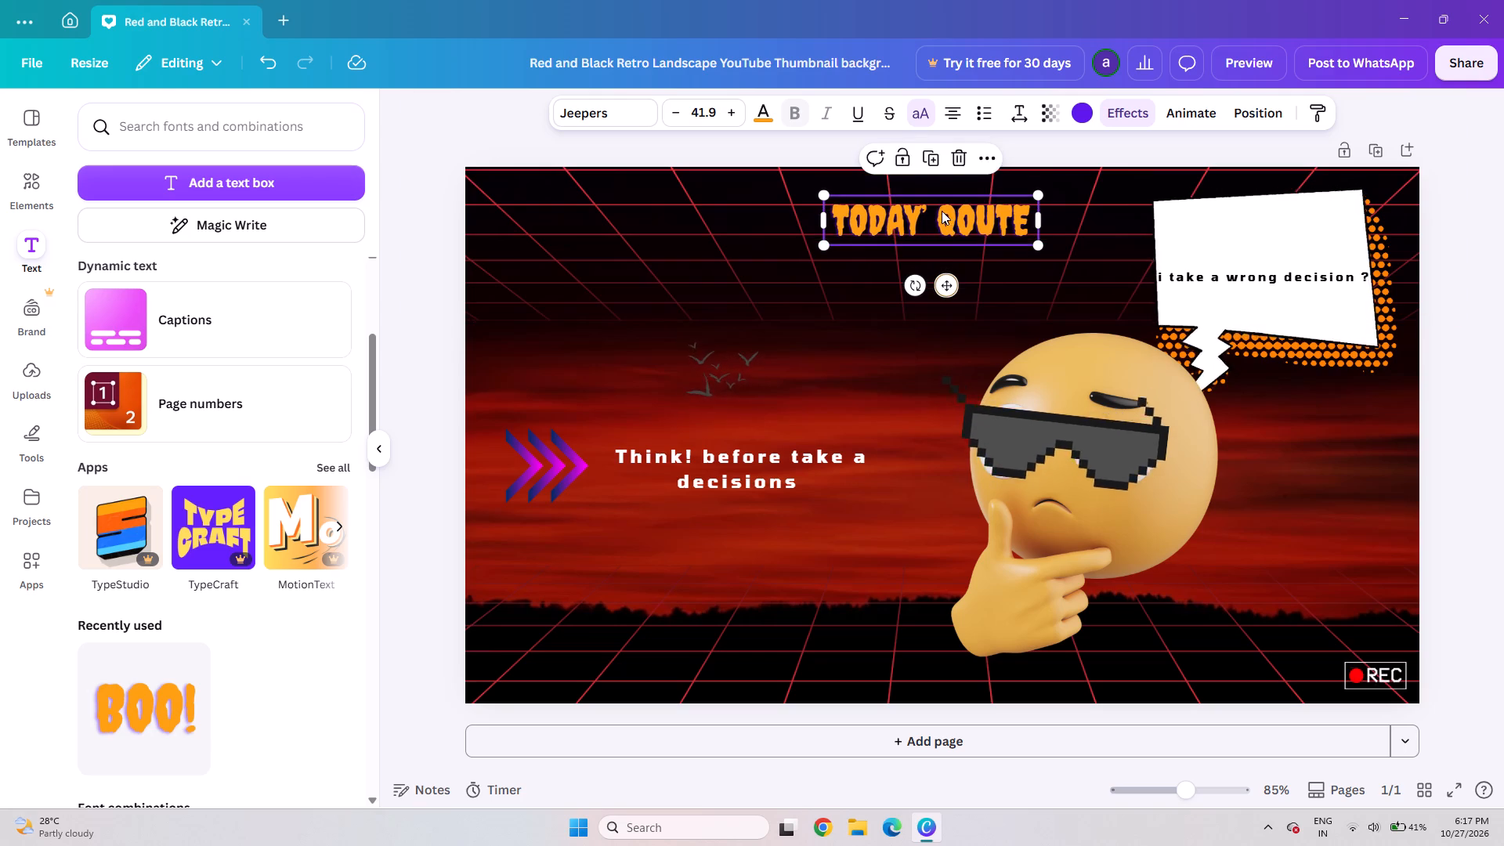
pyautogui.moveTo(942, 211); pyautogui.dragTo(919, 211)
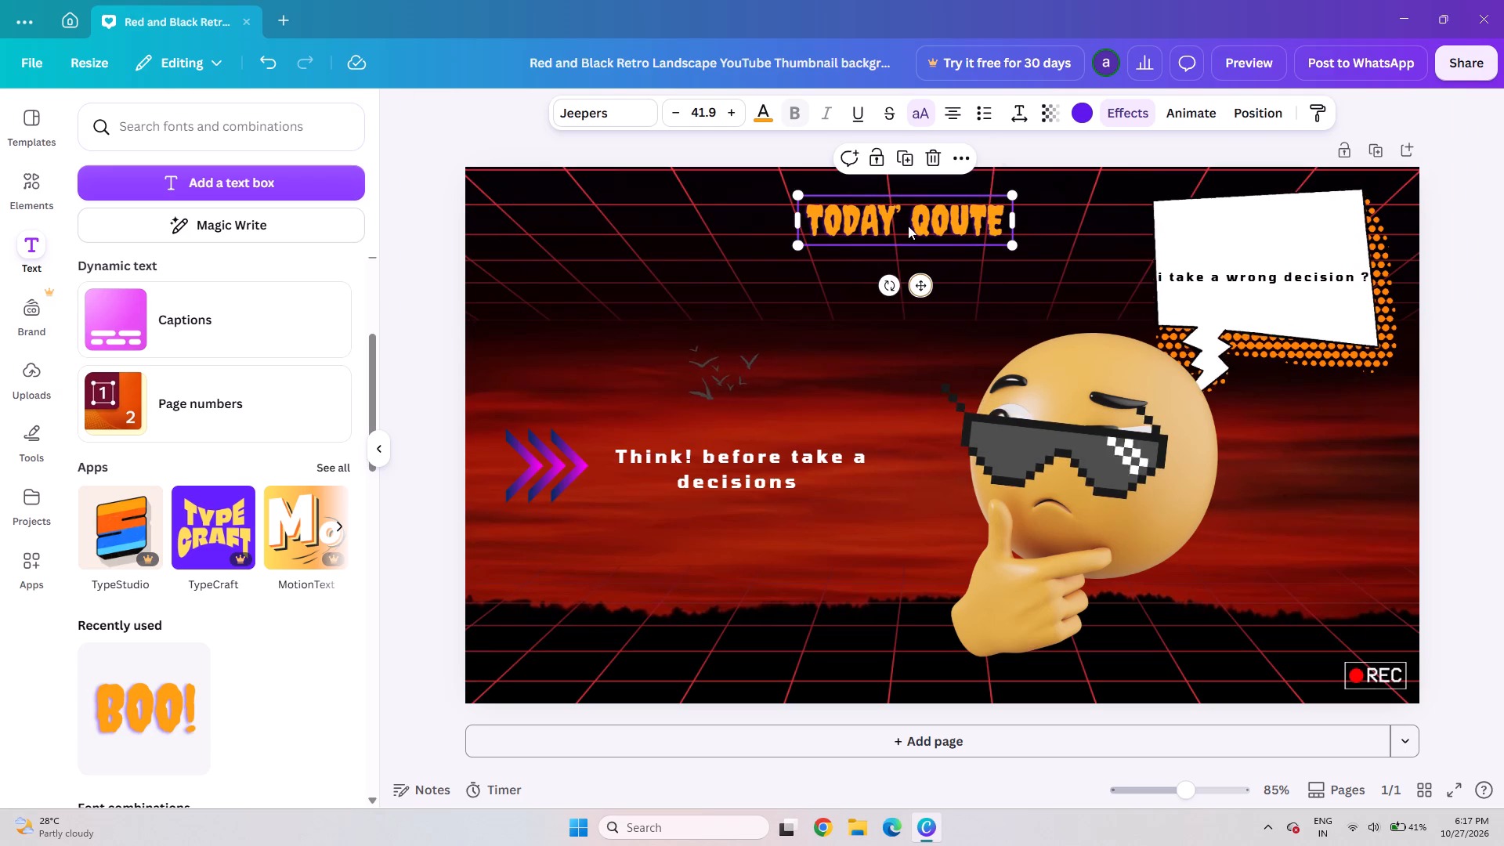
pyautogui.click(848, 405)
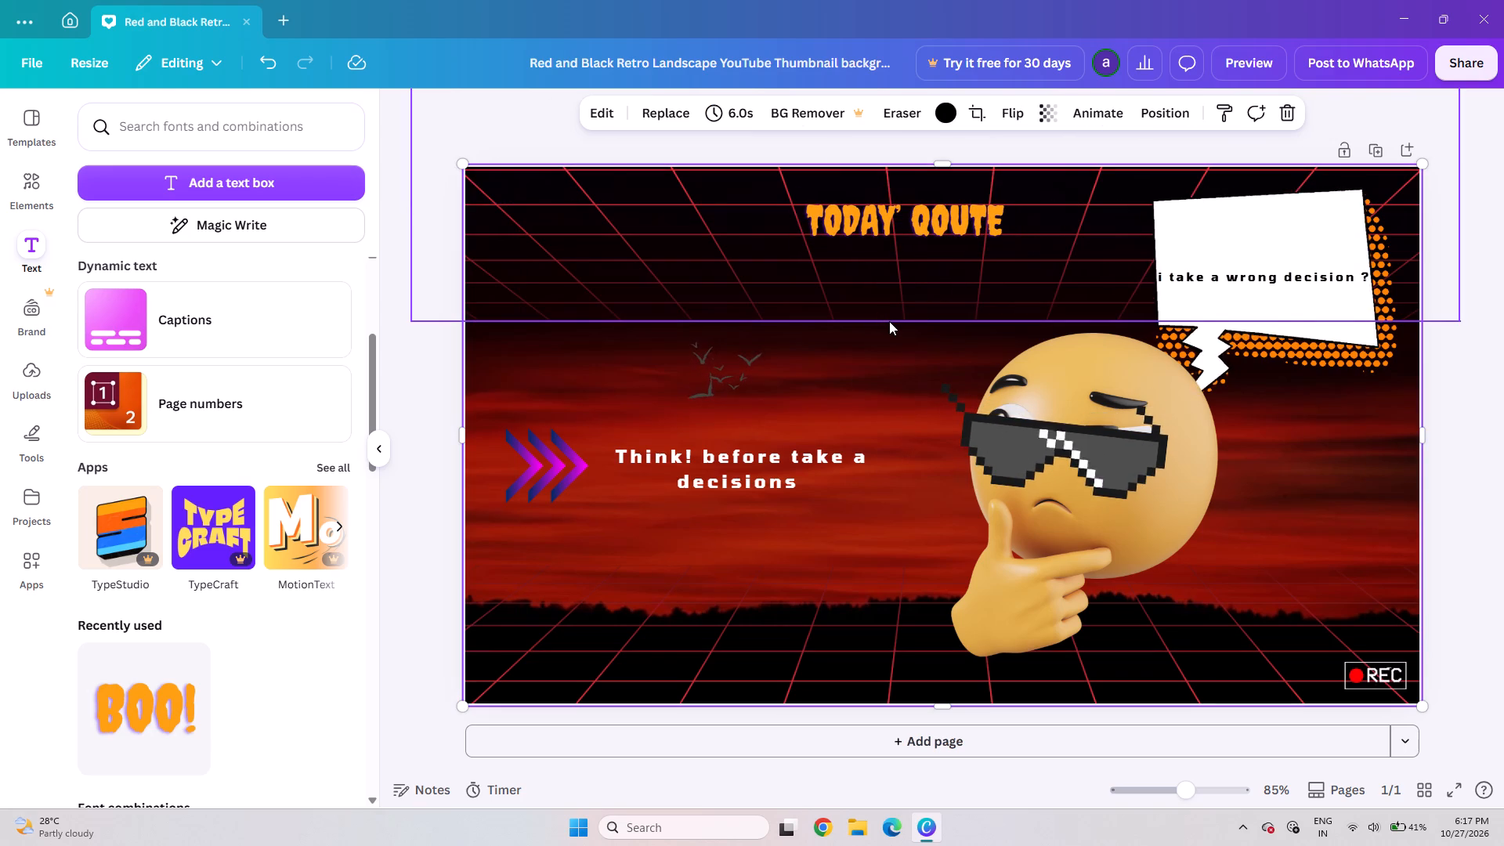
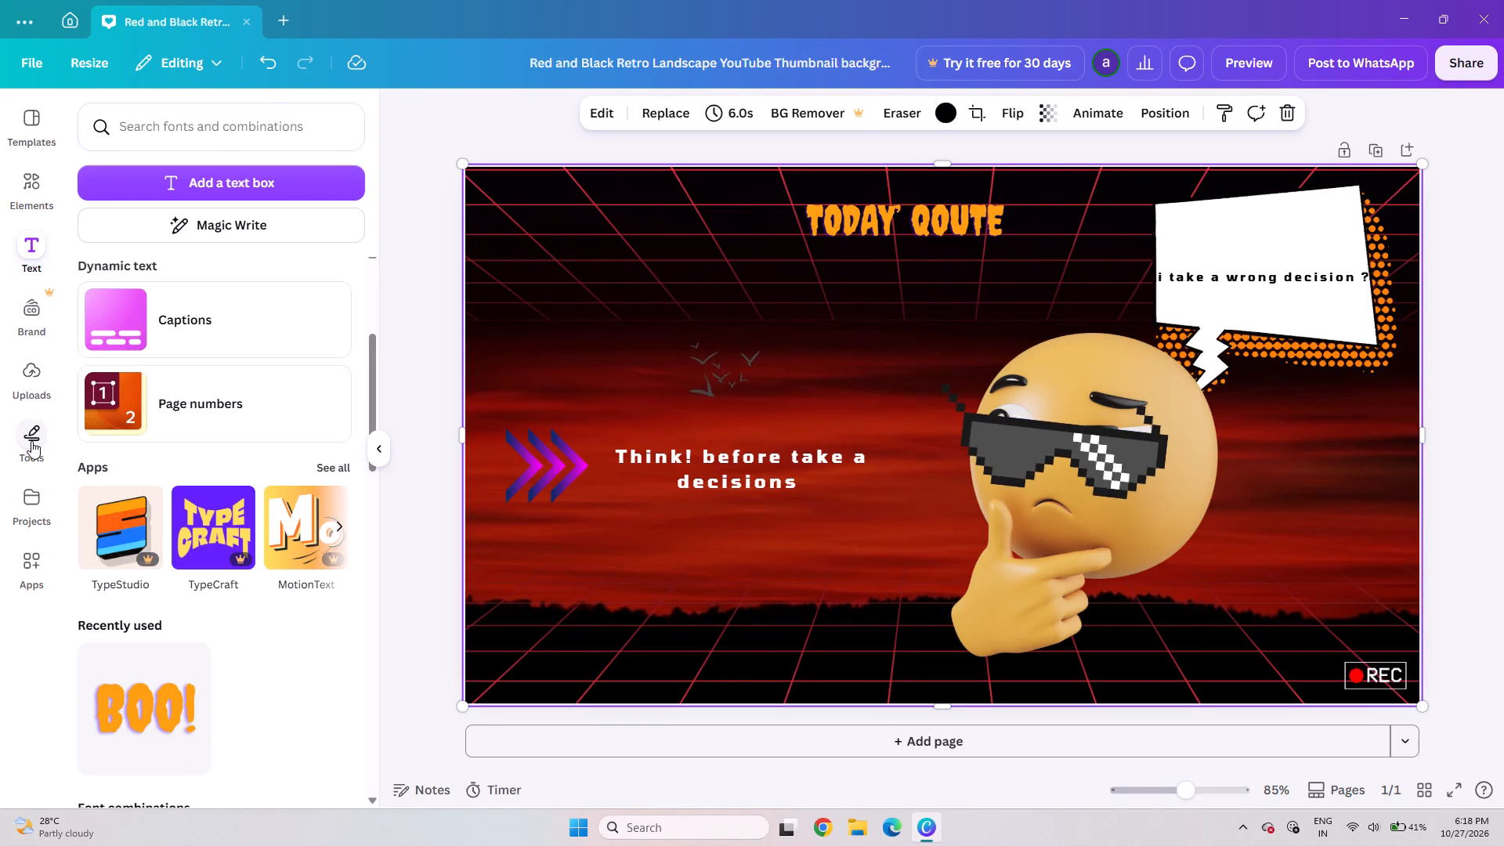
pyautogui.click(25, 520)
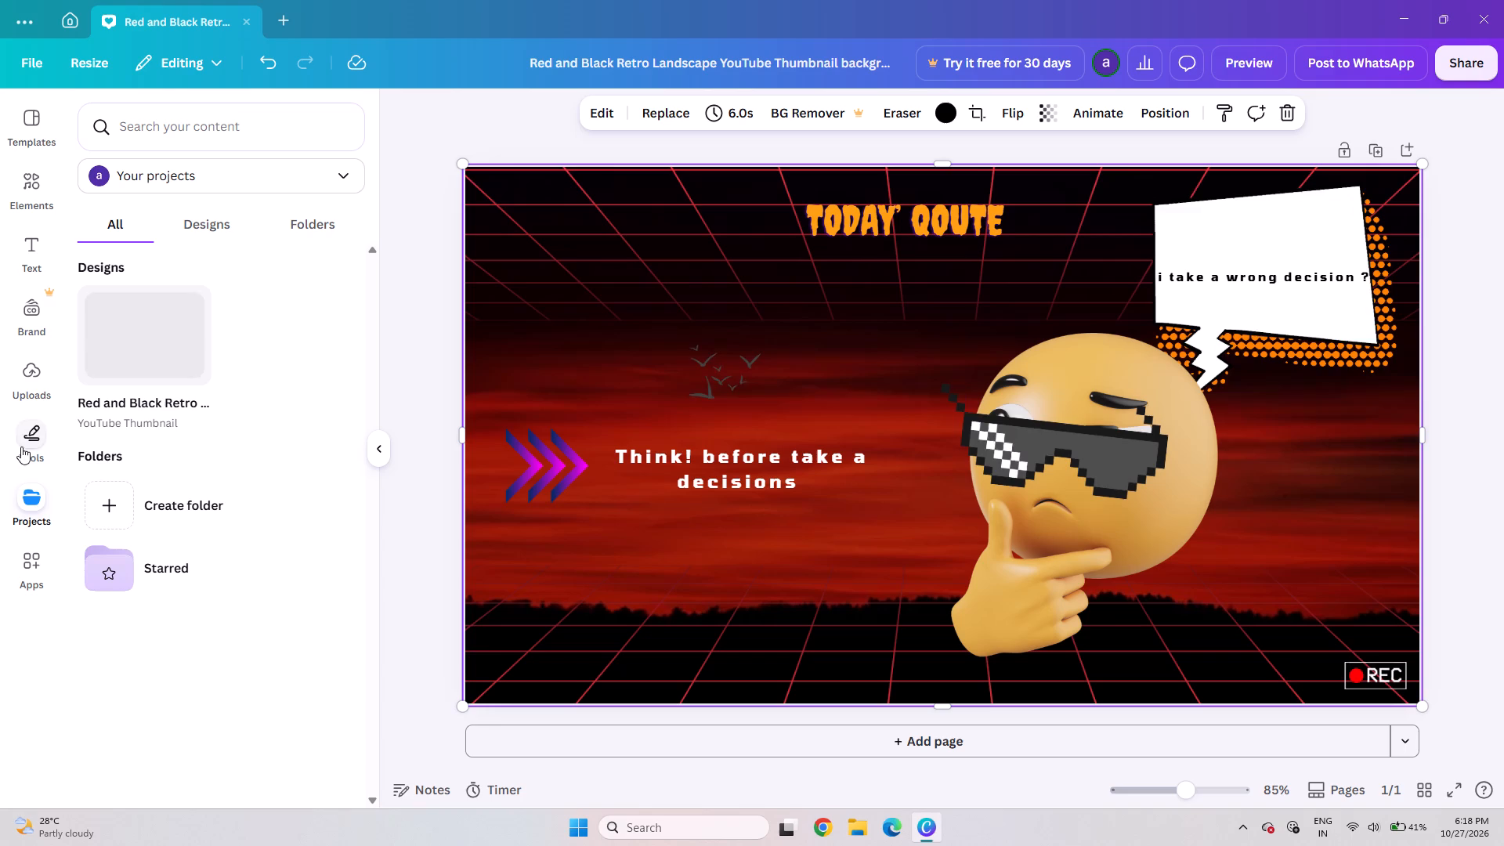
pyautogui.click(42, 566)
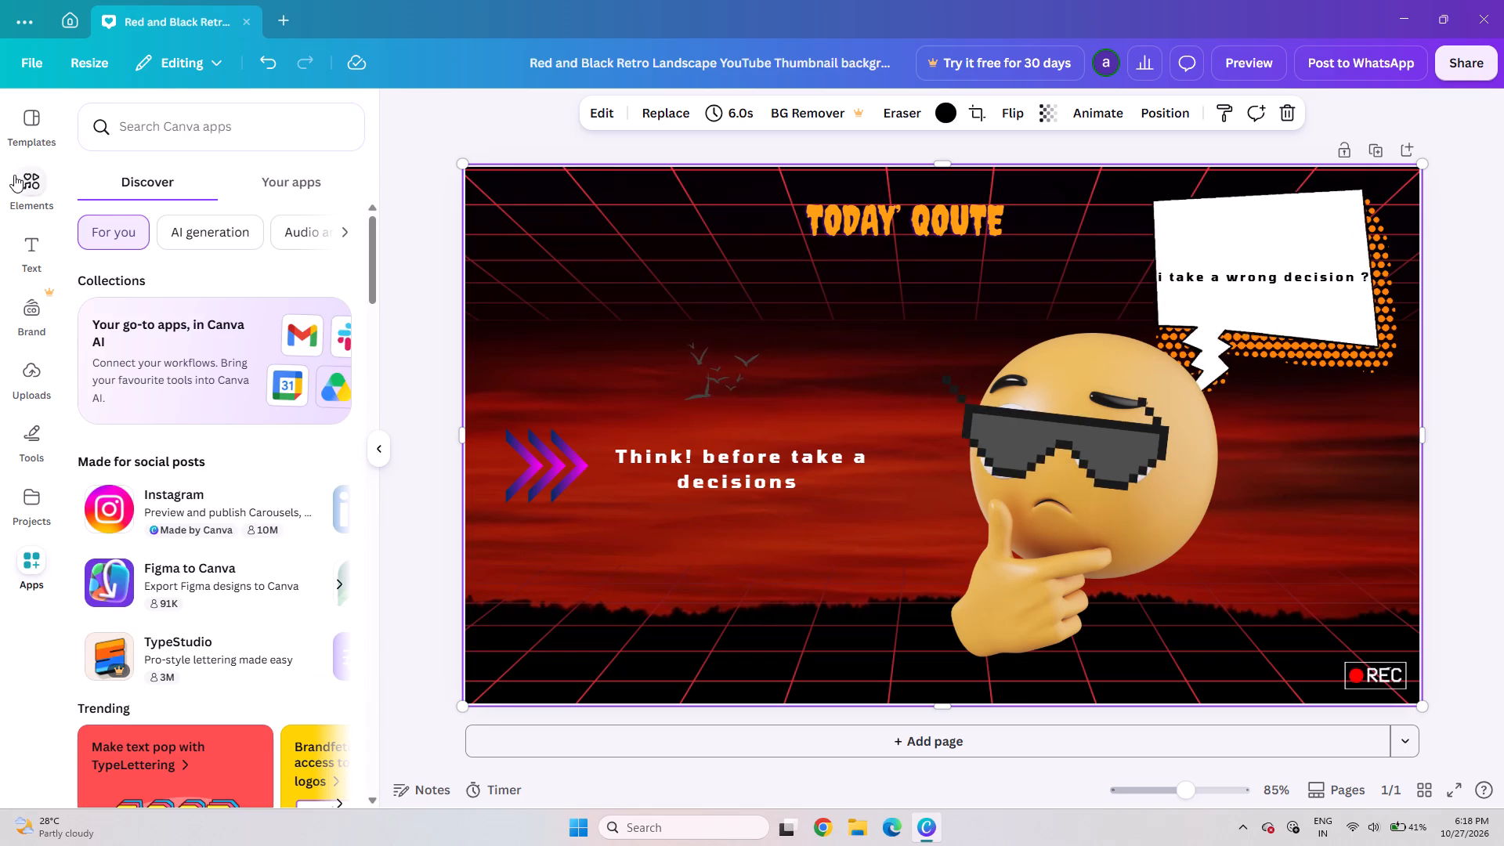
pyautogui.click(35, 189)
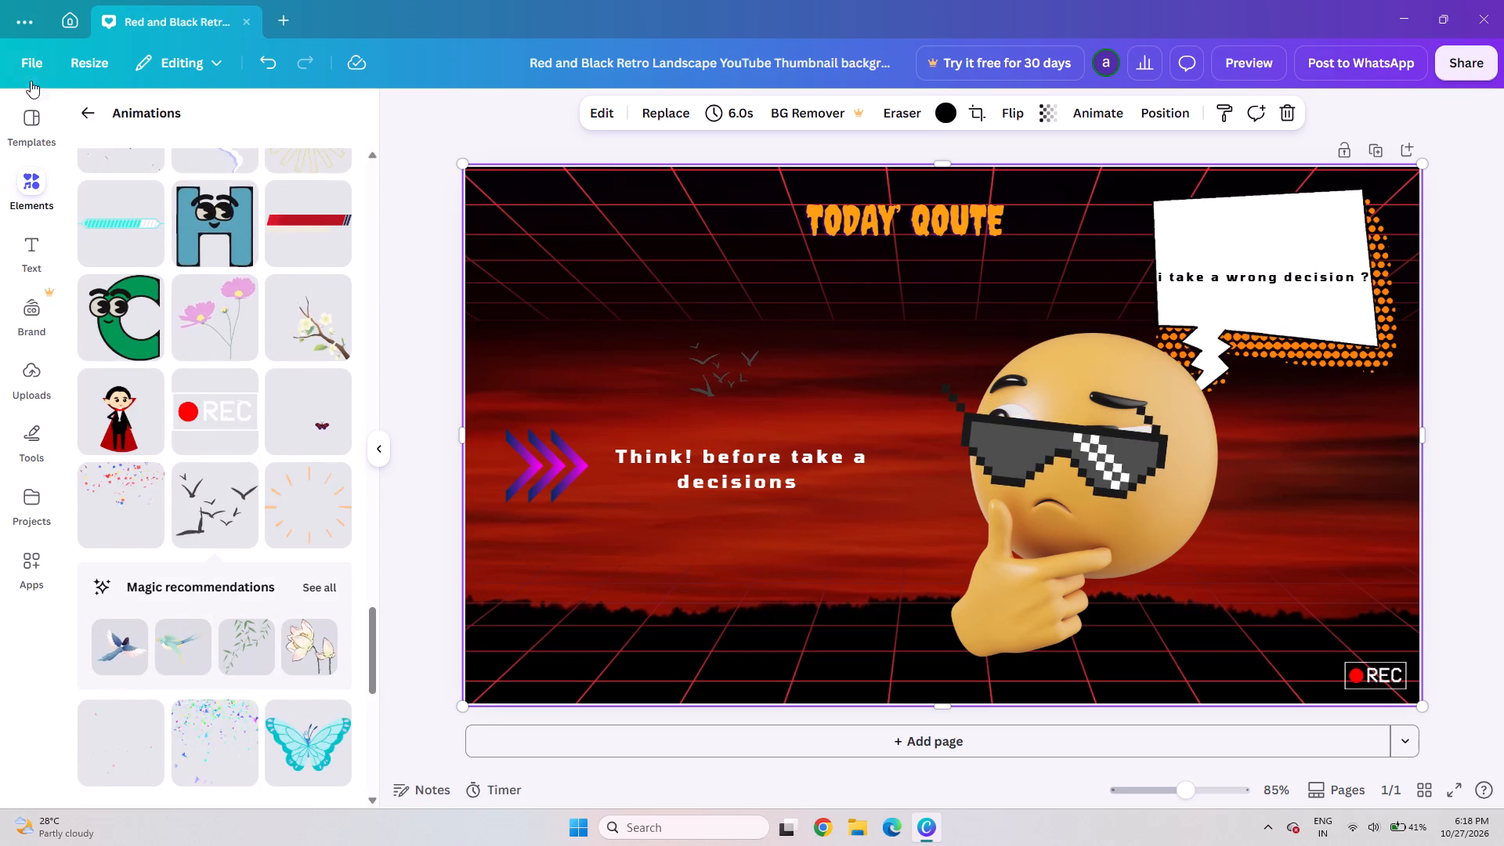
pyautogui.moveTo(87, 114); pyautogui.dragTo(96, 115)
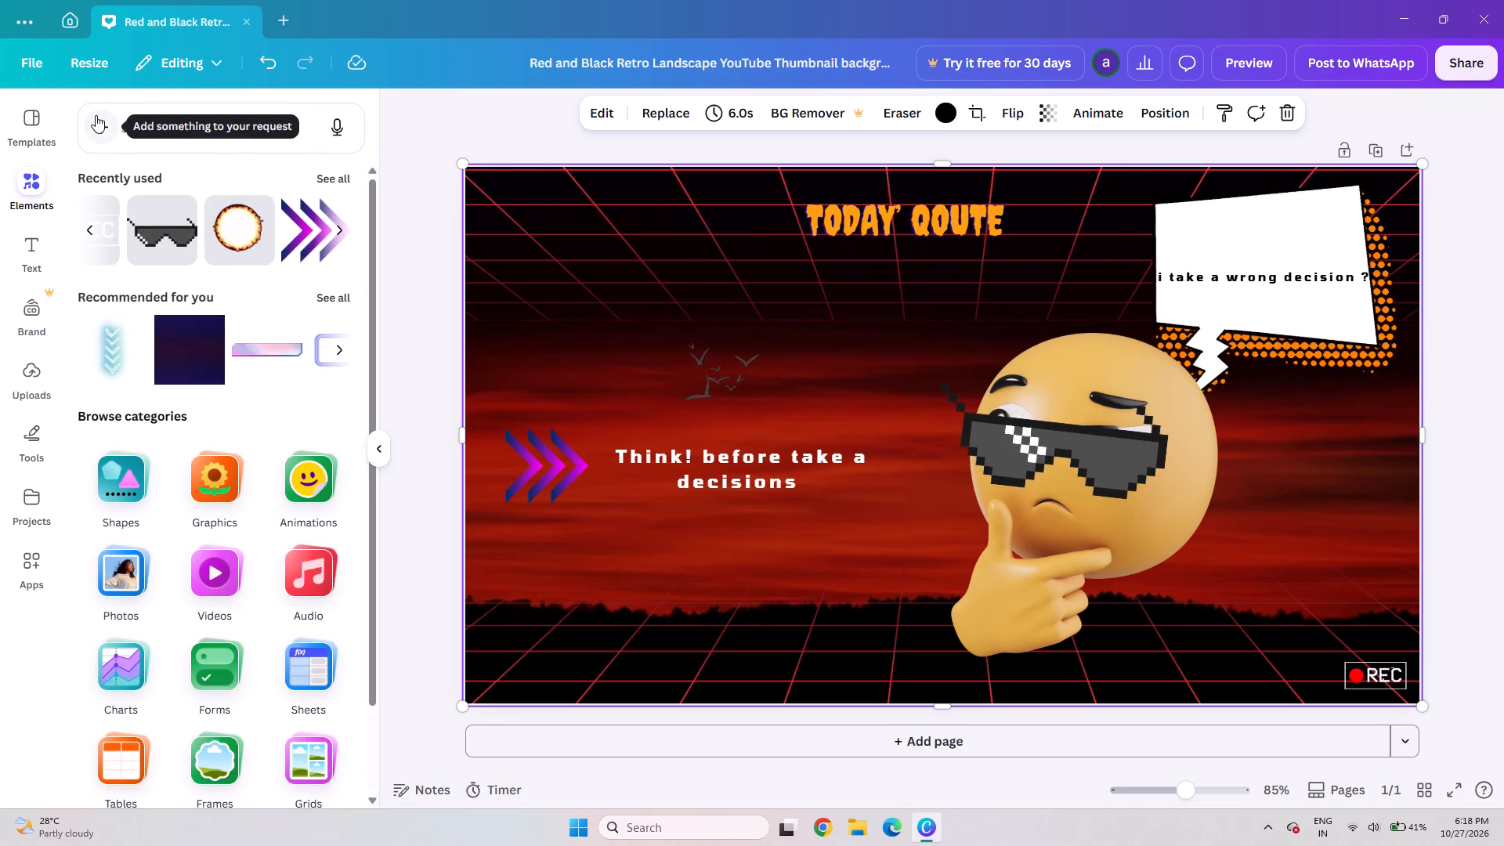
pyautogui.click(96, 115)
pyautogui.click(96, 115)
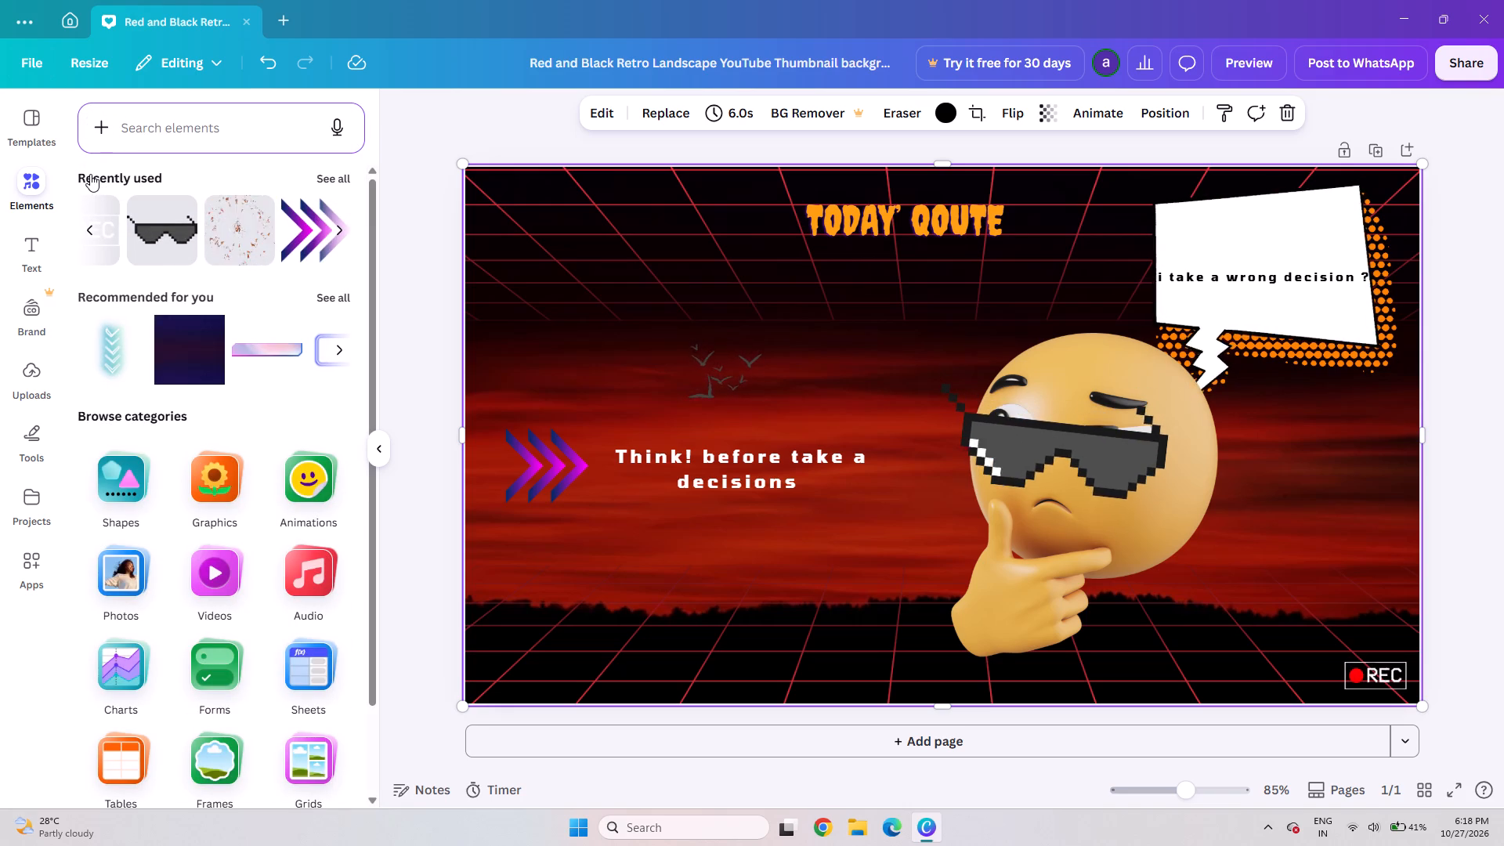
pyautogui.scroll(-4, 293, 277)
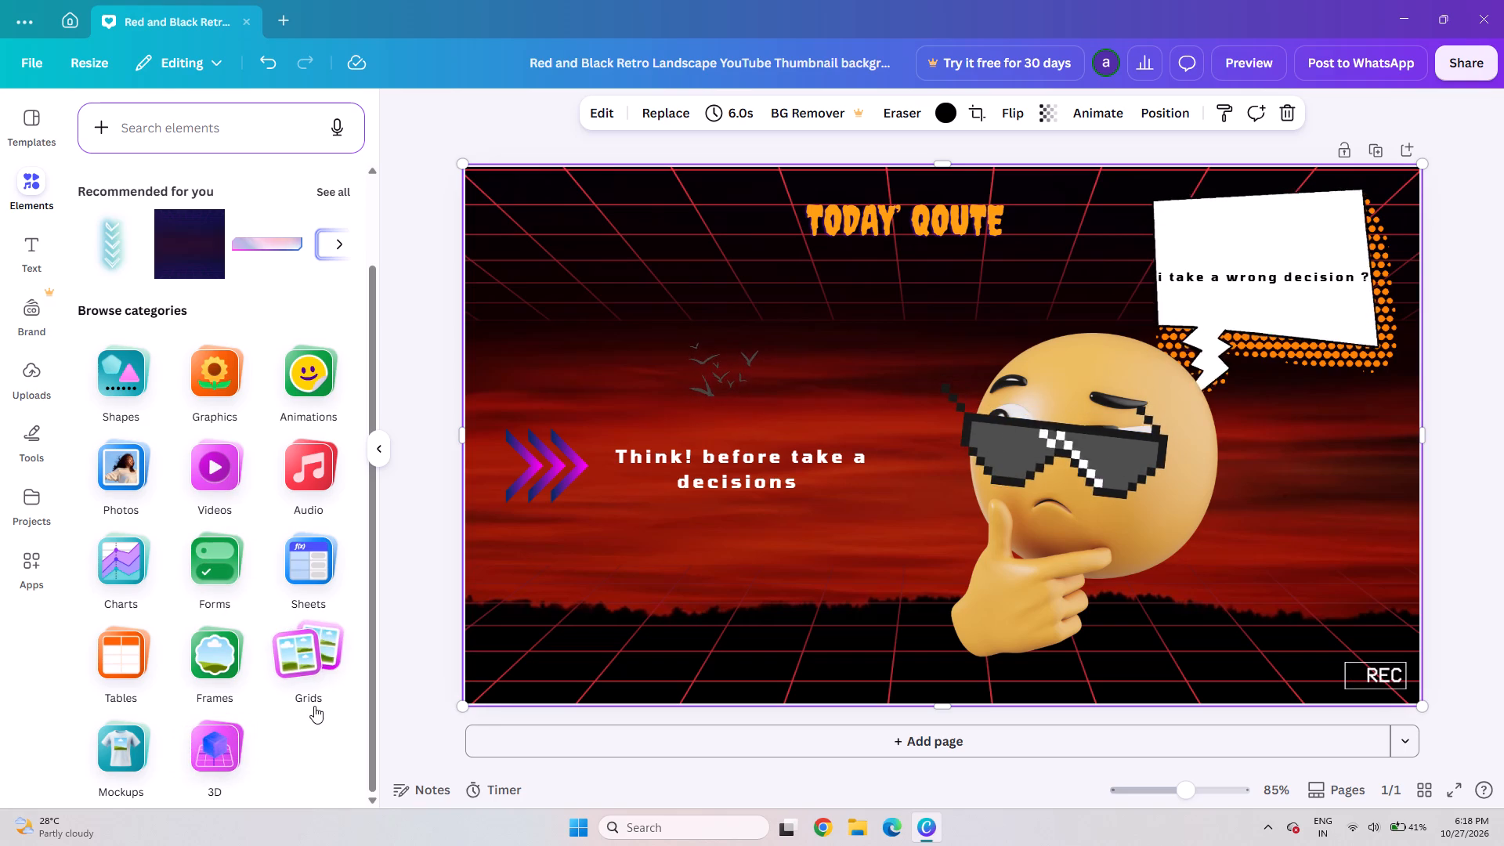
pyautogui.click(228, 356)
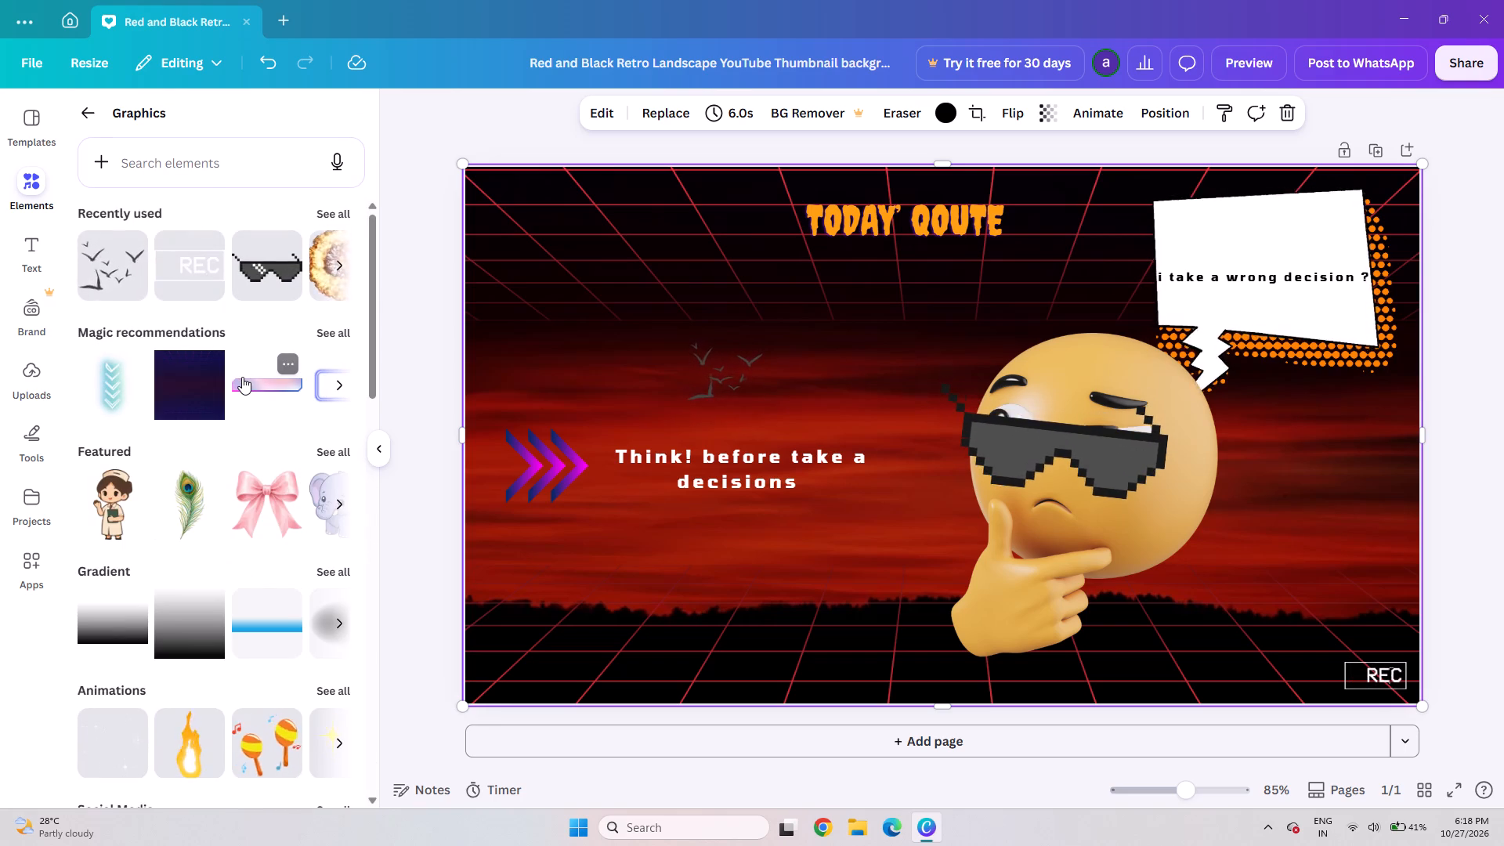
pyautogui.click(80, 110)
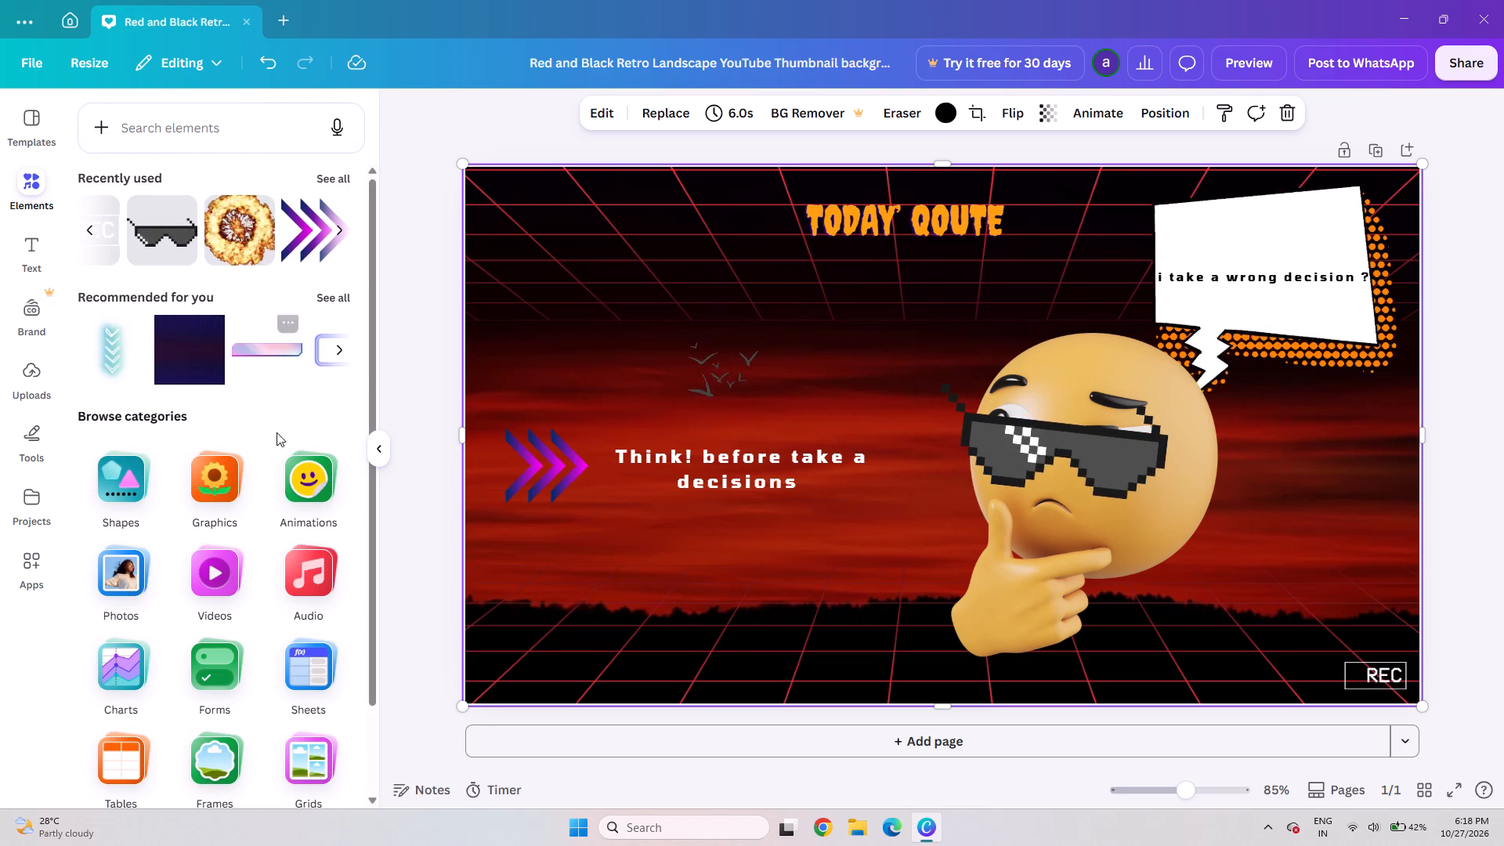
# Preview the "Upbeat Indie" audio track and add the 0:19 "Calm" track by wi-photos to the design.
pyautogui.click(341, 571)
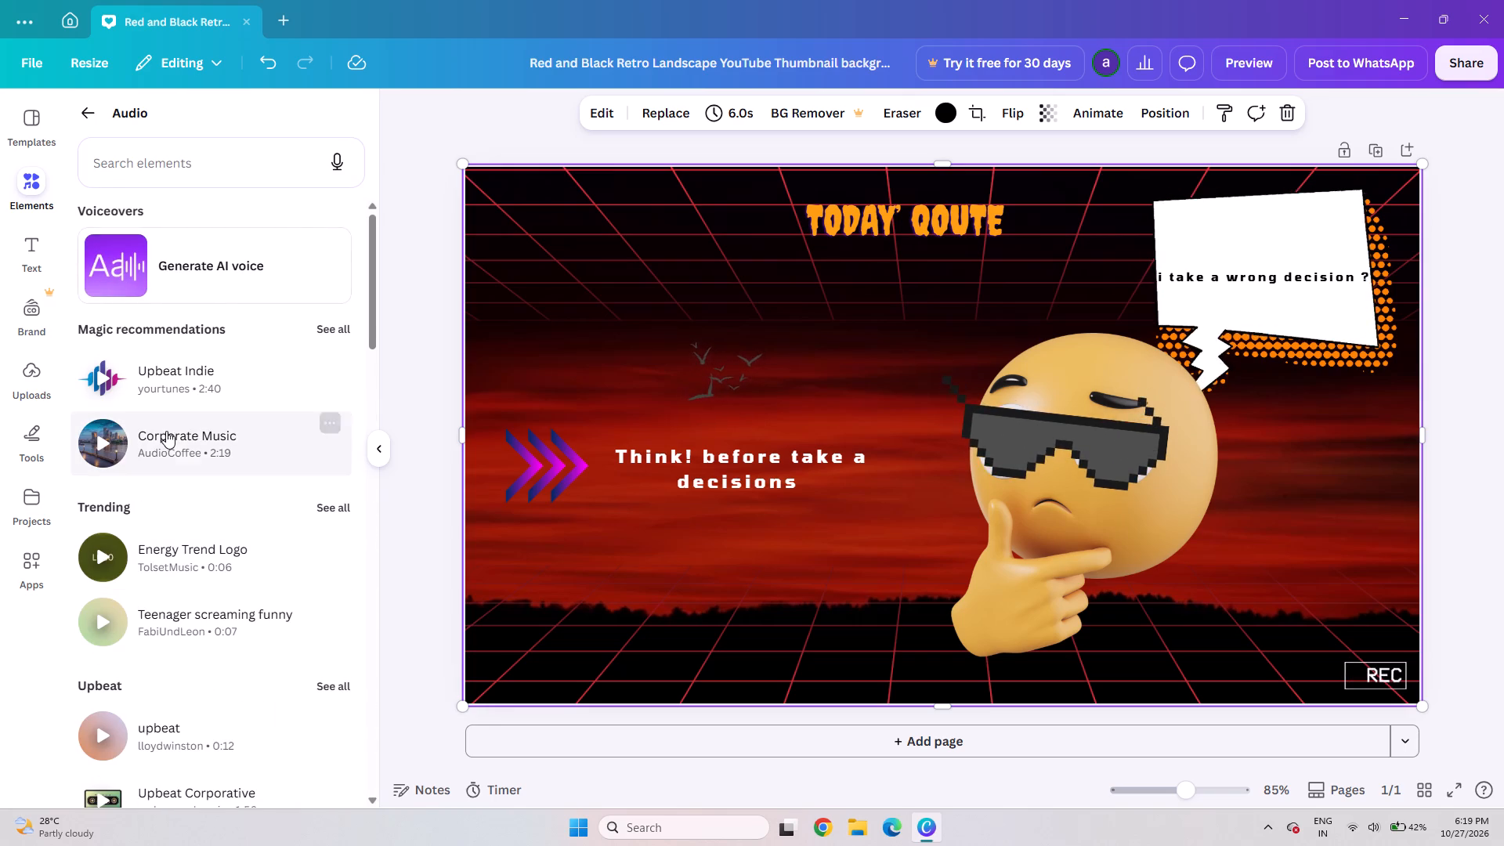
pyautogui.click(99, 380)
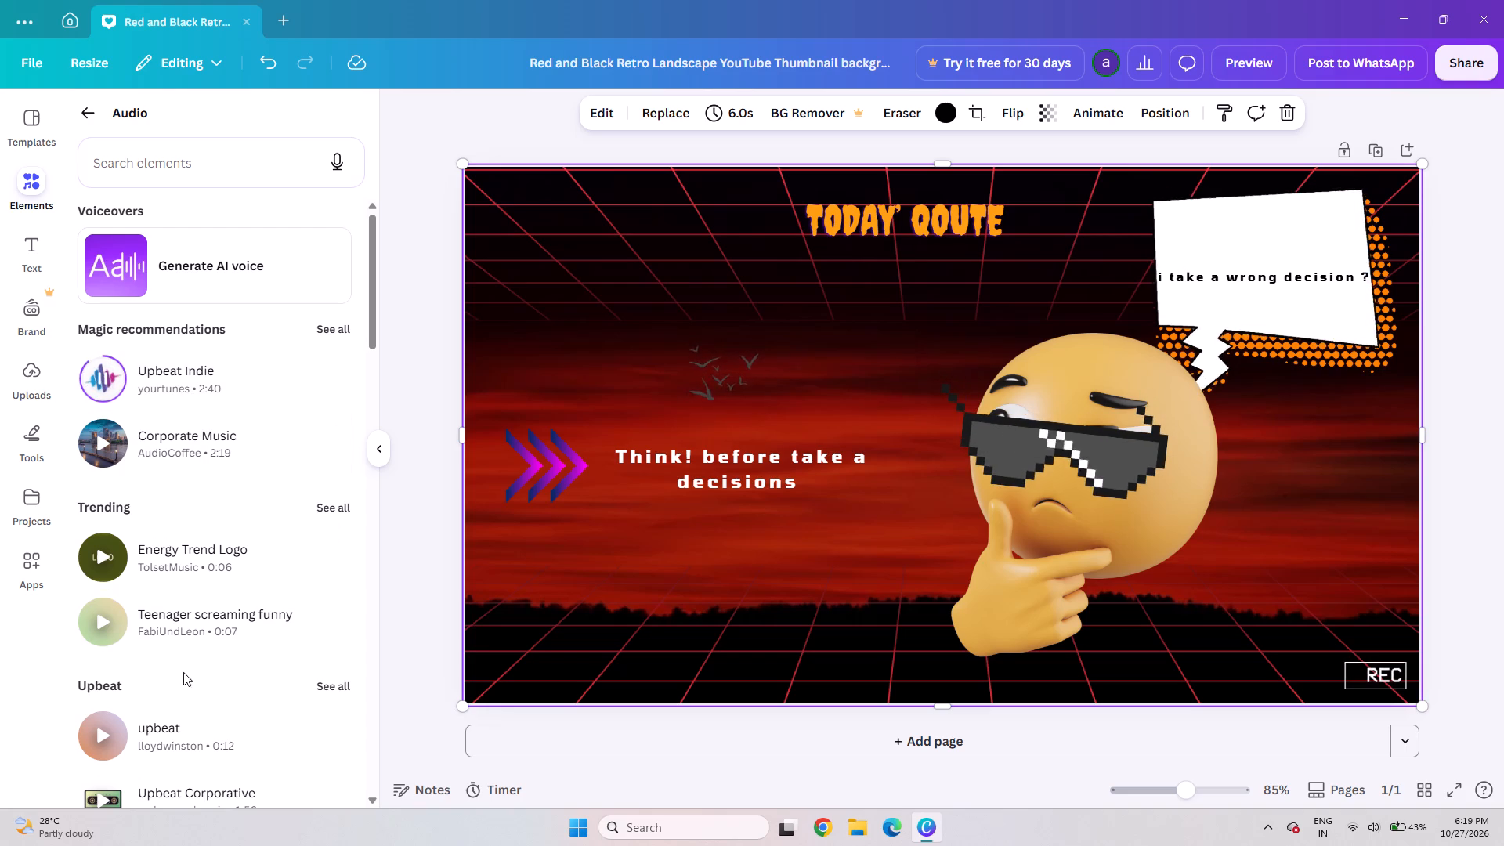
pyautogui.scroll(-3, 242, 617)
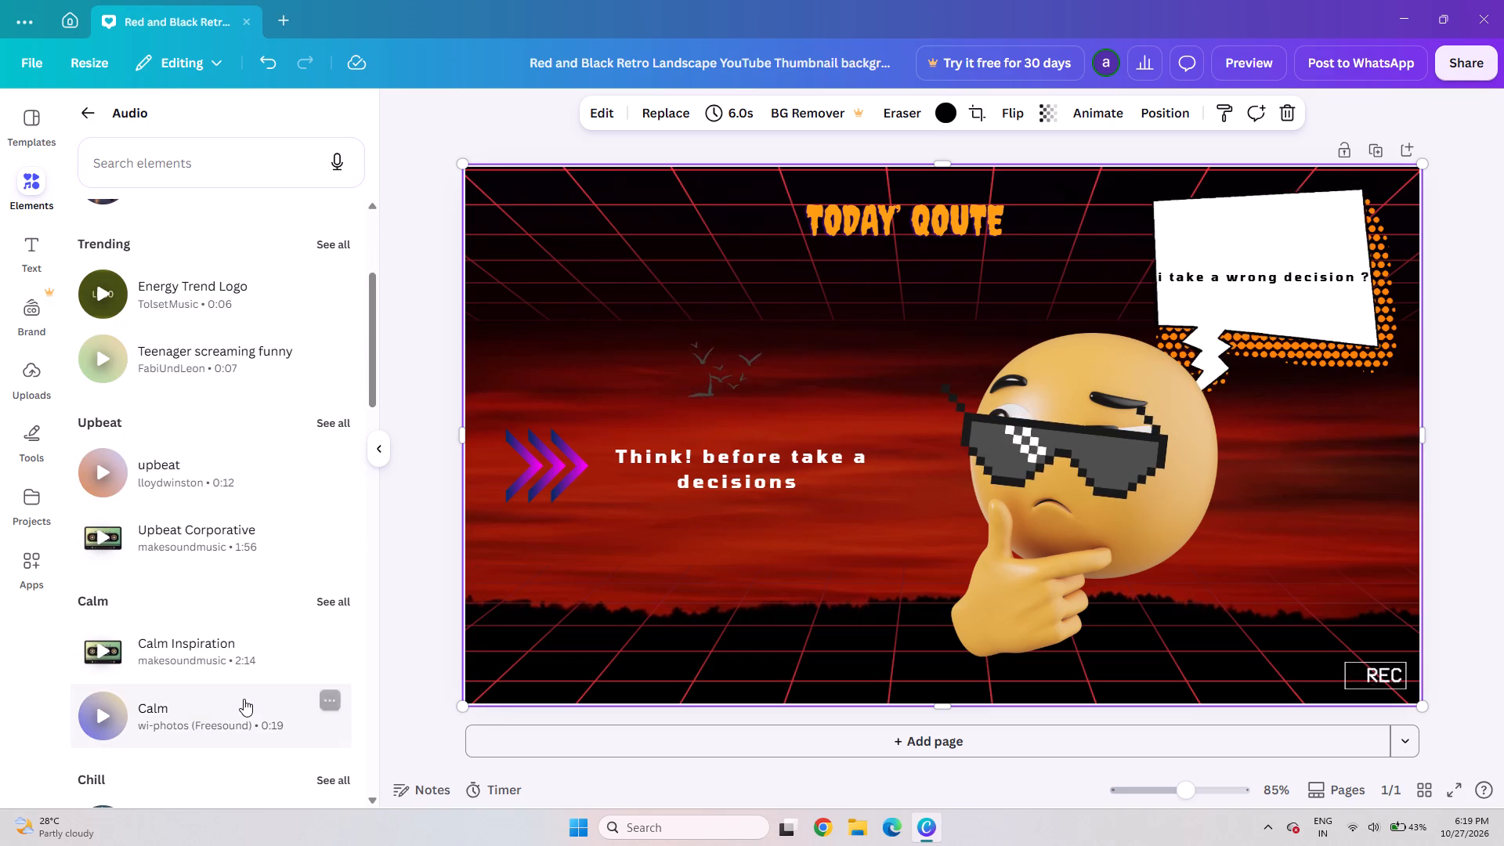
pyautogui.click(244, 699)
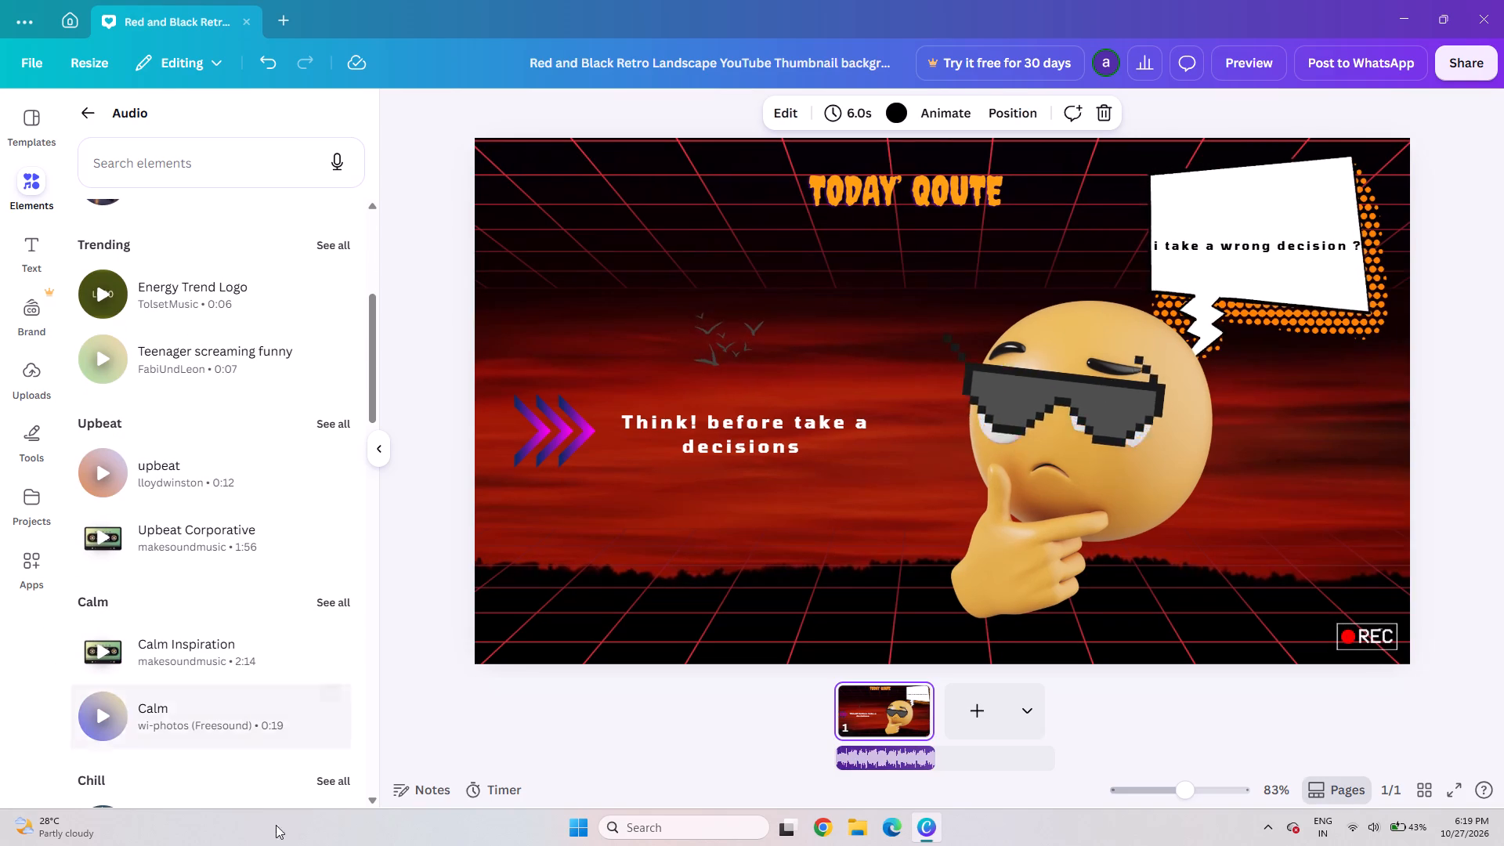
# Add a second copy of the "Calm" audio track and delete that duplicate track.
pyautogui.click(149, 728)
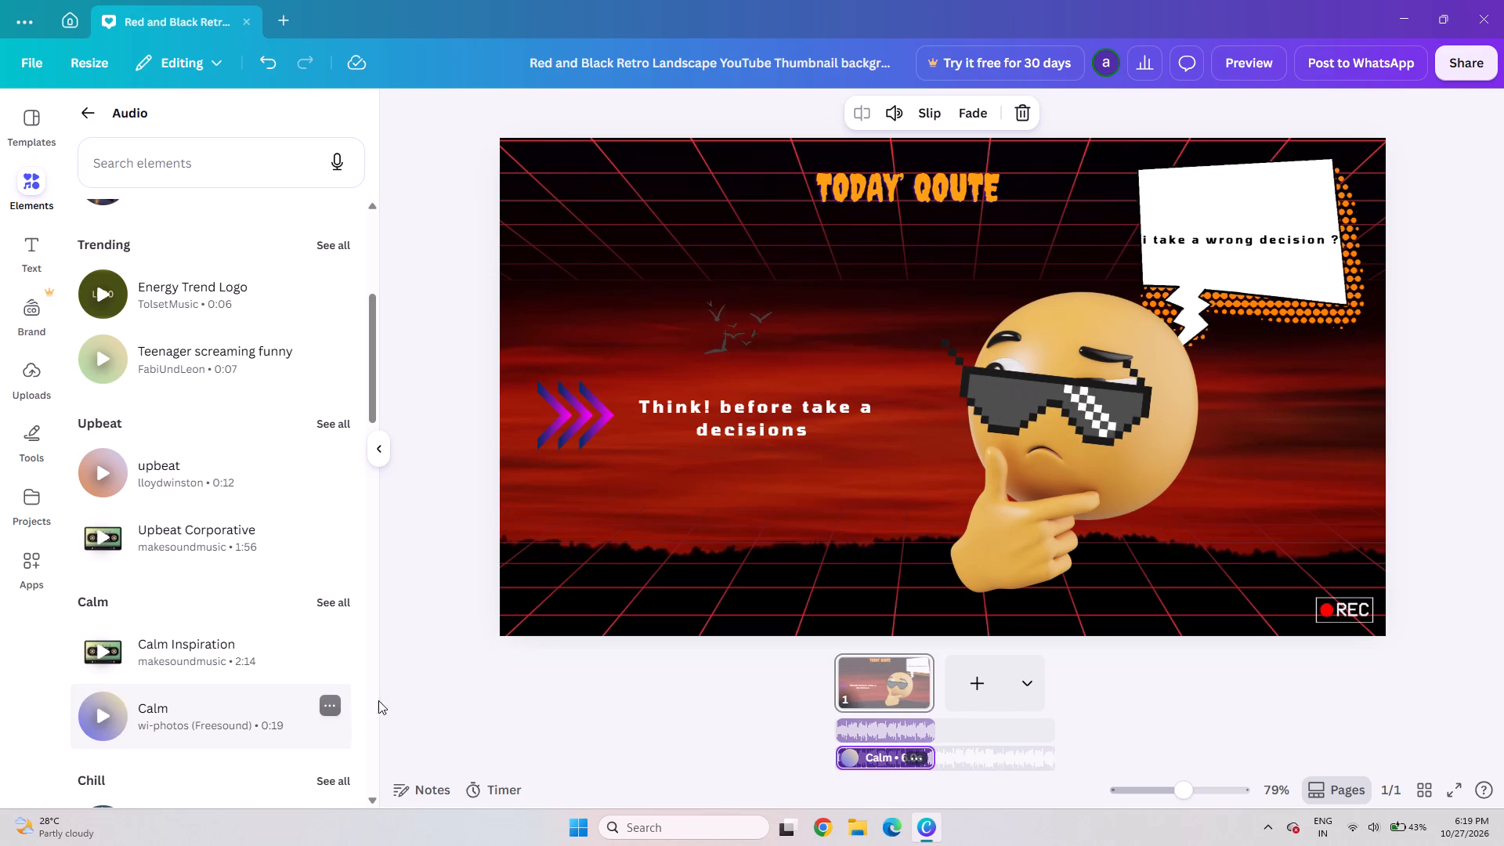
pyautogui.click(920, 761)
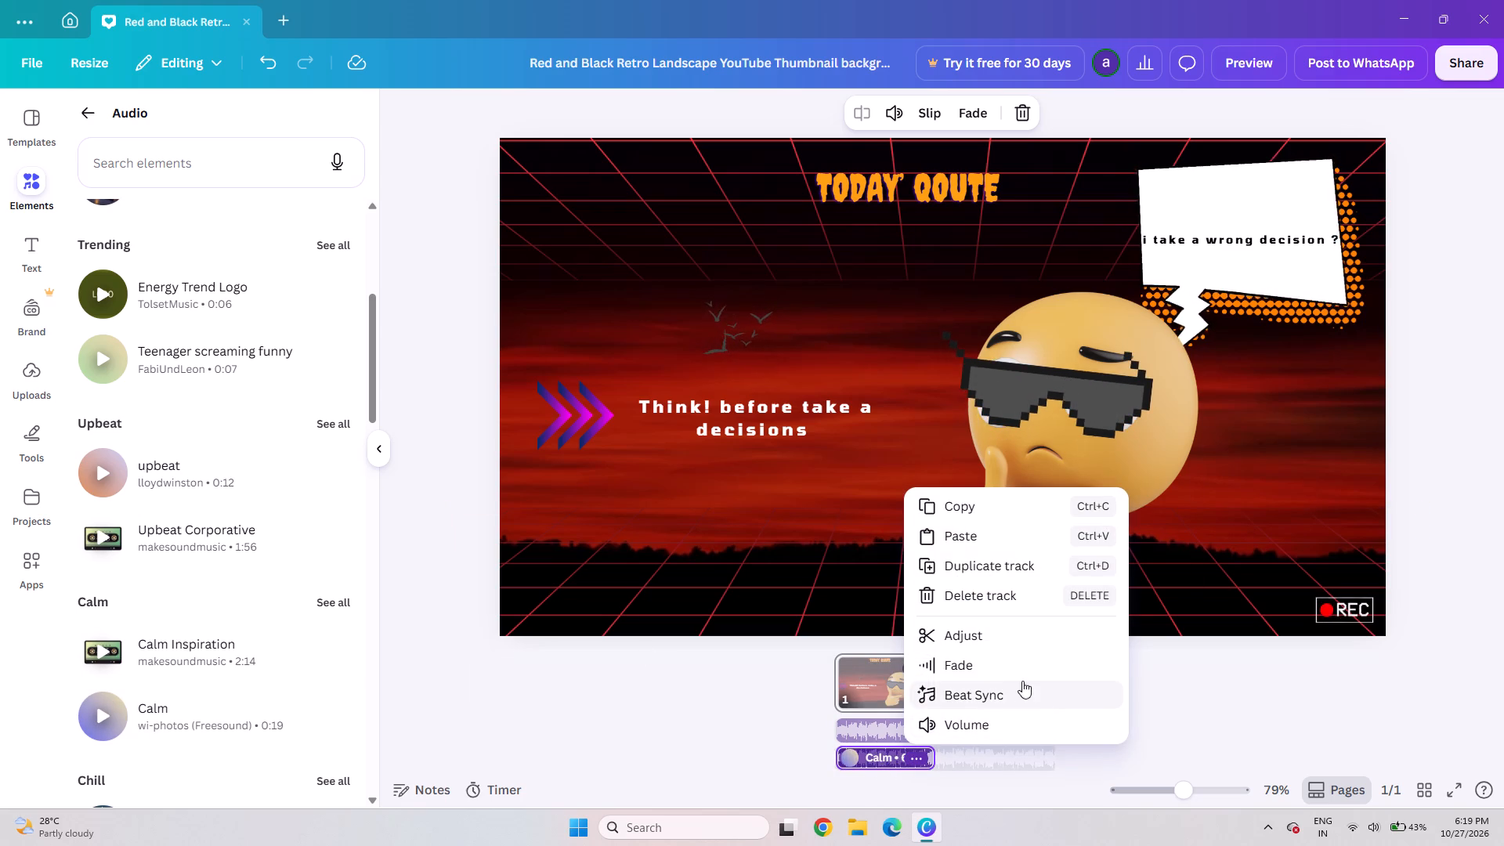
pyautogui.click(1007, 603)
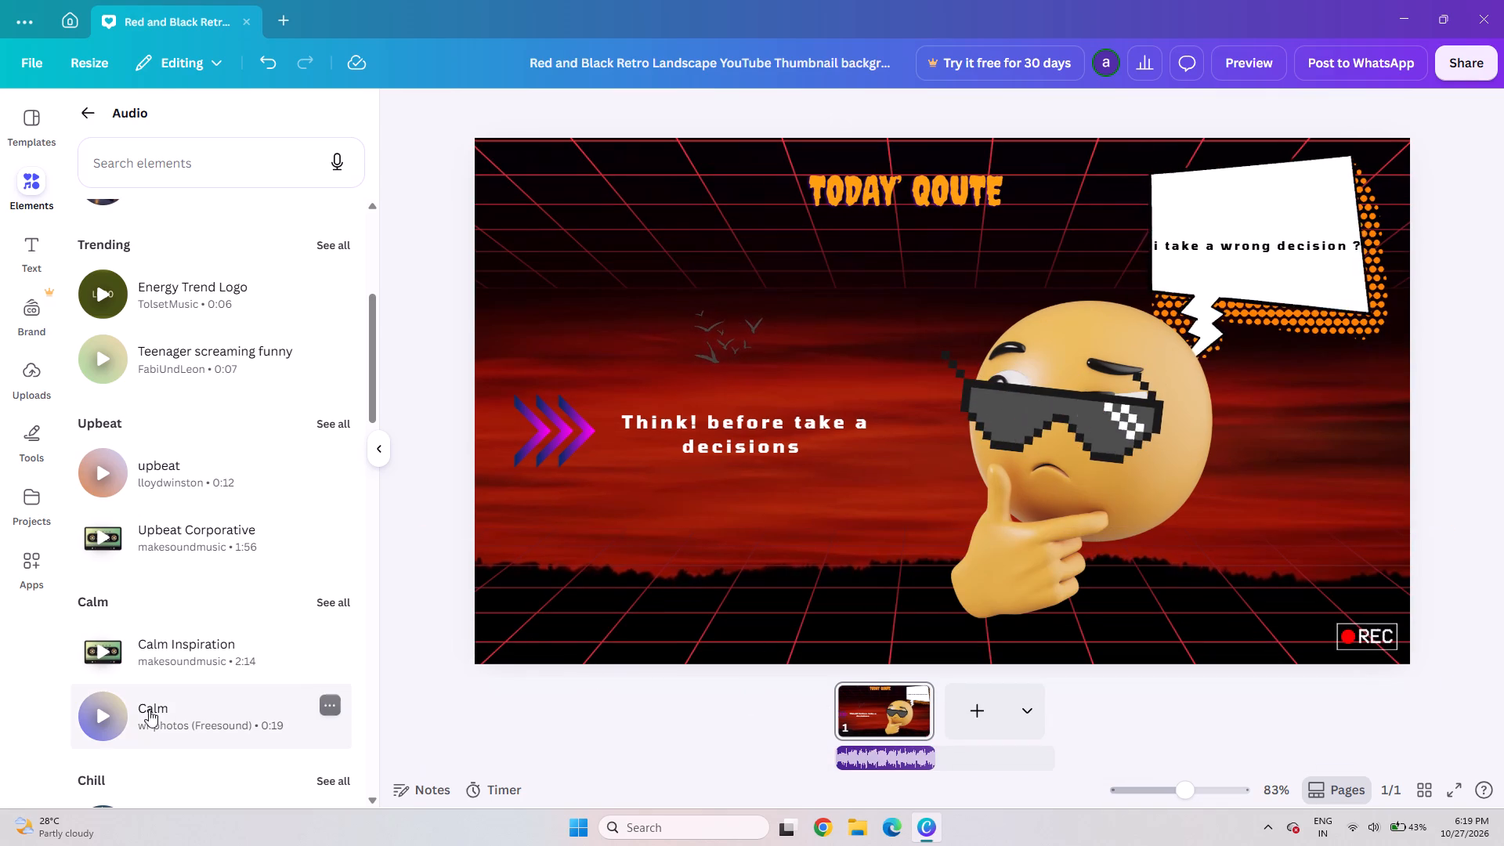
# Listen to the preview of the "Calm" track by wi-photos and leave the audio collection.
pyautogui.click(118, 710)
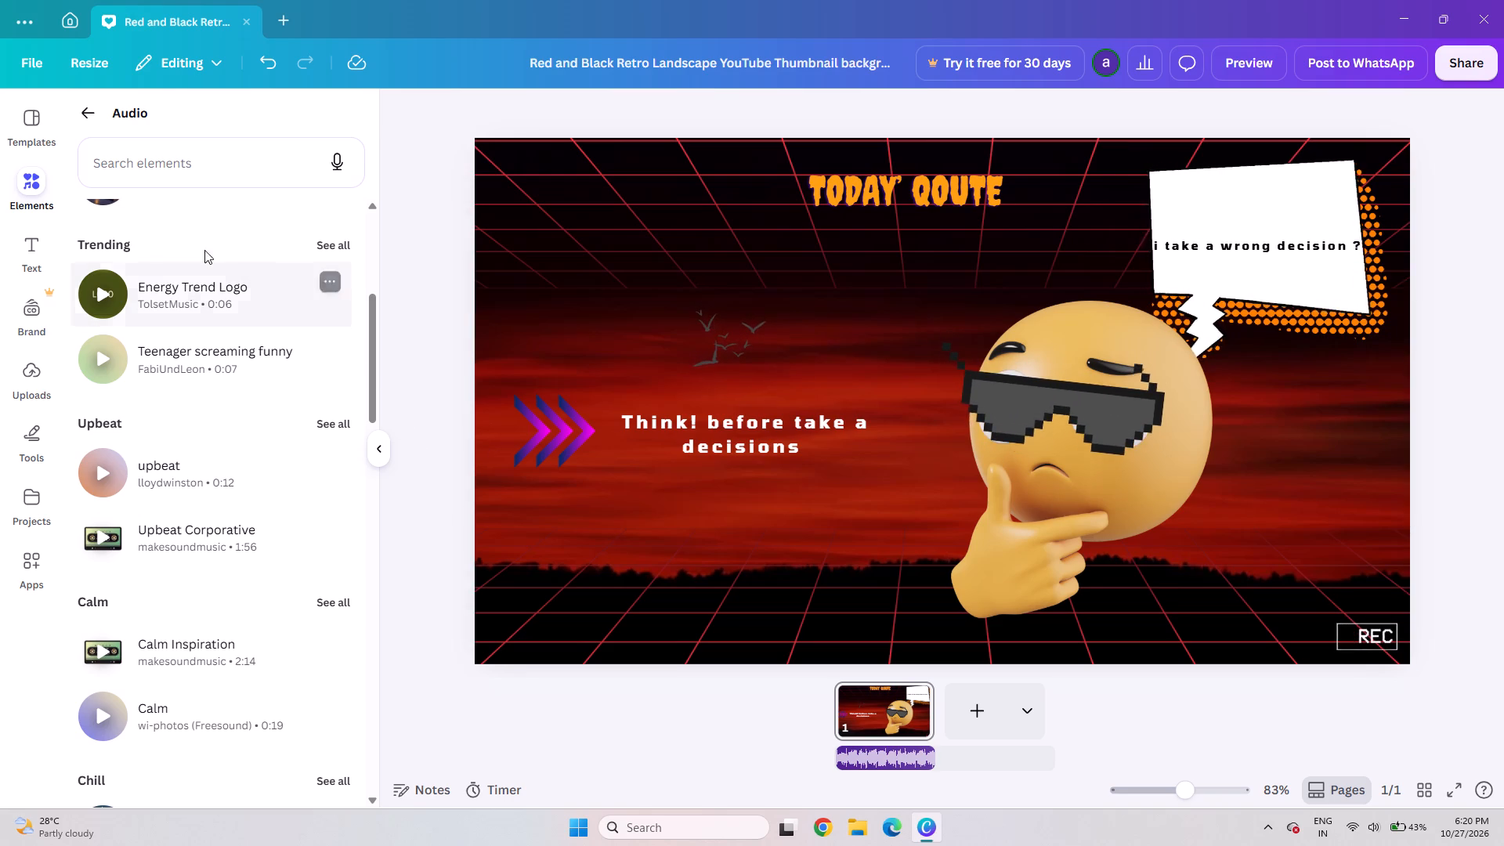
pyautogui.click(92, 111)
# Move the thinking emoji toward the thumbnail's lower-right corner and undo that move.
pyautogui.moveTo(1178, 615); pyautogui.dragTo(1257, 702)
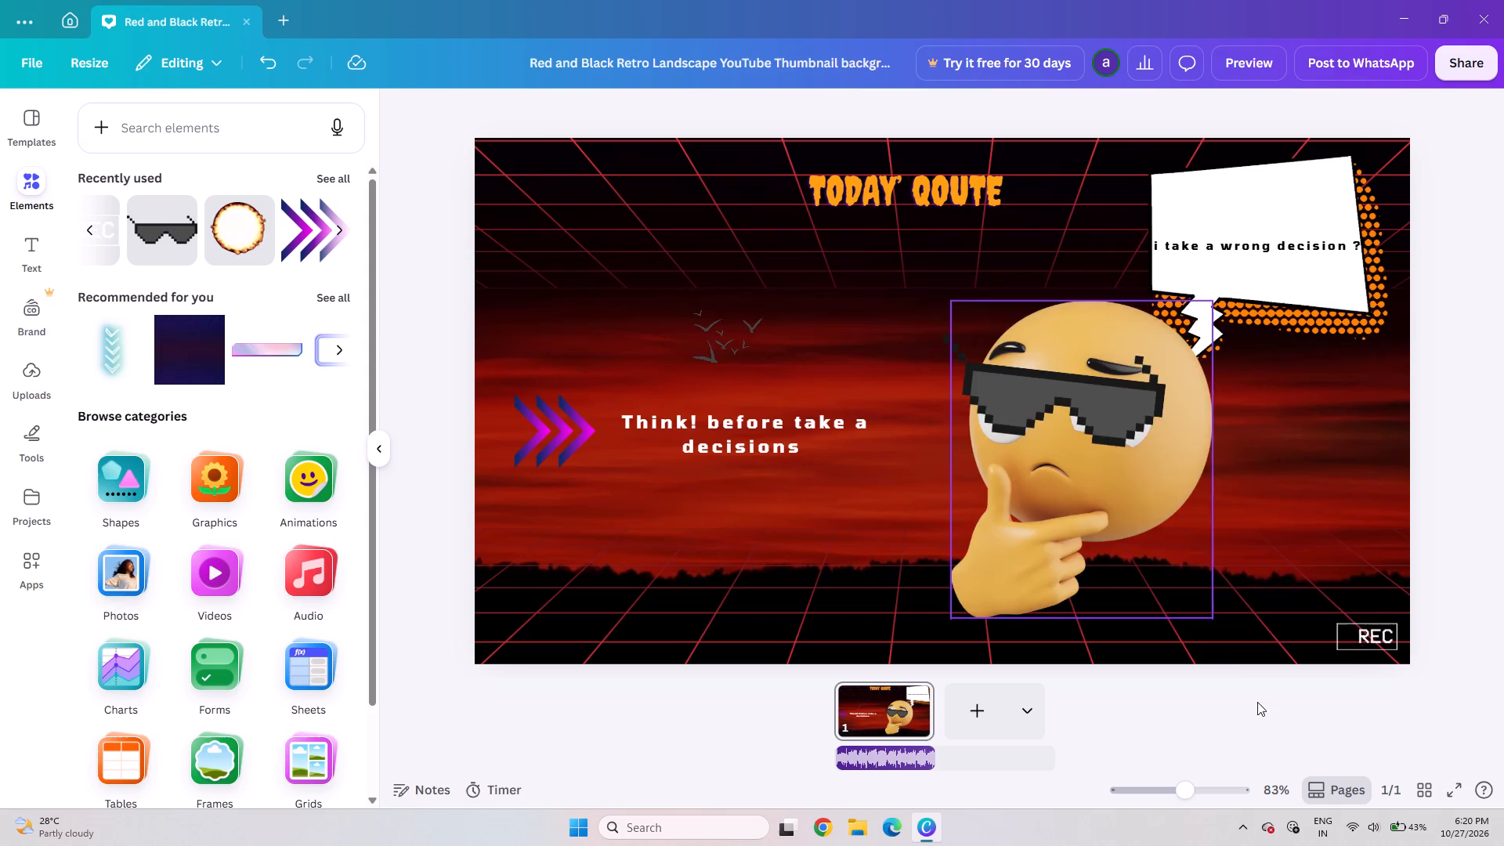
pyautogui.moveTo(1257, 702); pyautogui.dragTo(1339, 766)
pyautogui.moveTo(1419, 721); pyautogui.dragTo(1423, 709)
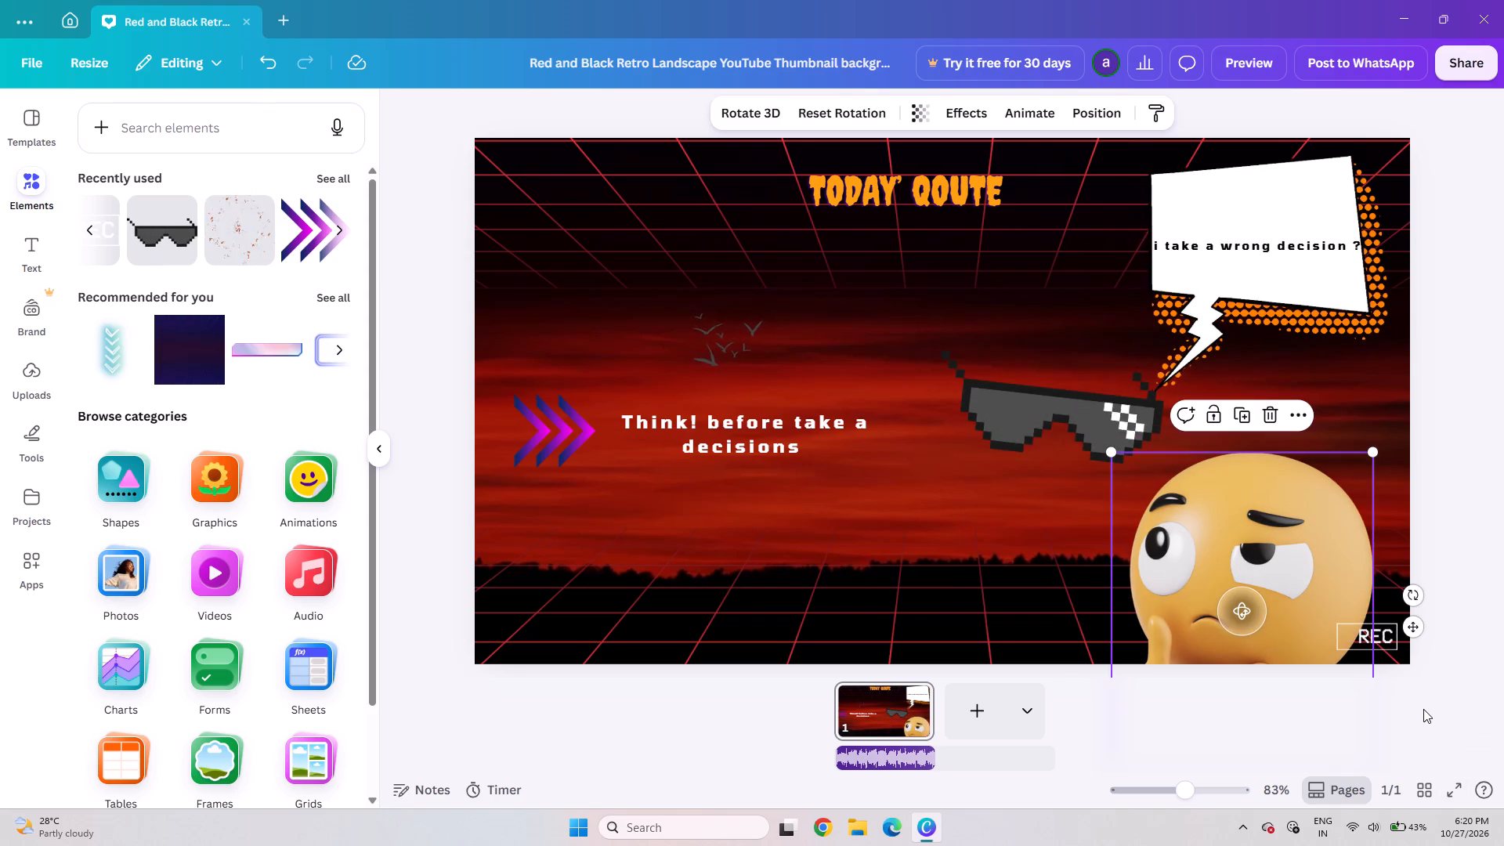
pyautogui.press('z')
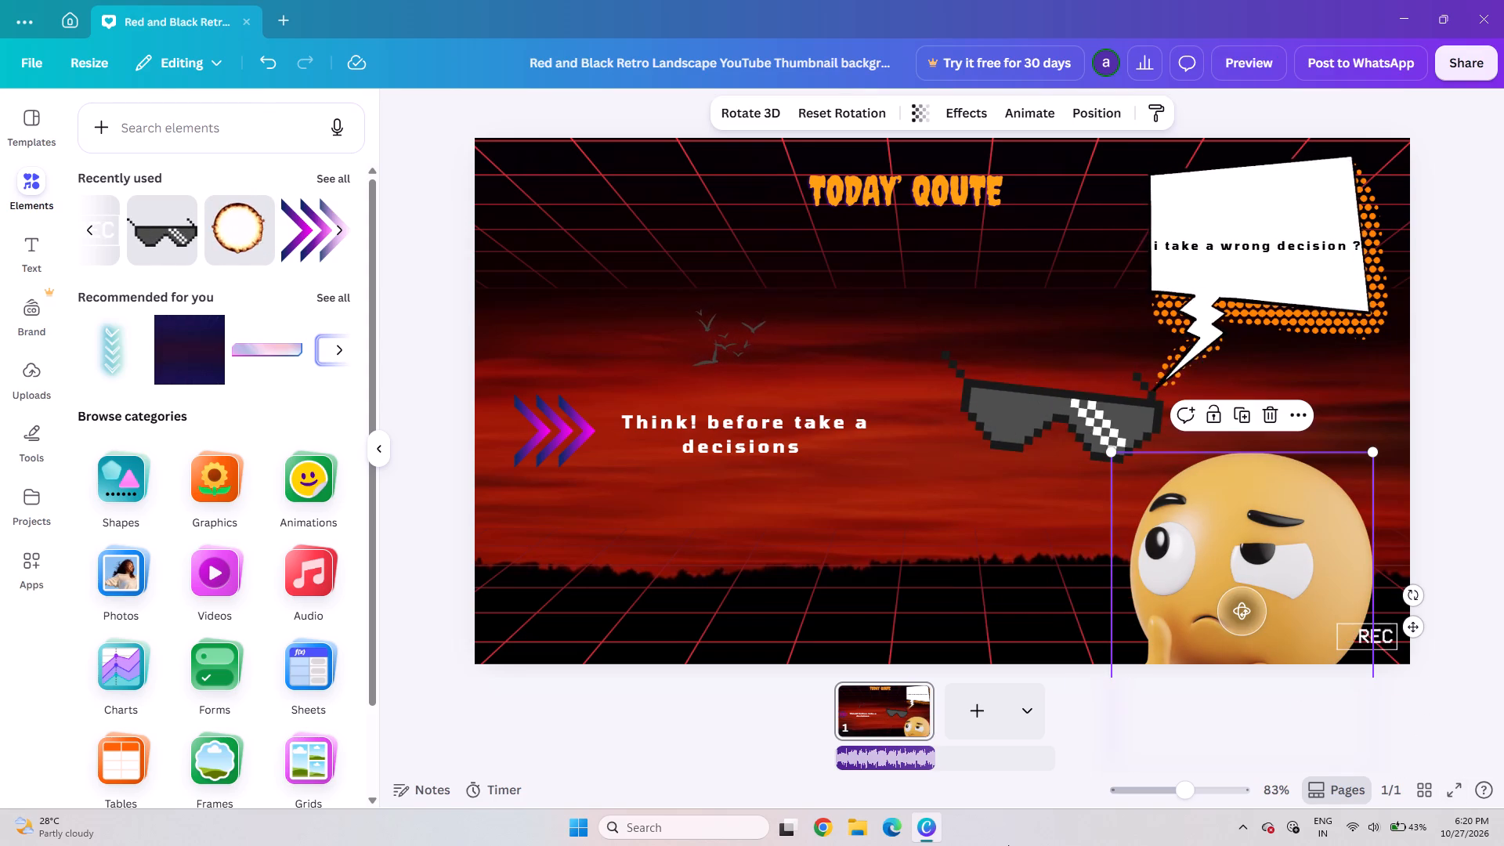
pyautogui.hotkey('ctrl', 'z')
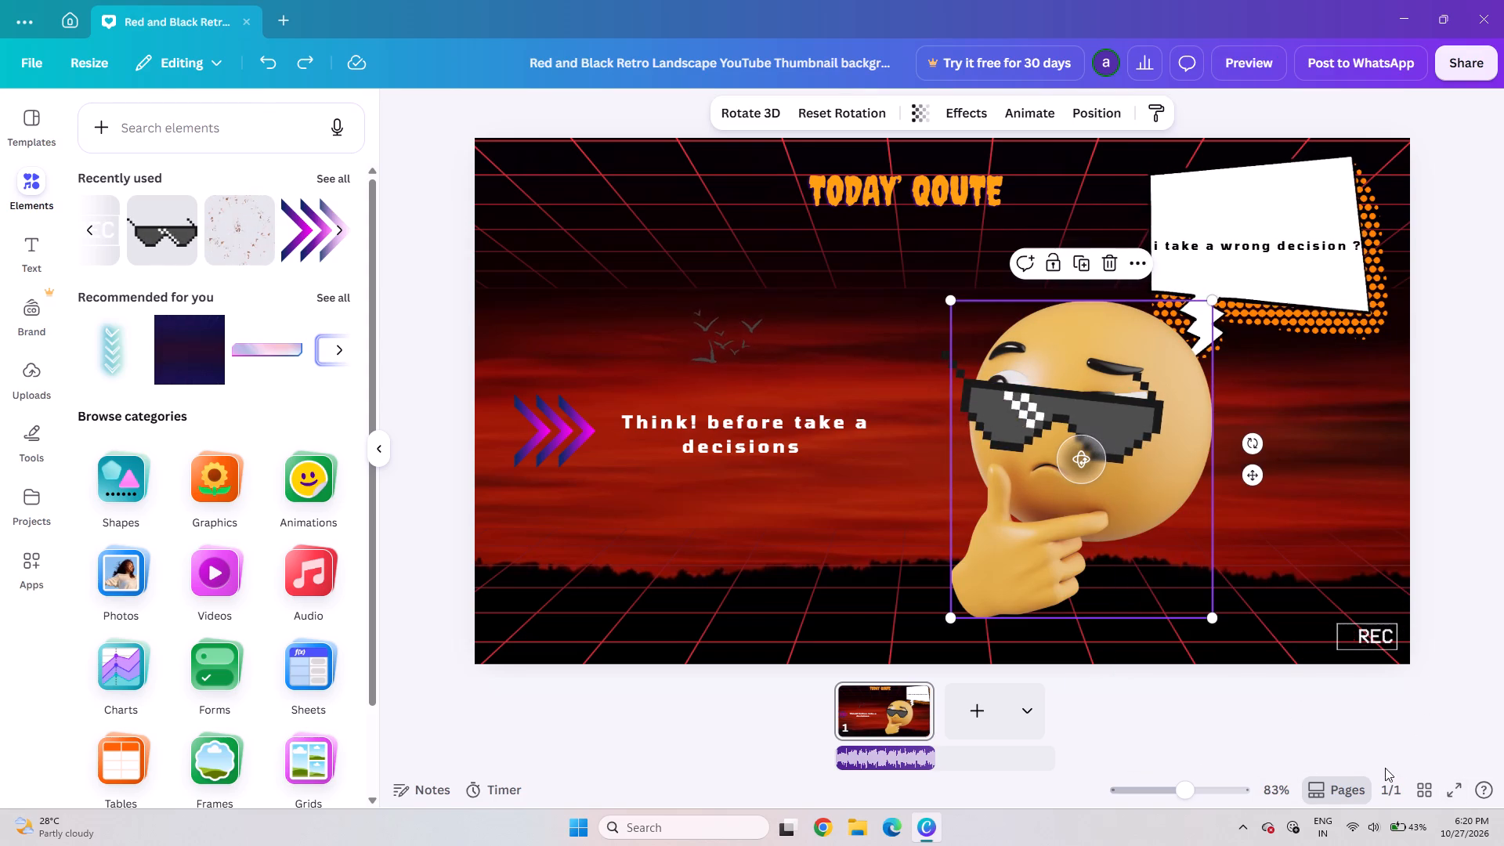
# Watch the animated thumbnail in full screen and return to editing.
pyautogui.click(1451, 791)
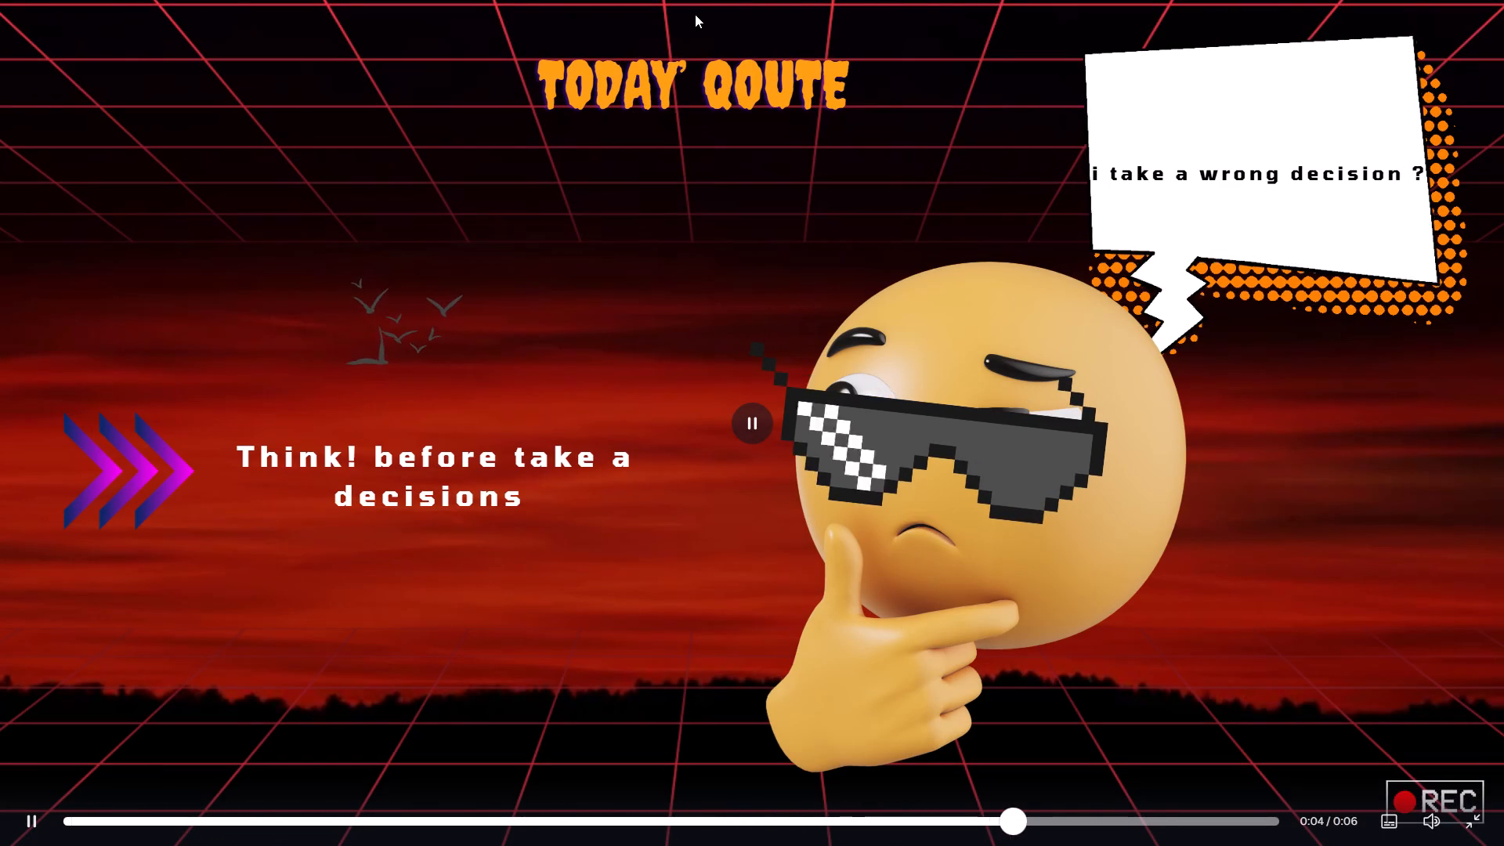
pyautogui.click(1480, 812)
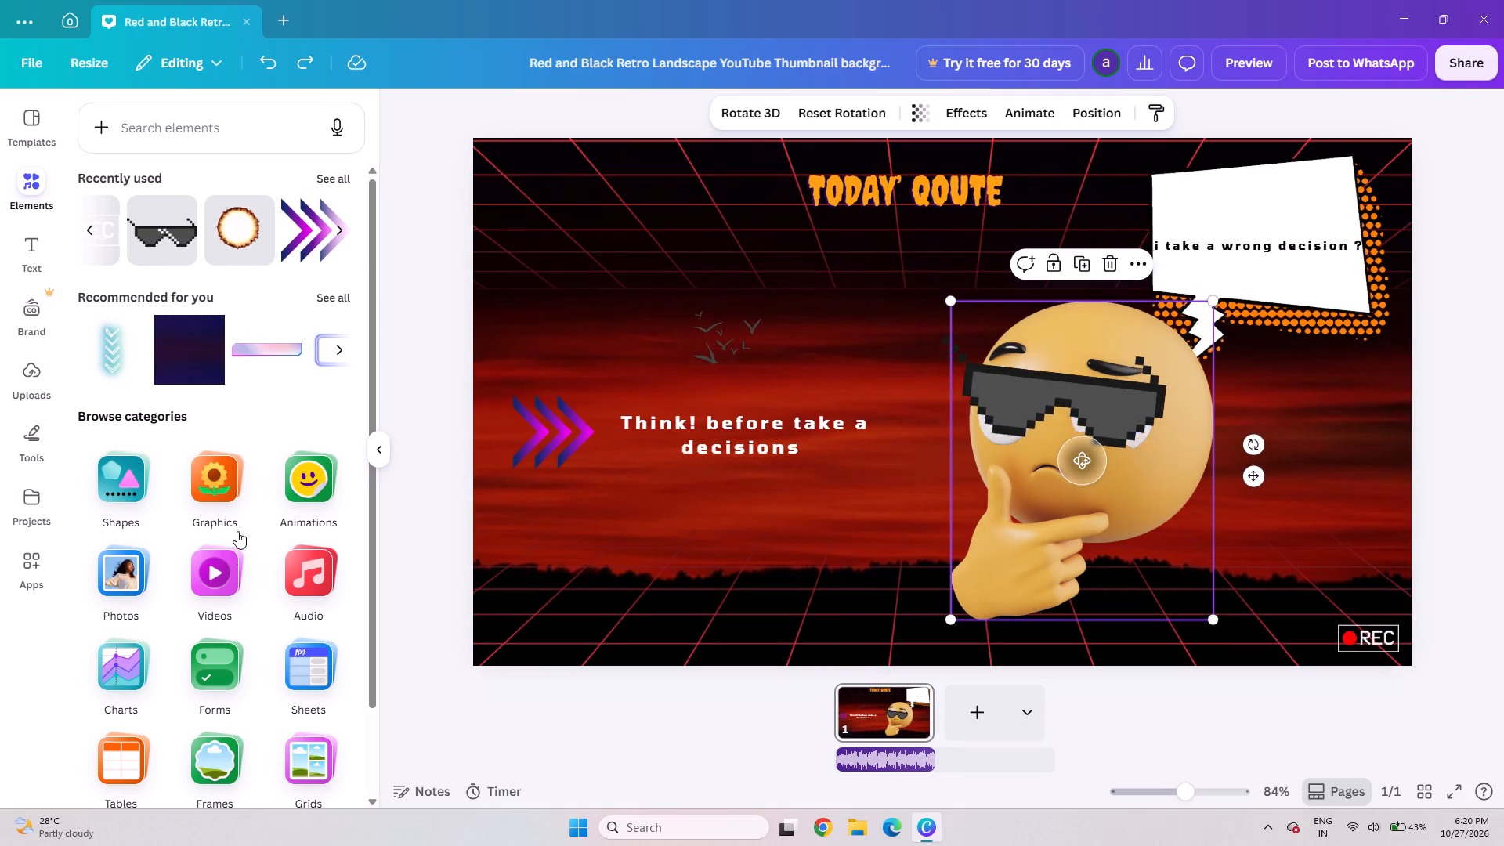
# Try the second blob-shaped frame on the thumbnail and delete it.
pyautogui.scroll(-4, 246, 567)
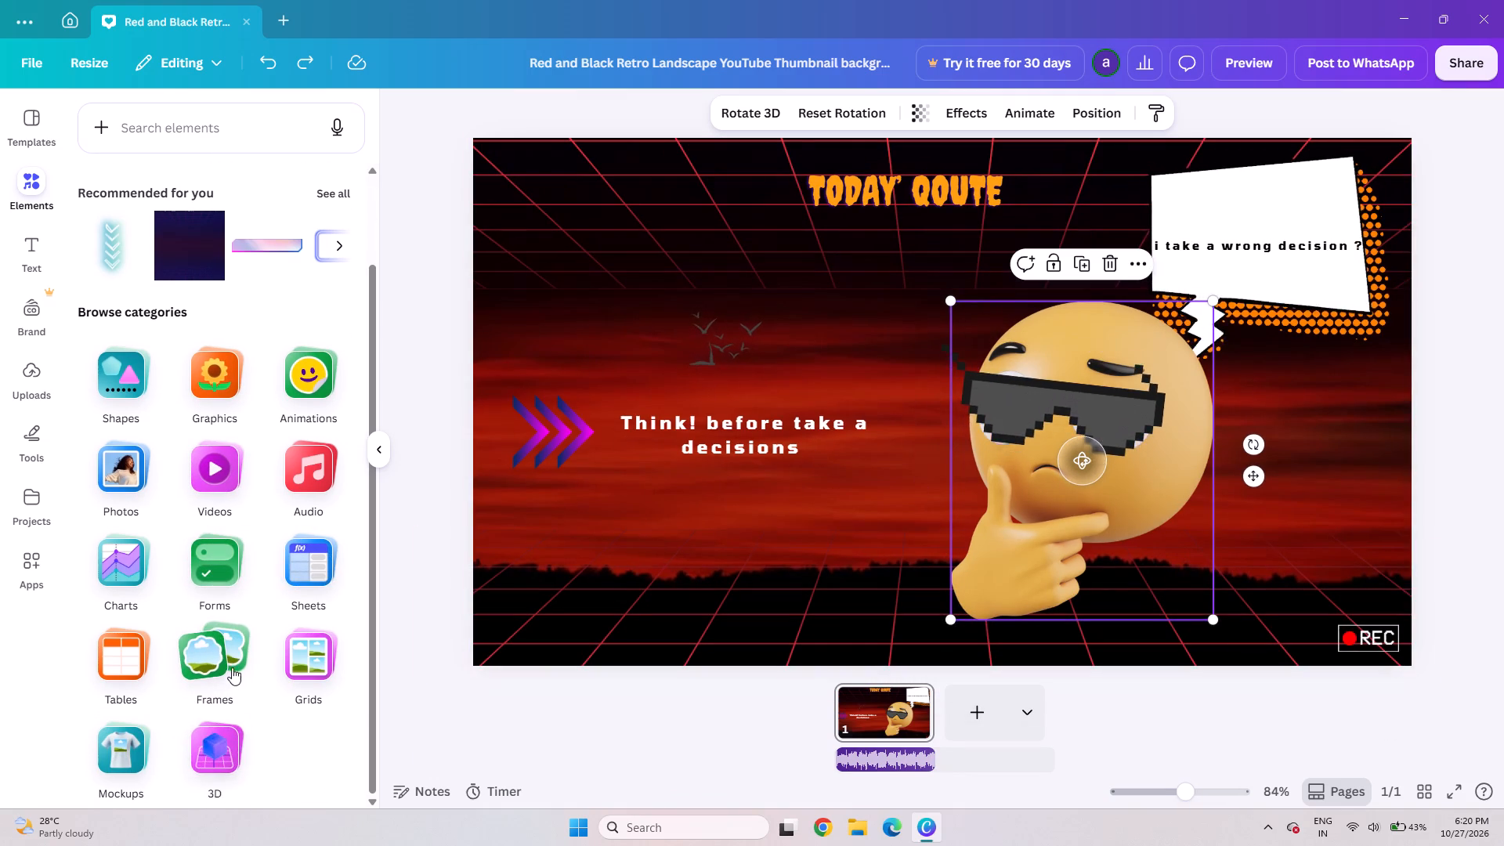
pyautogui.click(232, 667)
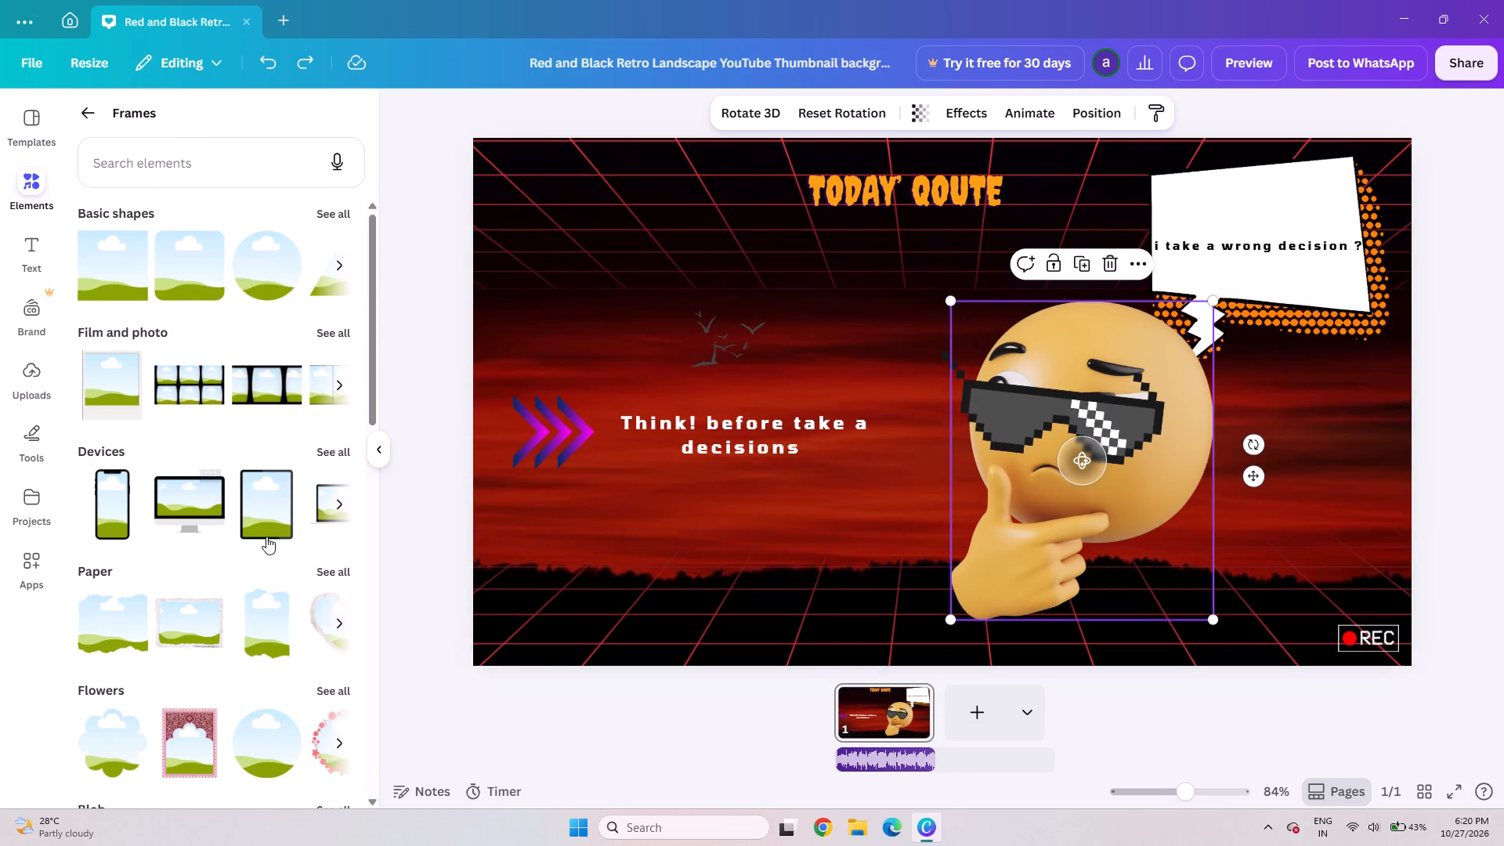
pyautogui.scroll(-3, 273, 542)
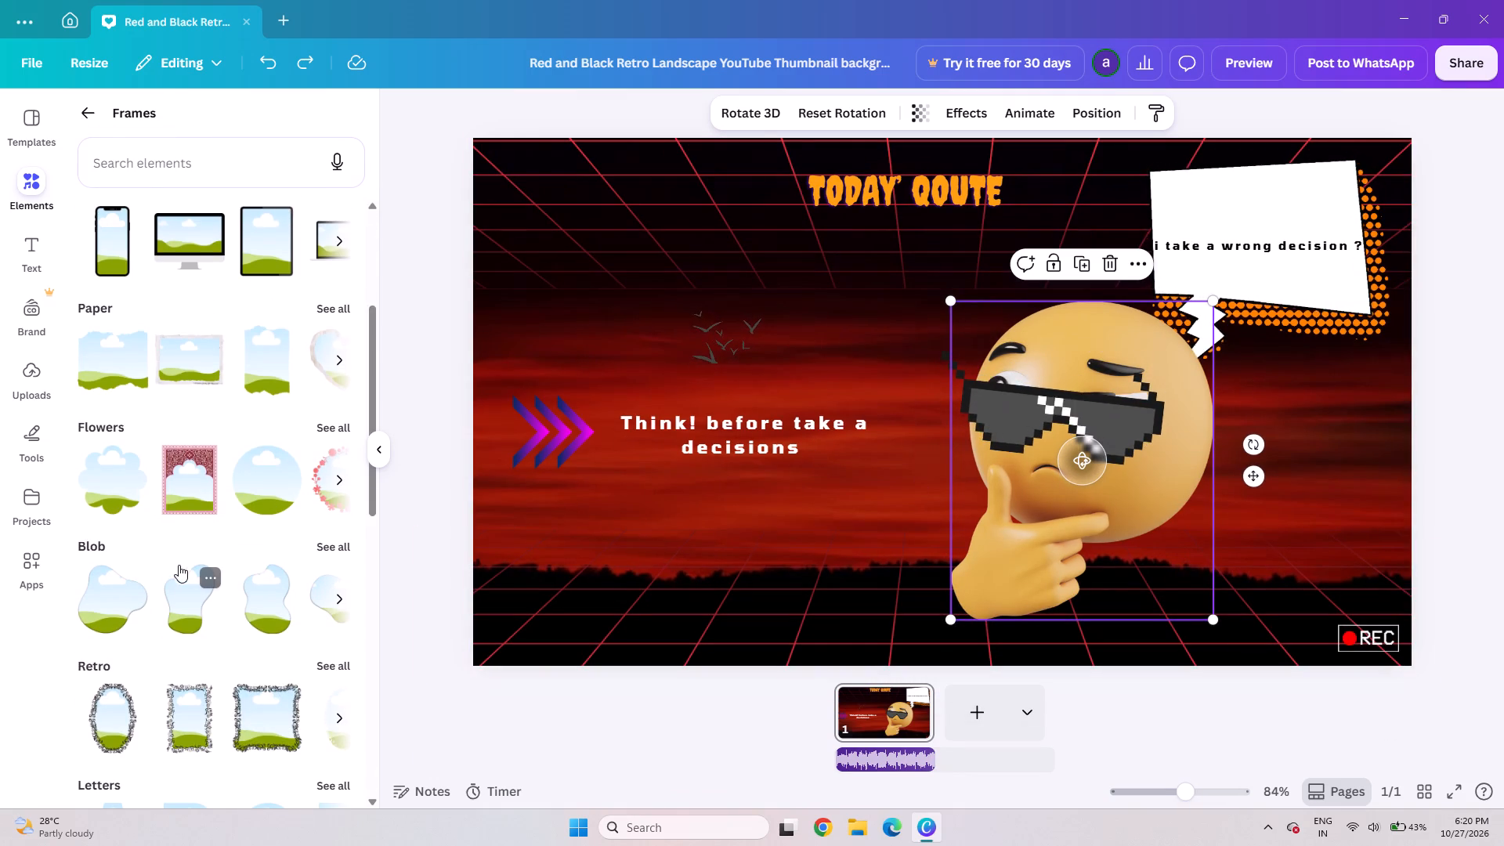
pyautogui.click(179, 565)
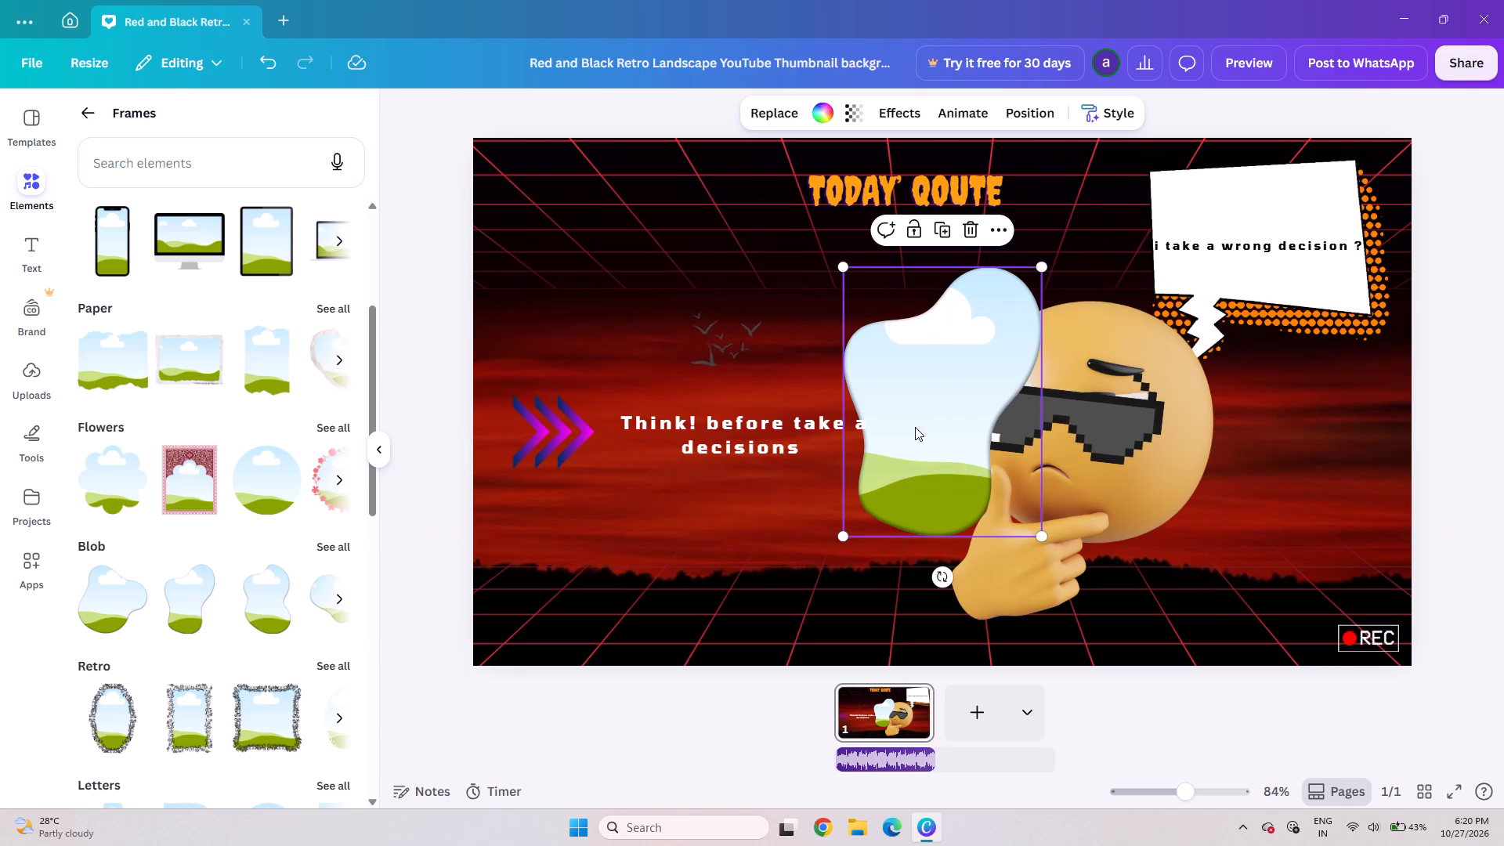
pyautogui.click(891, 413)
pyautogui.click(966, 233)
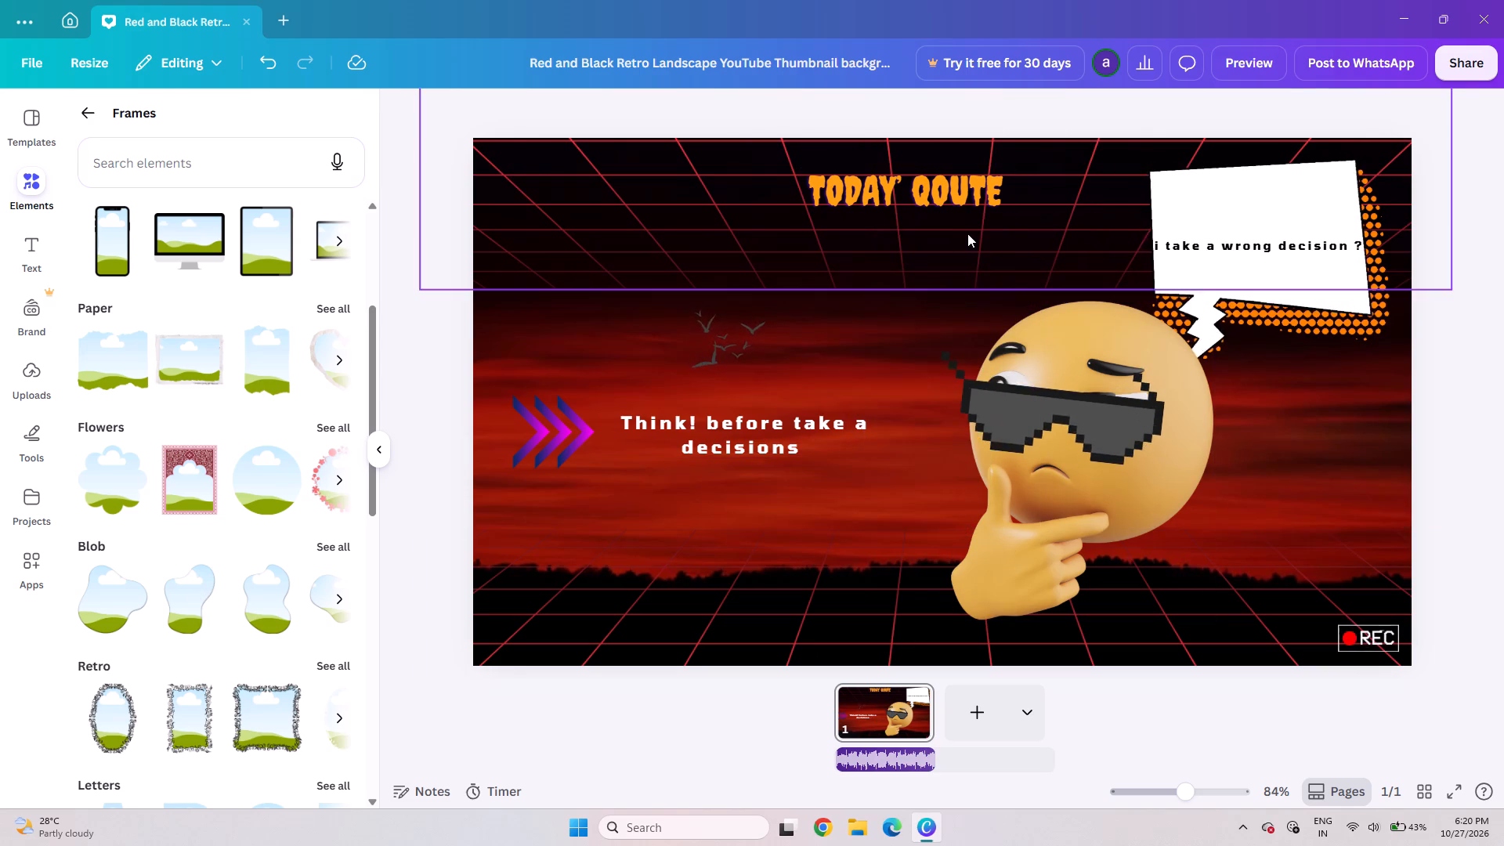
# Browse the letter, number and trending frames for a shape that suits the thumbnail.
pyautogui.scroll(-7, 205, 523)
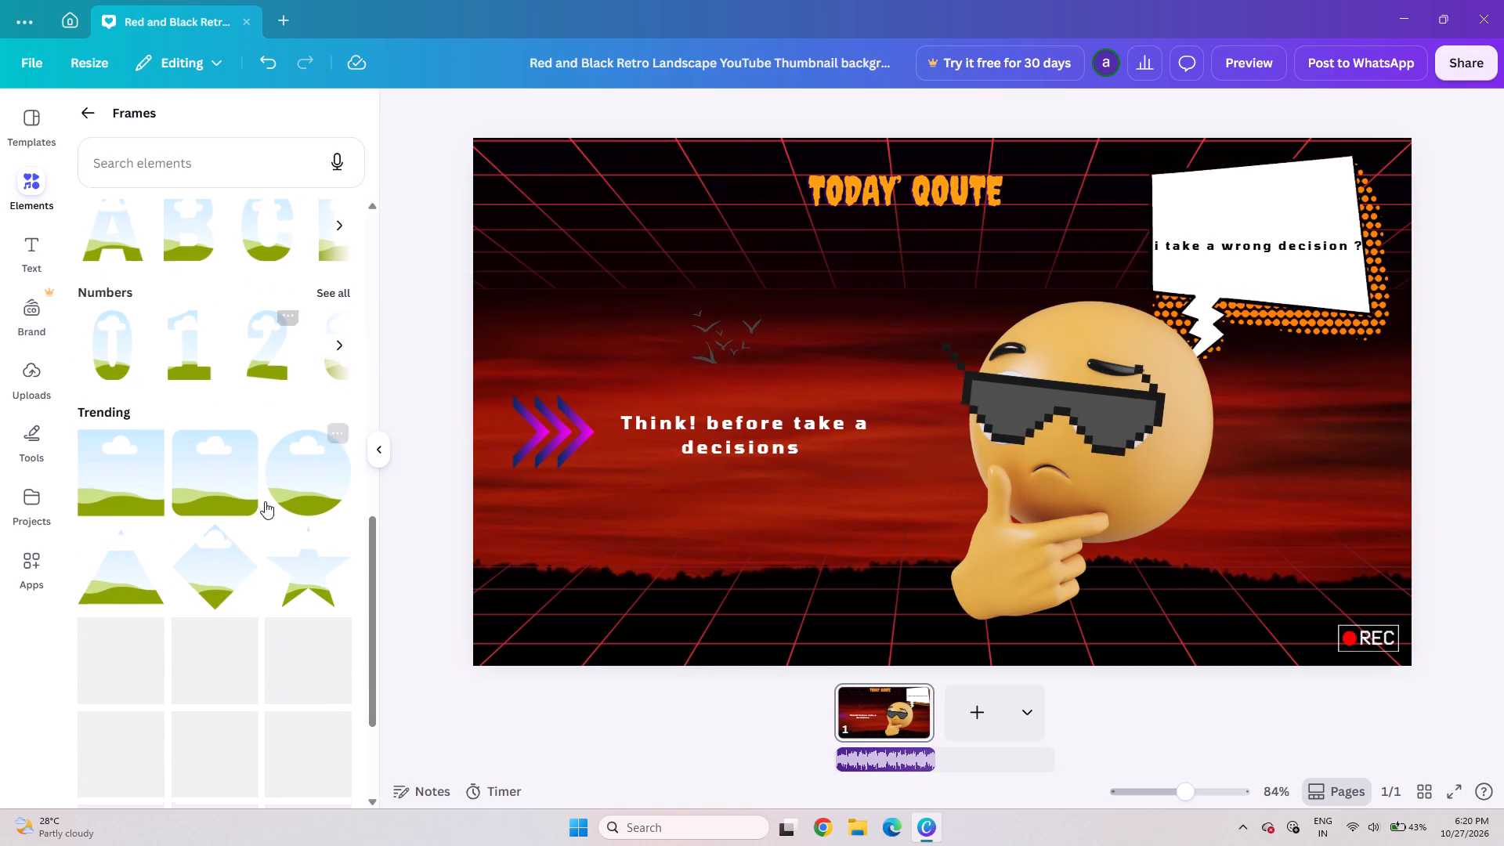
pyautogui.scroll(3, 208, 450)
pyautogui.scroll(-6, 211, 443)
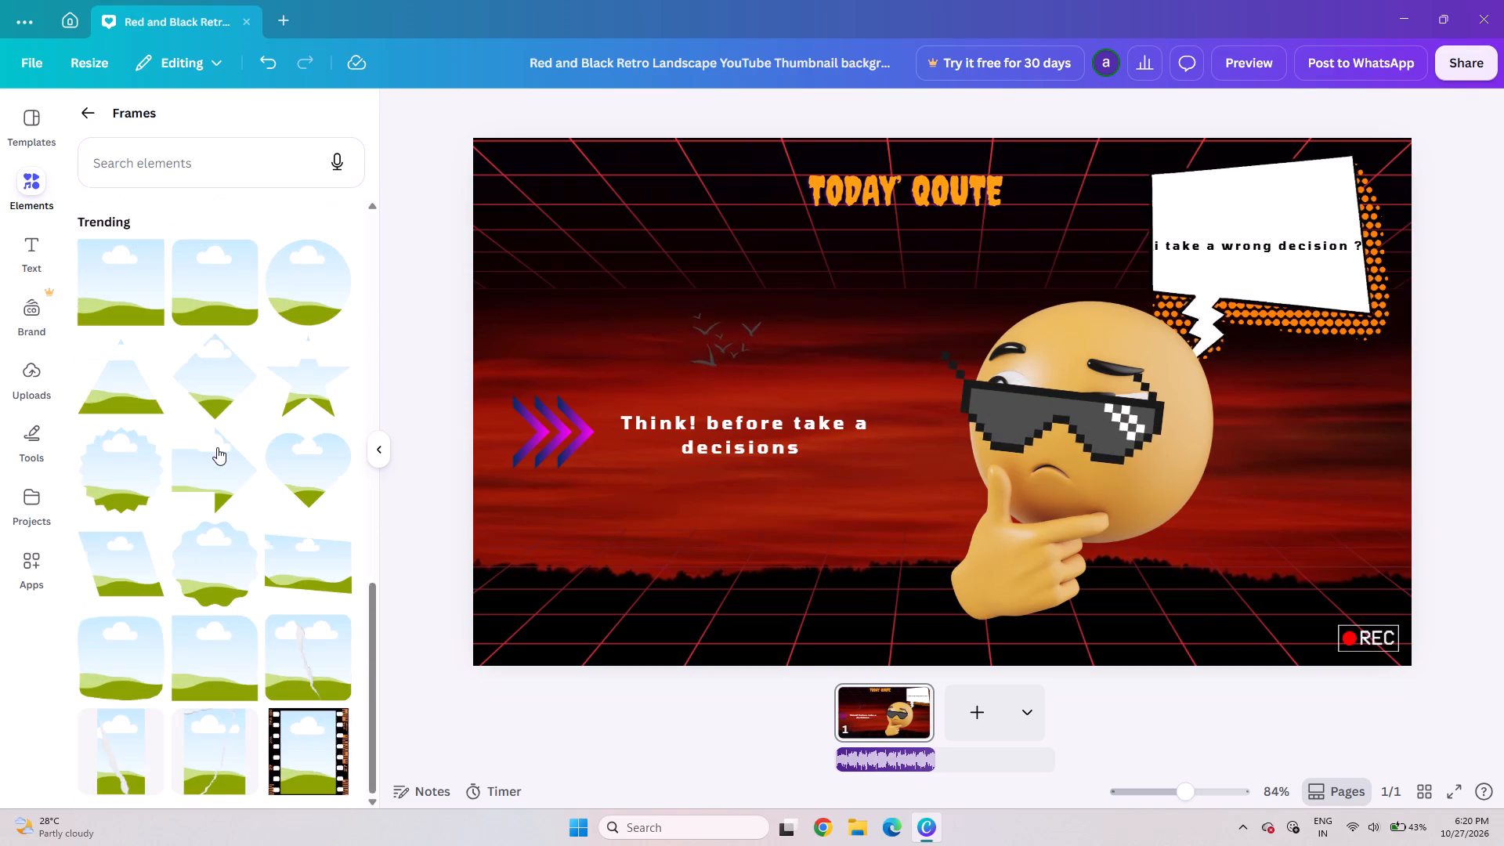
pyautogui.scroll(-9, 219, 447)
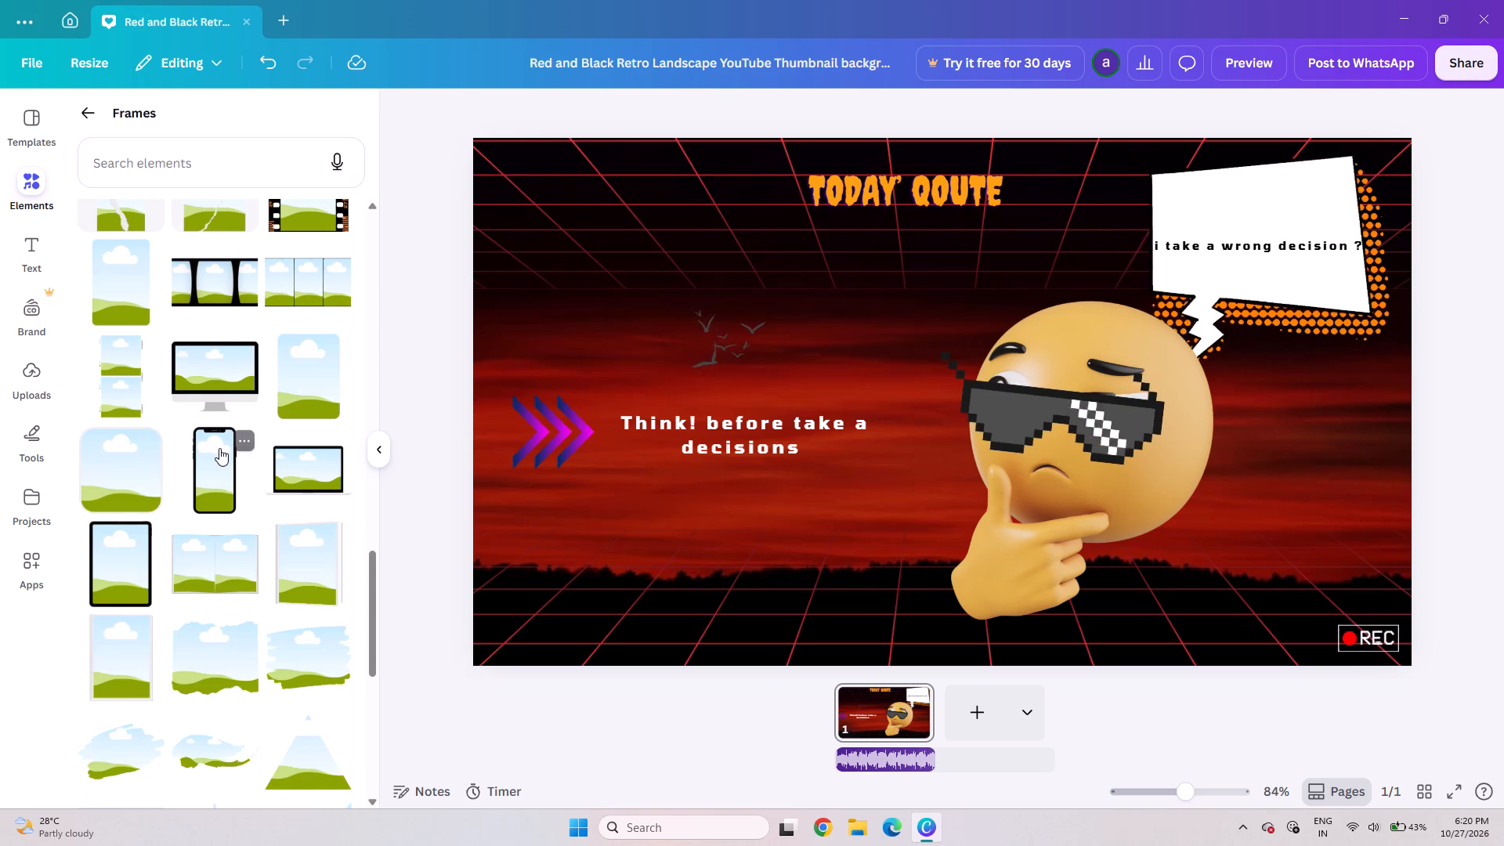
pyautogui.scroll(-8, 219, 448)
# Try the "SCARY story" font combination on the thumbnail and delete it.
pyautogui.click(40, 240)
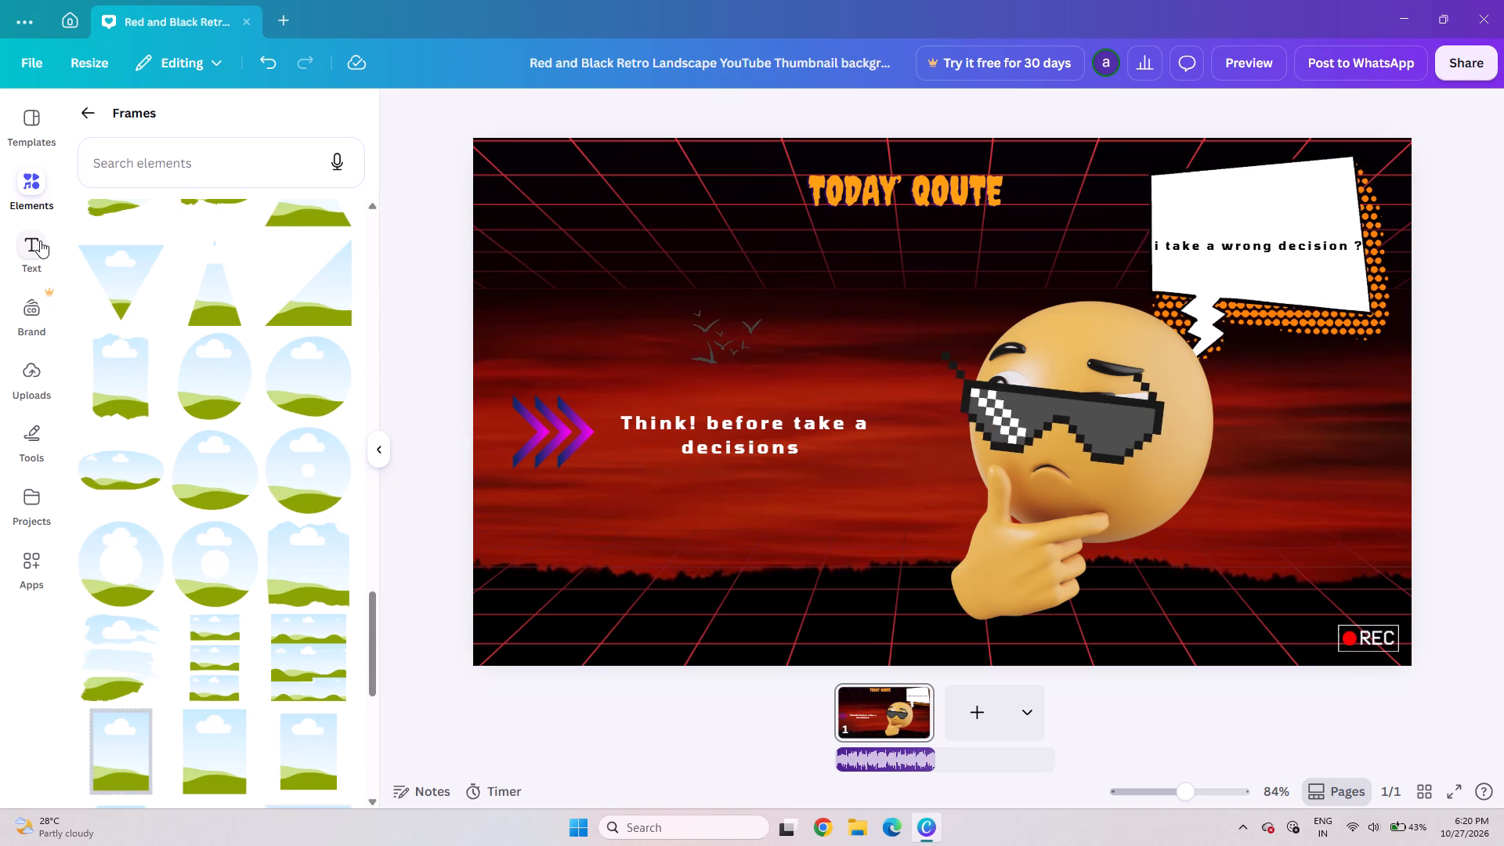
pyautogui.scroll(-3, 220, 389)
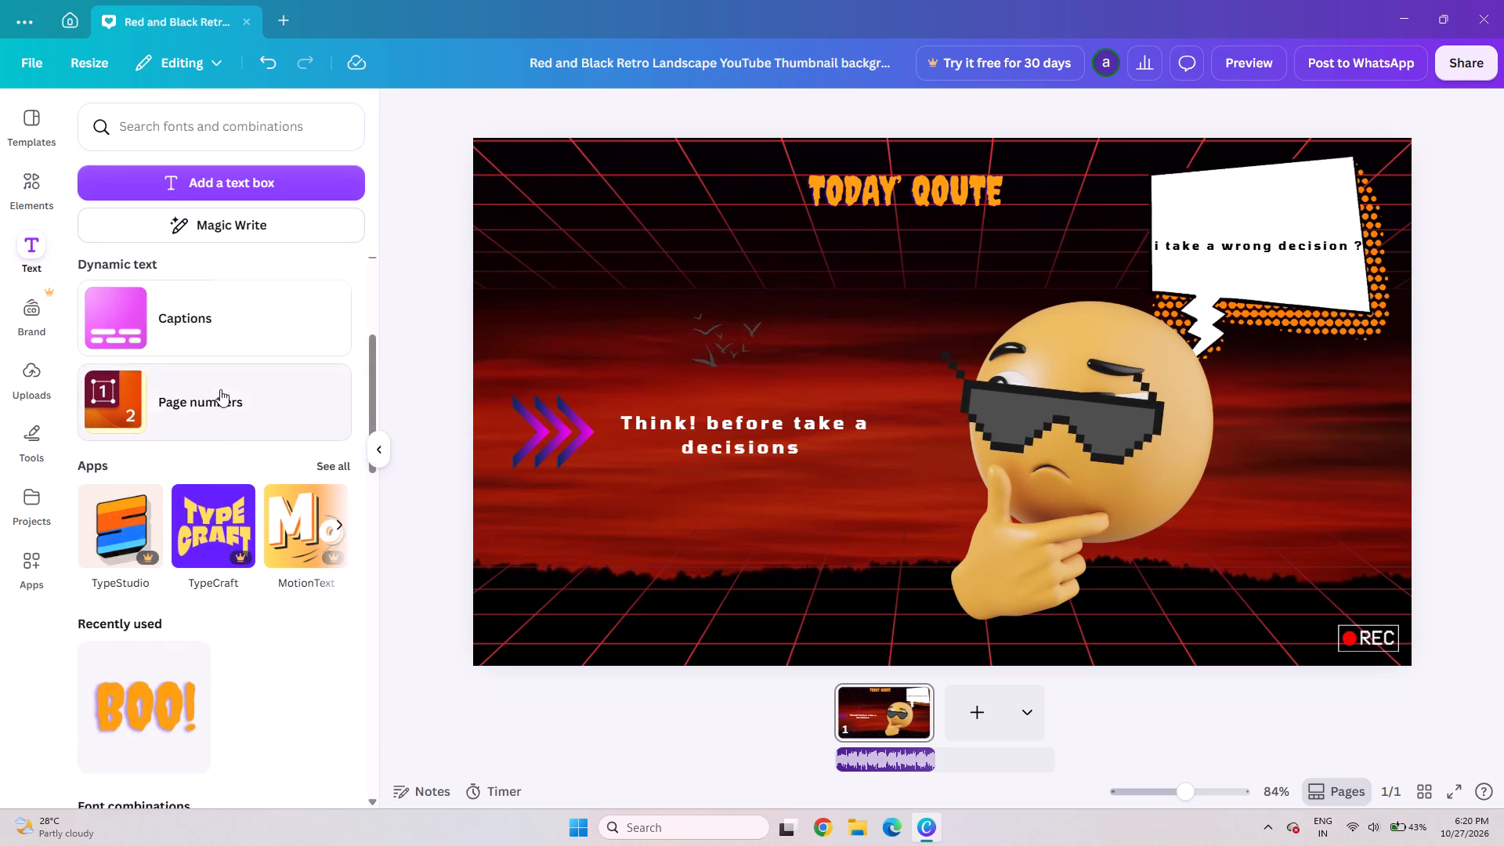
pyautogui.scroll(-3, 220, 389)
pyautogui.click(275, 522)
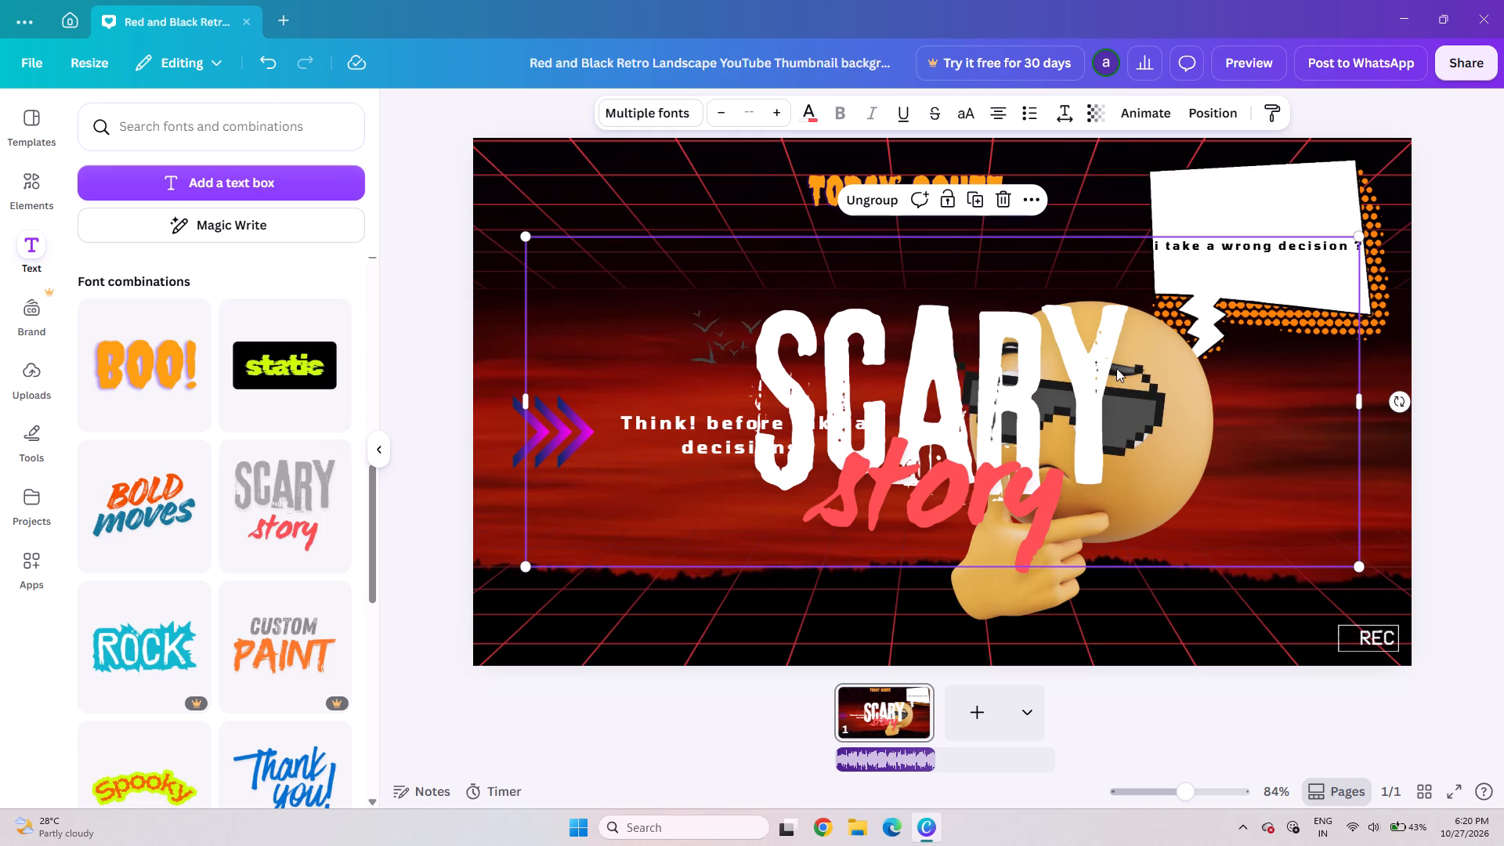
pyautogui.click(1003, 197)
# Browse the remaining font combinations and the YouTube thumbnail templates for a style that suits the design.
pyautogui.scroll(-3, 294, 658)
pyautogui.scroll(2, 270, 625)
pyautogui.scroll(-7, 251, 592)
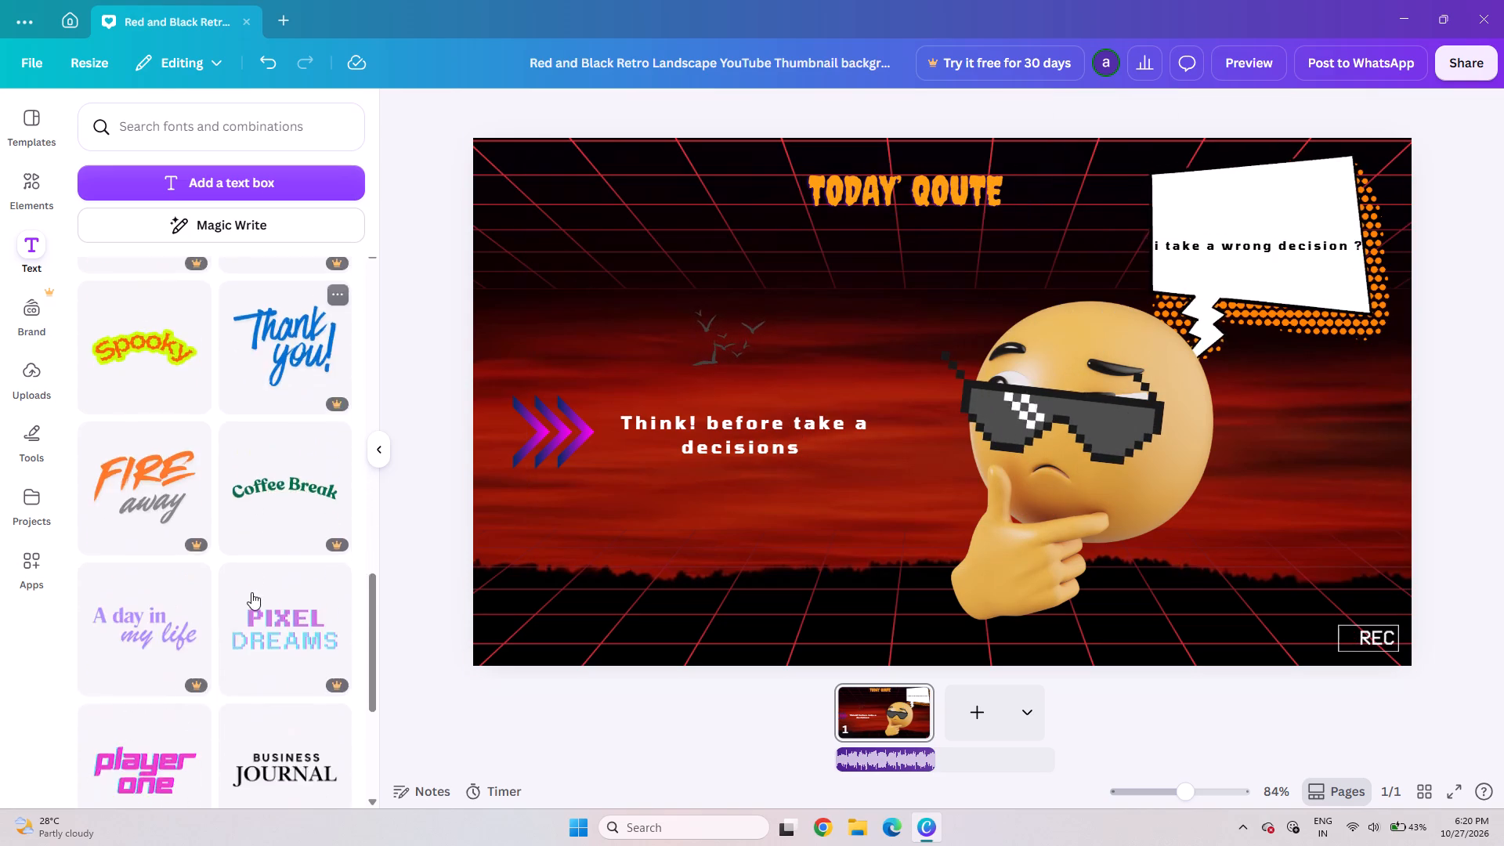
pyautogui.scroll(-5, 251, 592)
pyautogui.scroll(4, 251, 592)
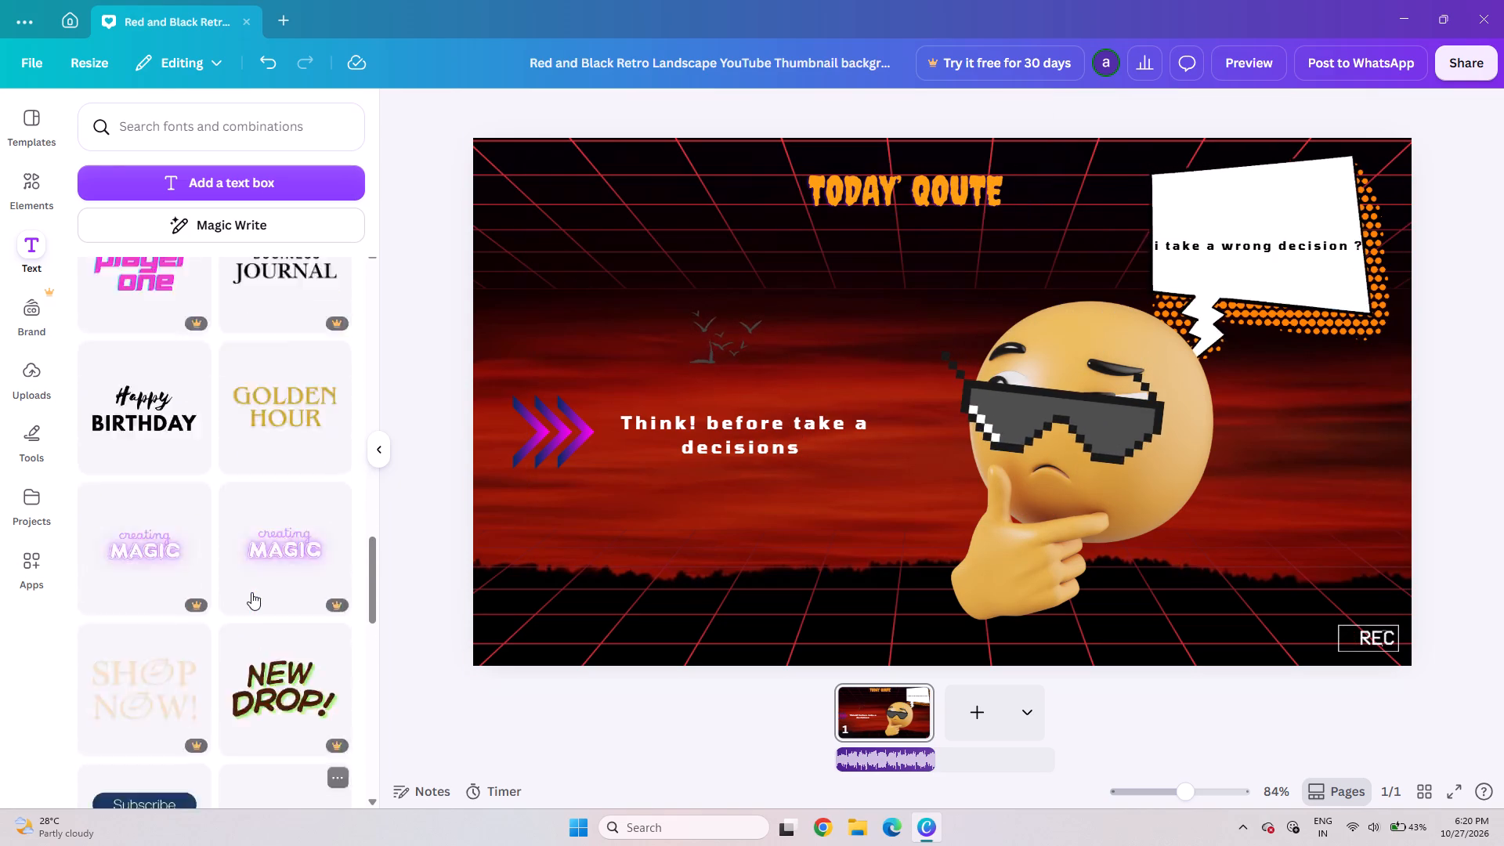
pyautogui.scroll(6, 251, 592)
pyautogui.scroll(-8, 251, 592)
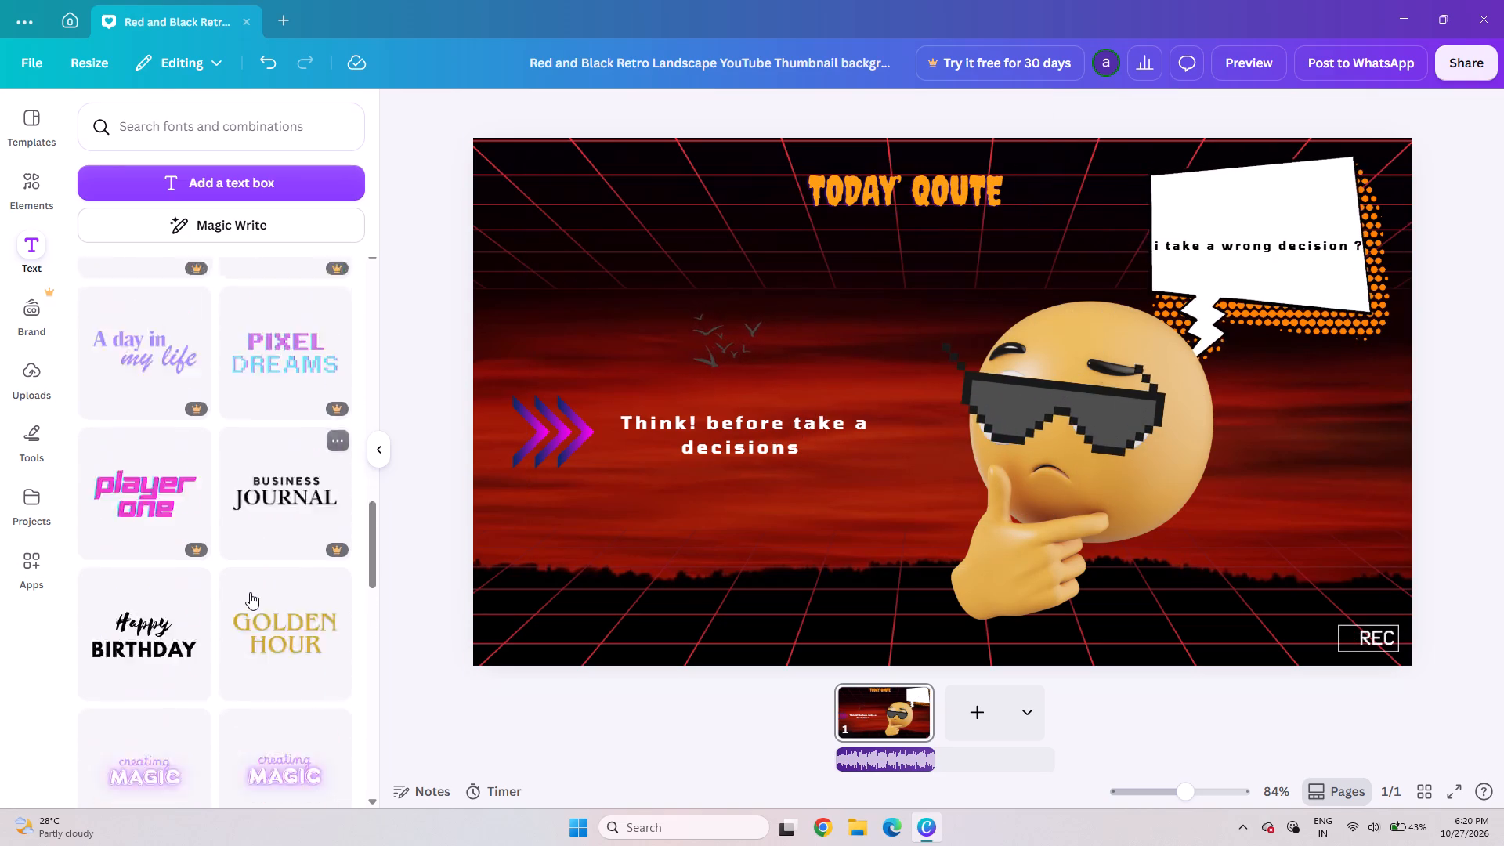
pyautogui.scroll(-8, 249, 586)
pyautogui.scroll(6, 249, 584)
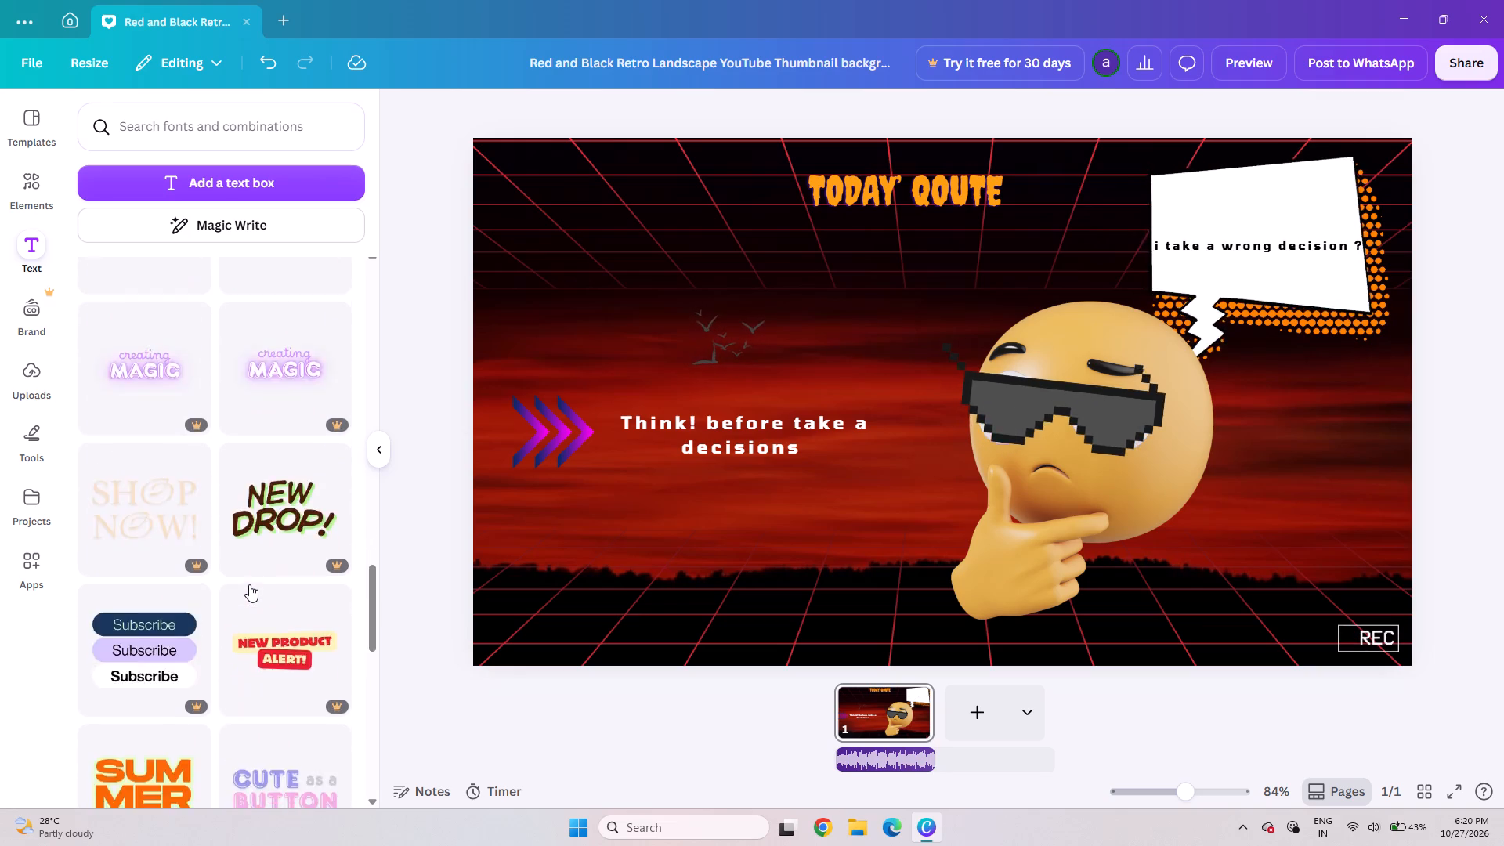
pyautogui.scroll(11, 249, 584)
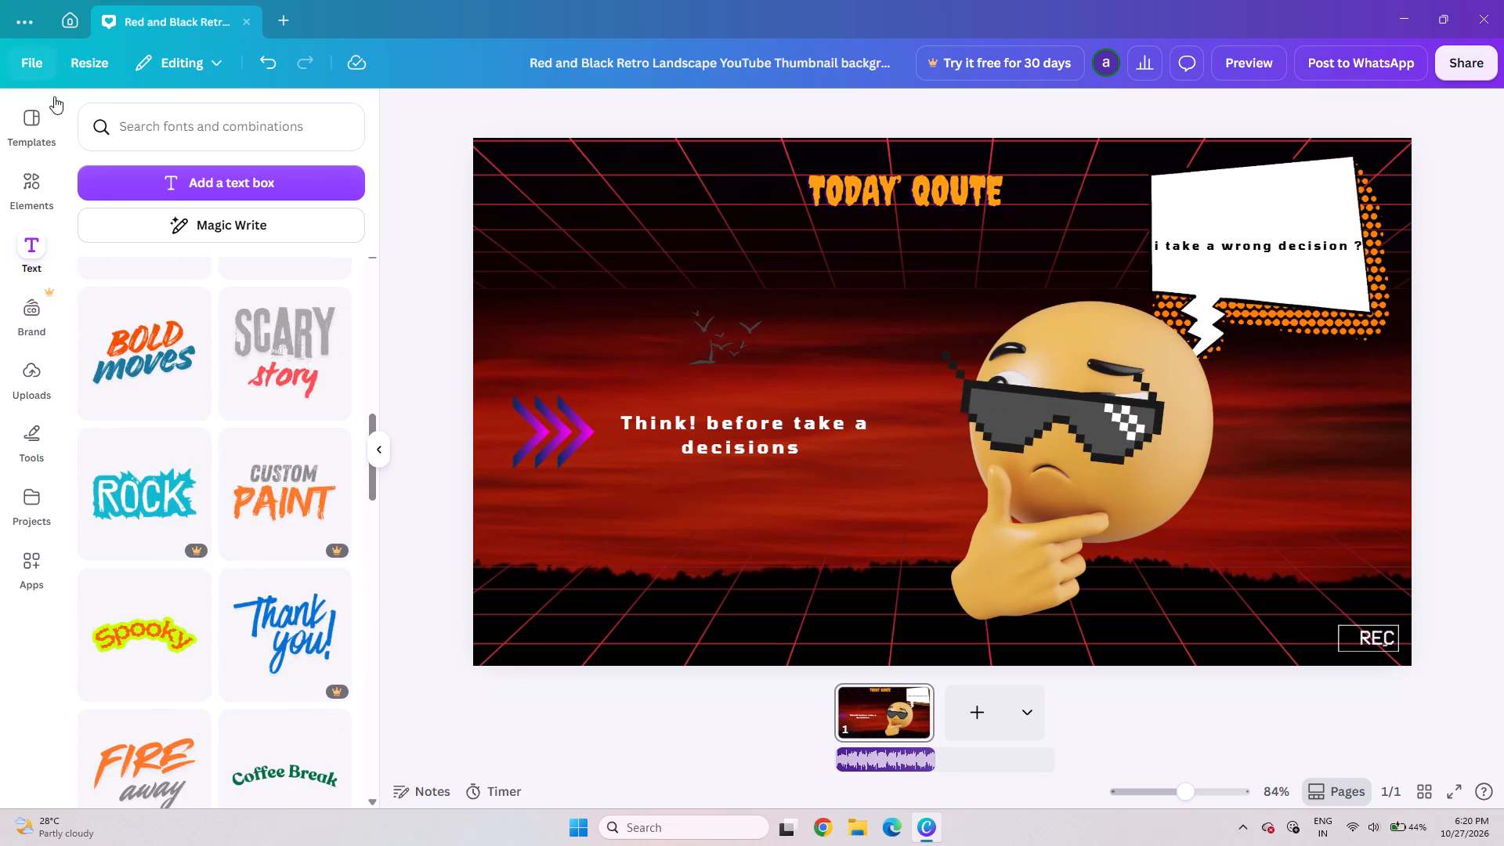
pyautogui.click(62, 106)
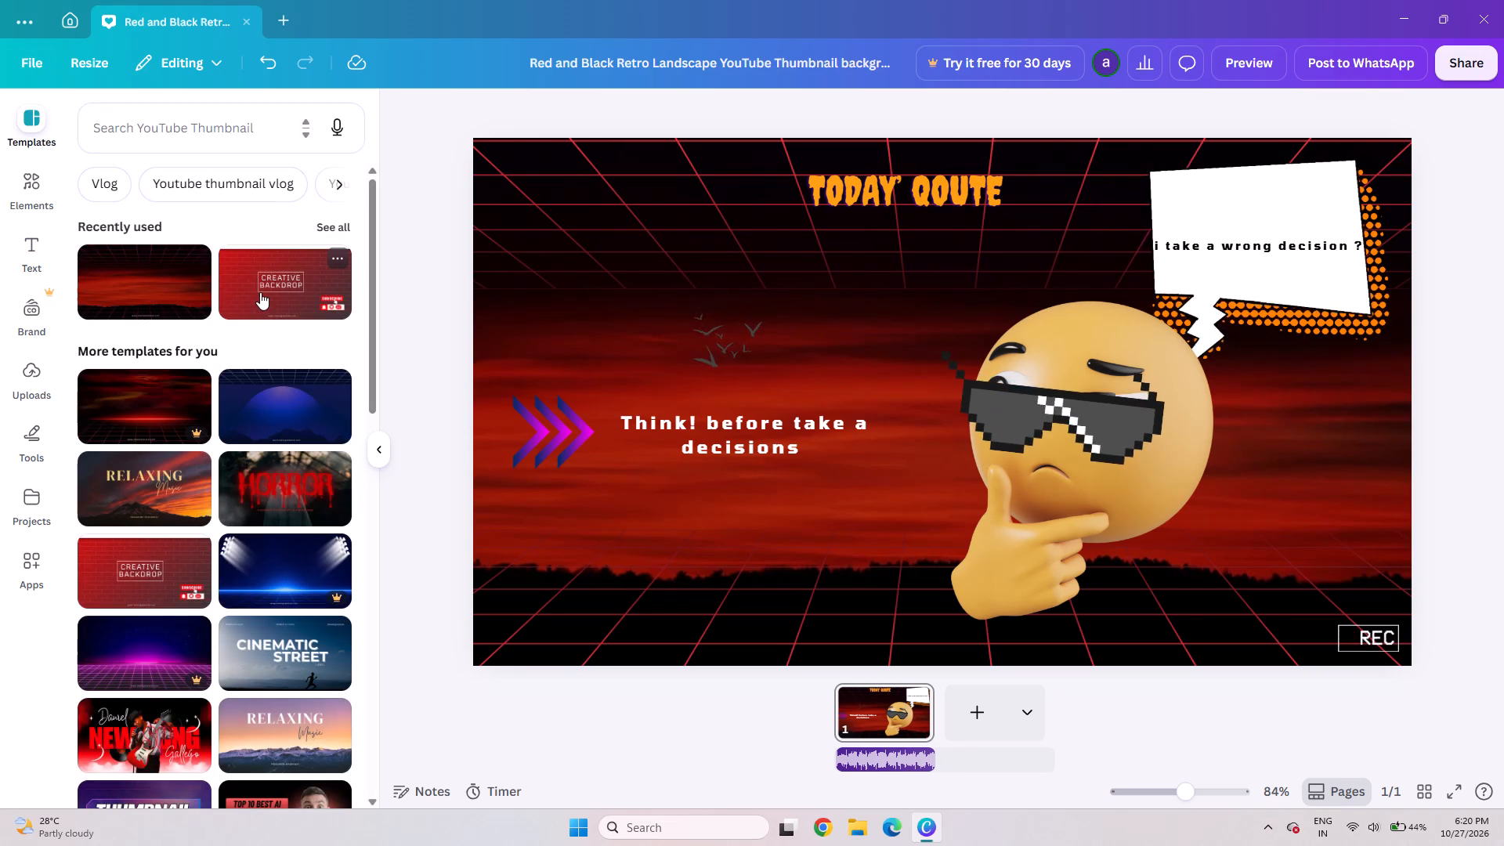
pyautogui.scroll(-6, 246, 437)
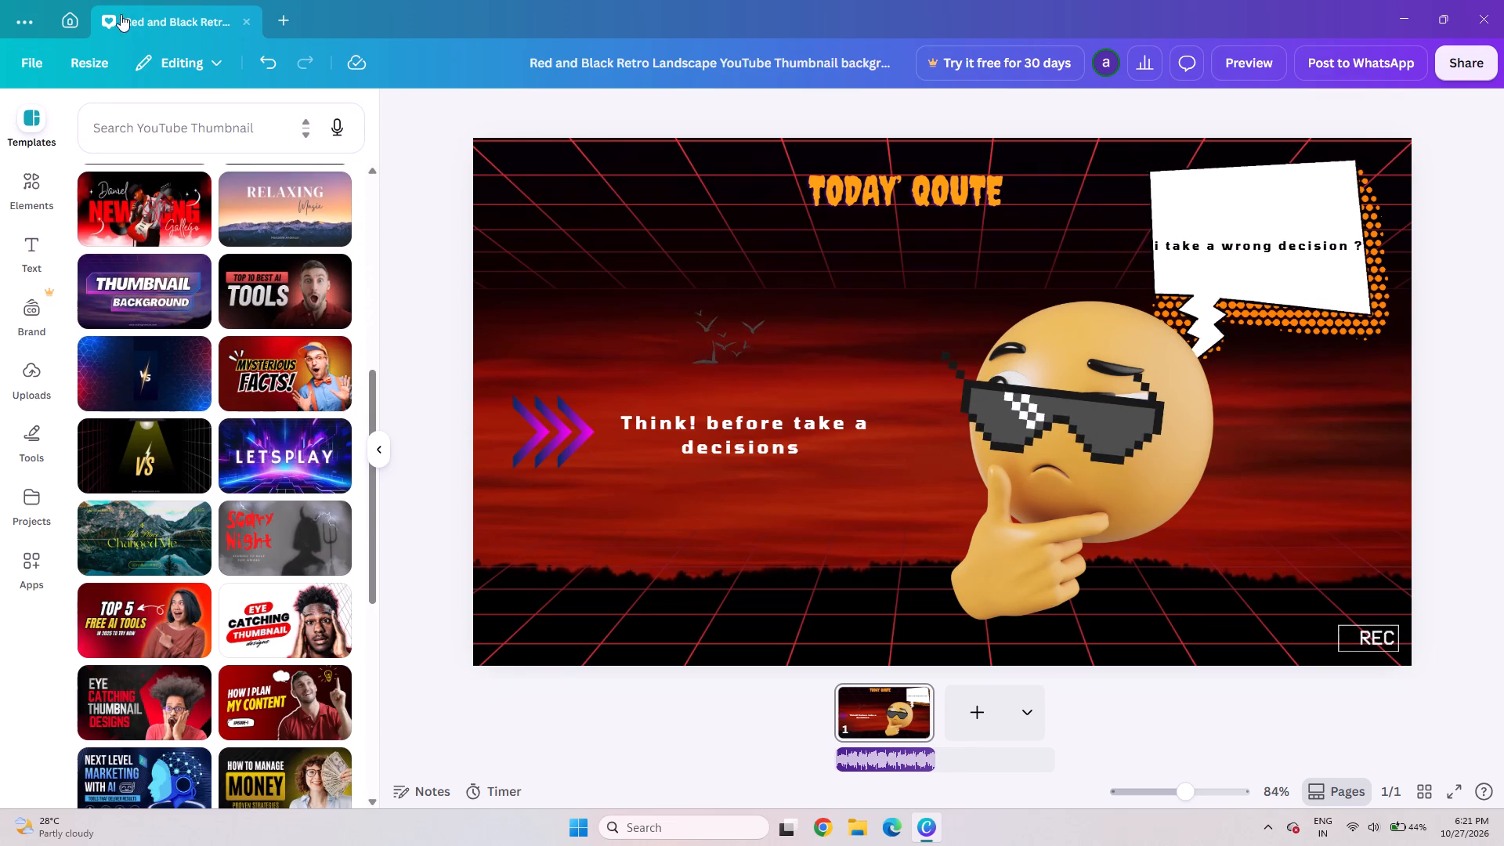
# From the home page's Certificate template category, create a blank A4 landscape certificate.
pyautogui.moveTo(77, 42); pyautogui.dragTo(61, 29)
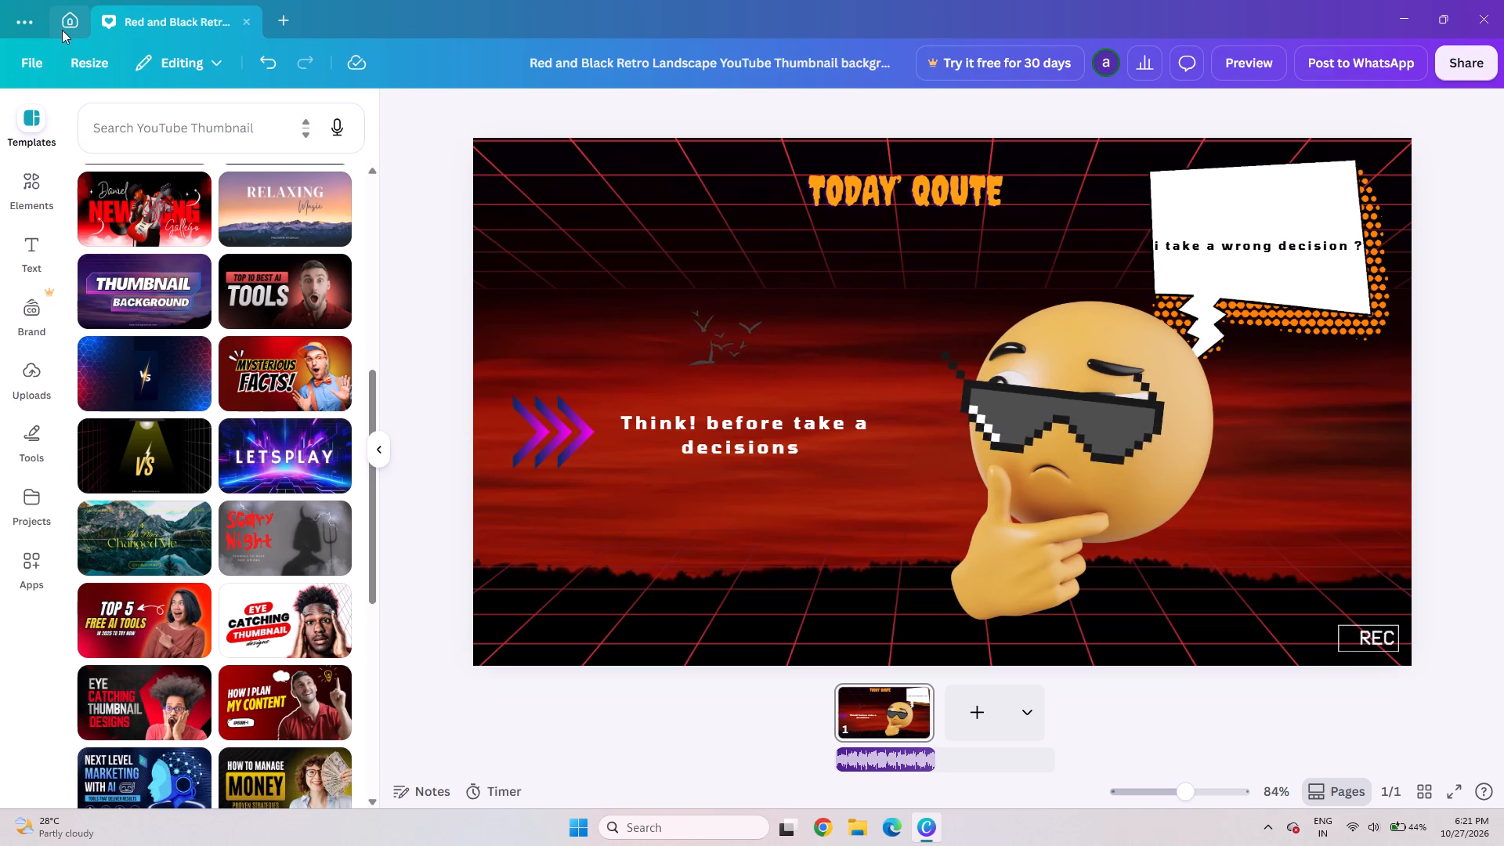
pyautogui.click(62, 30)
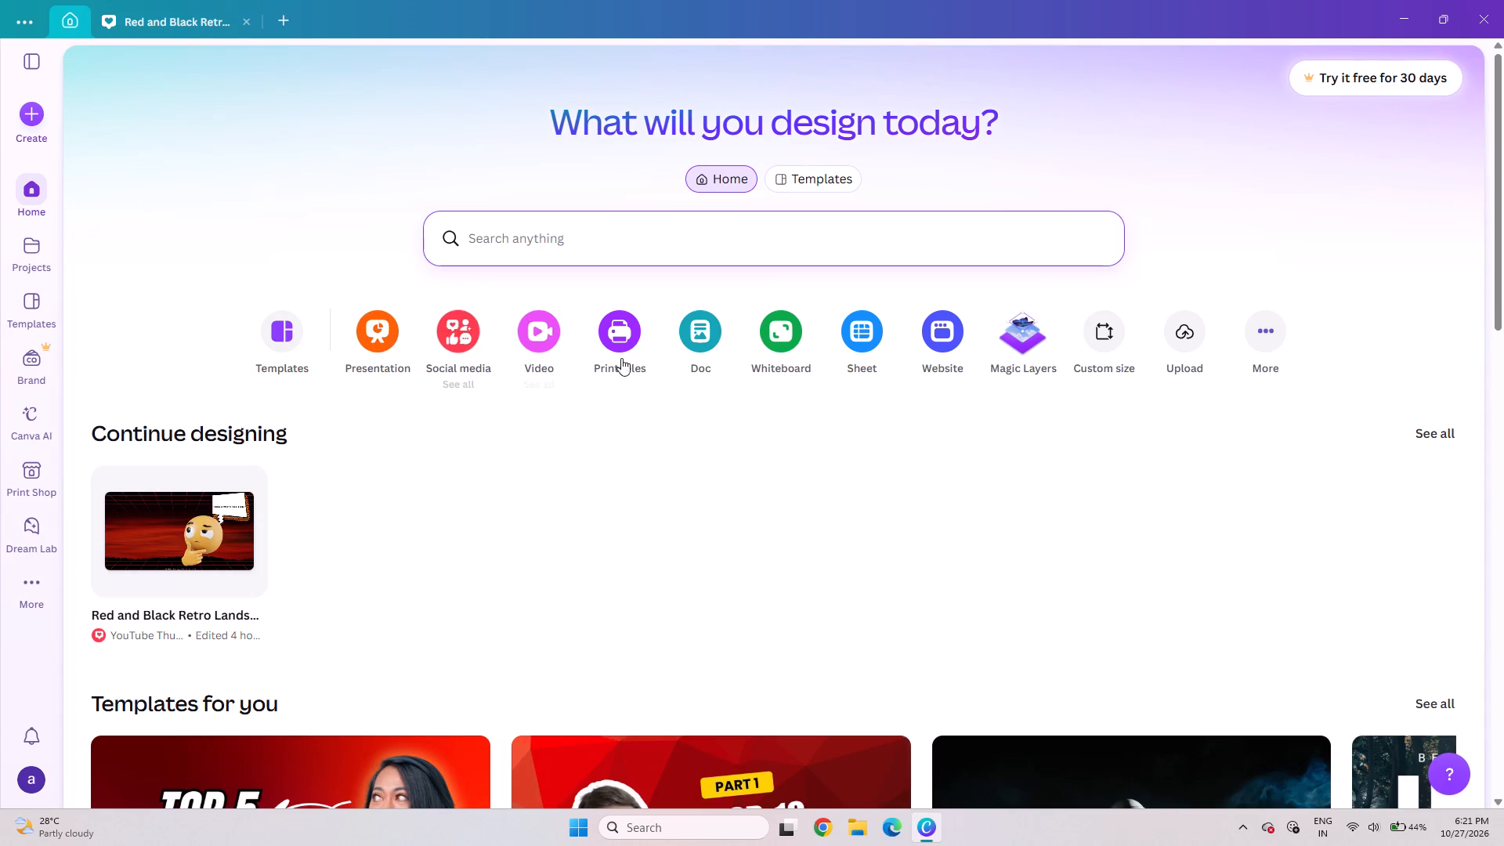
pyautogui.scroll(-8, 421, 527)
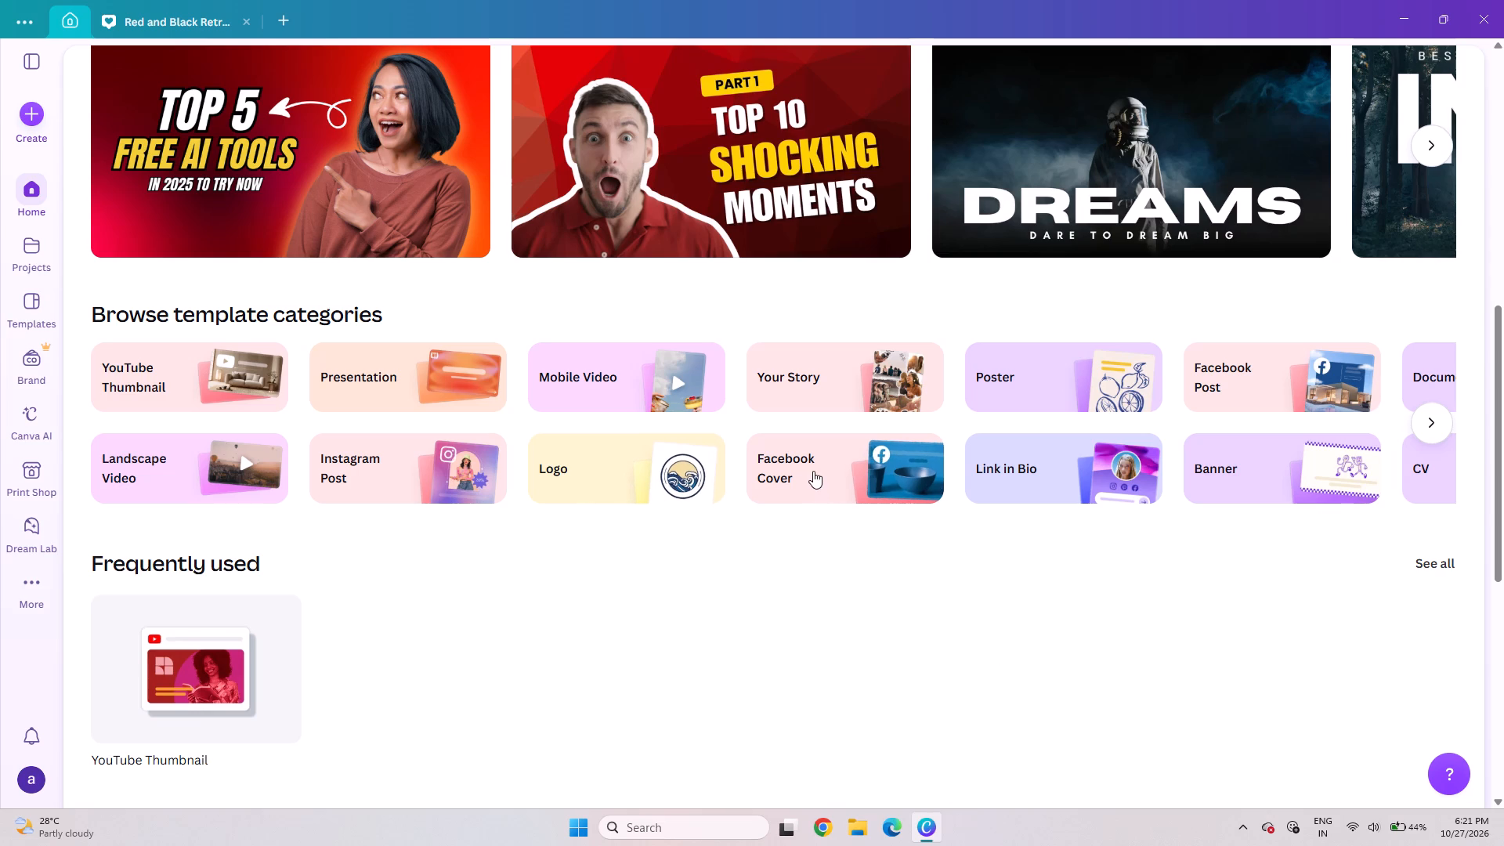
pyautogui.click(1428, 420)
pyautogui.click(1428, 420)
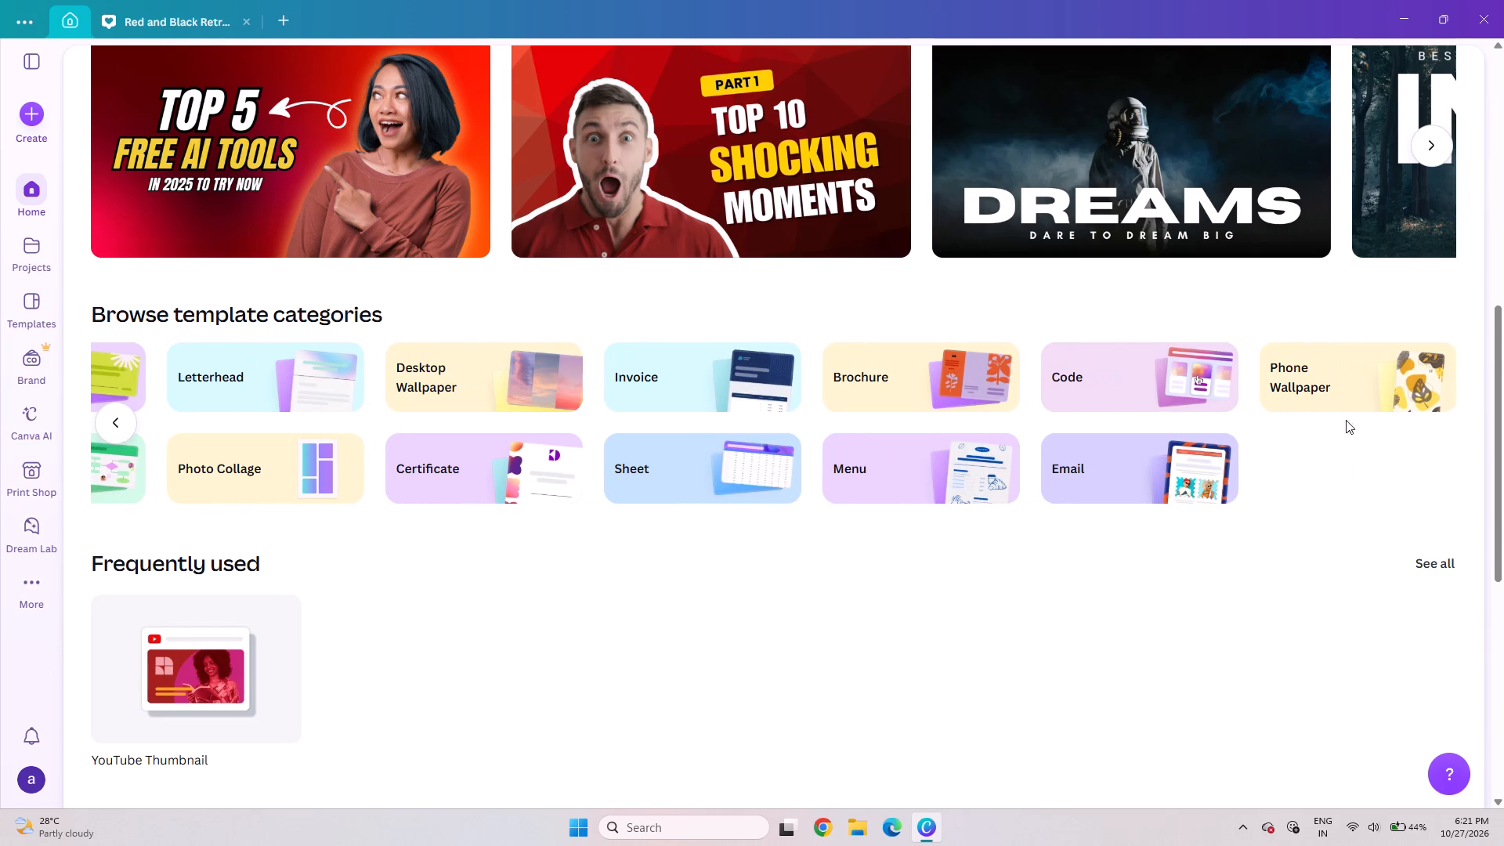
pyautogui.click(472, 458)
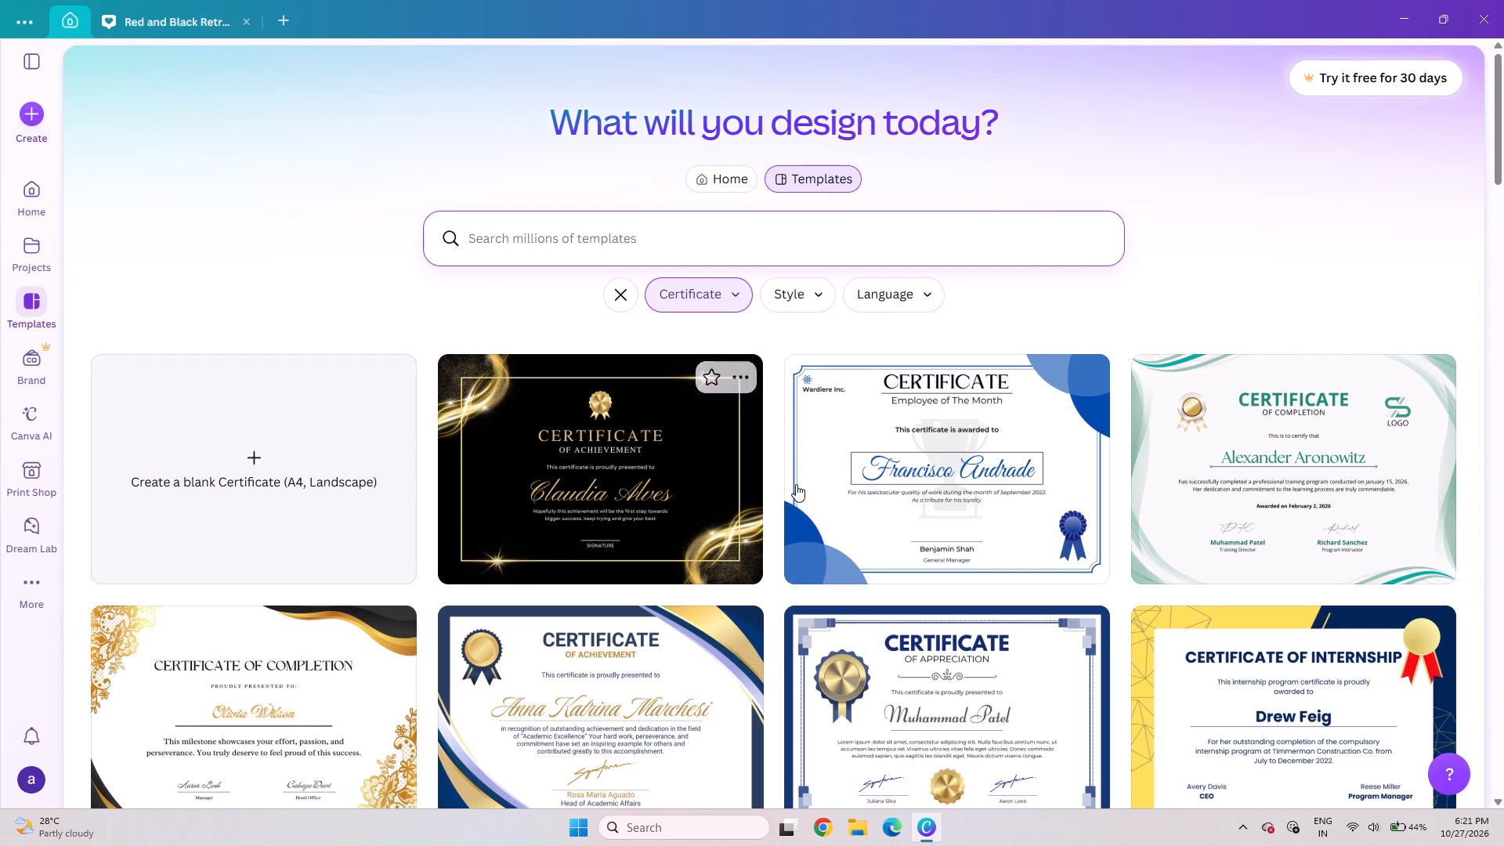
pyautogui.click(203, 466)
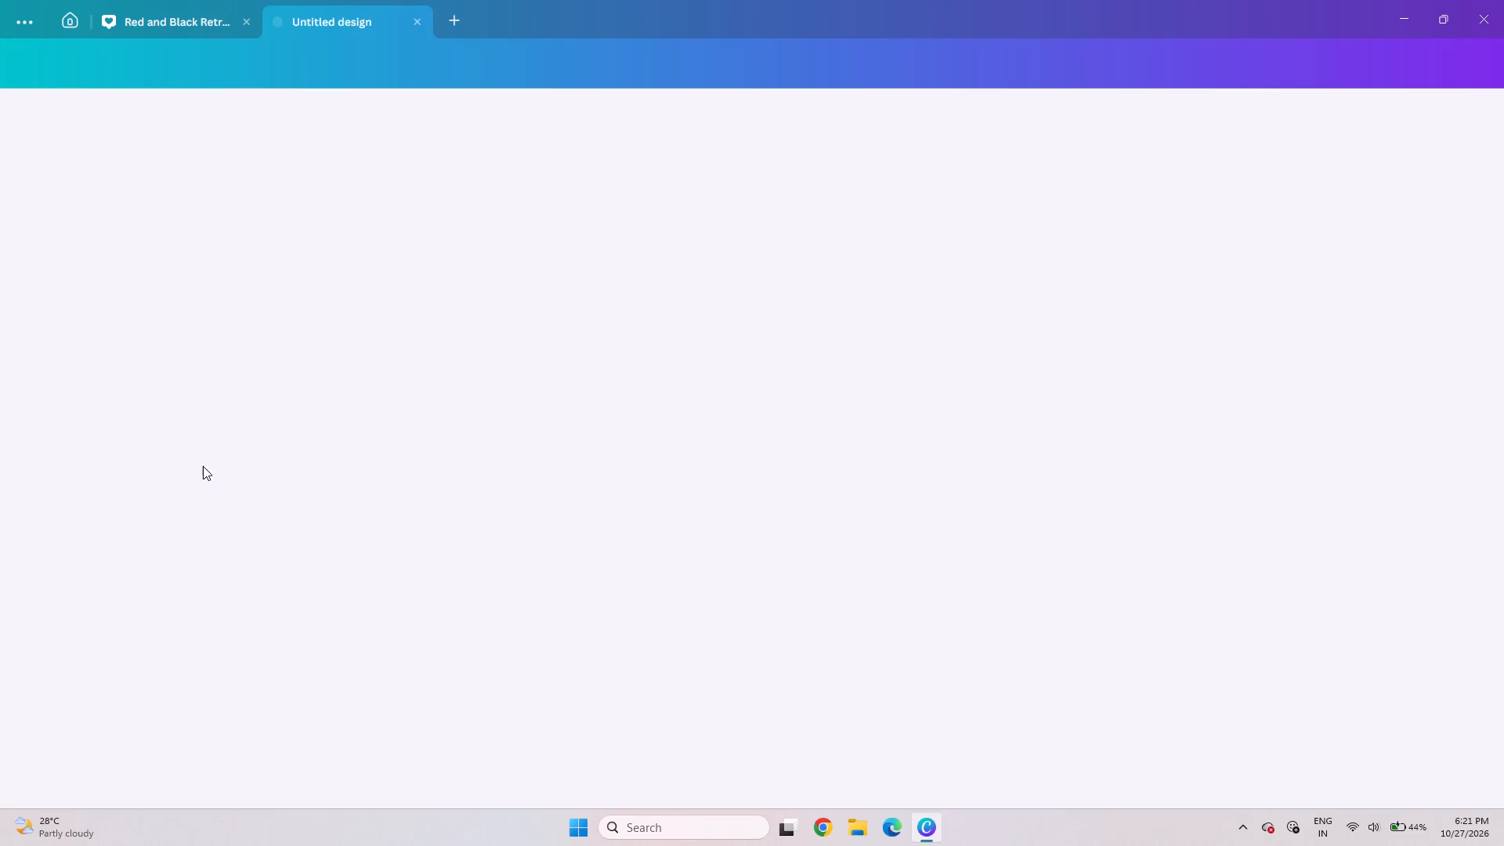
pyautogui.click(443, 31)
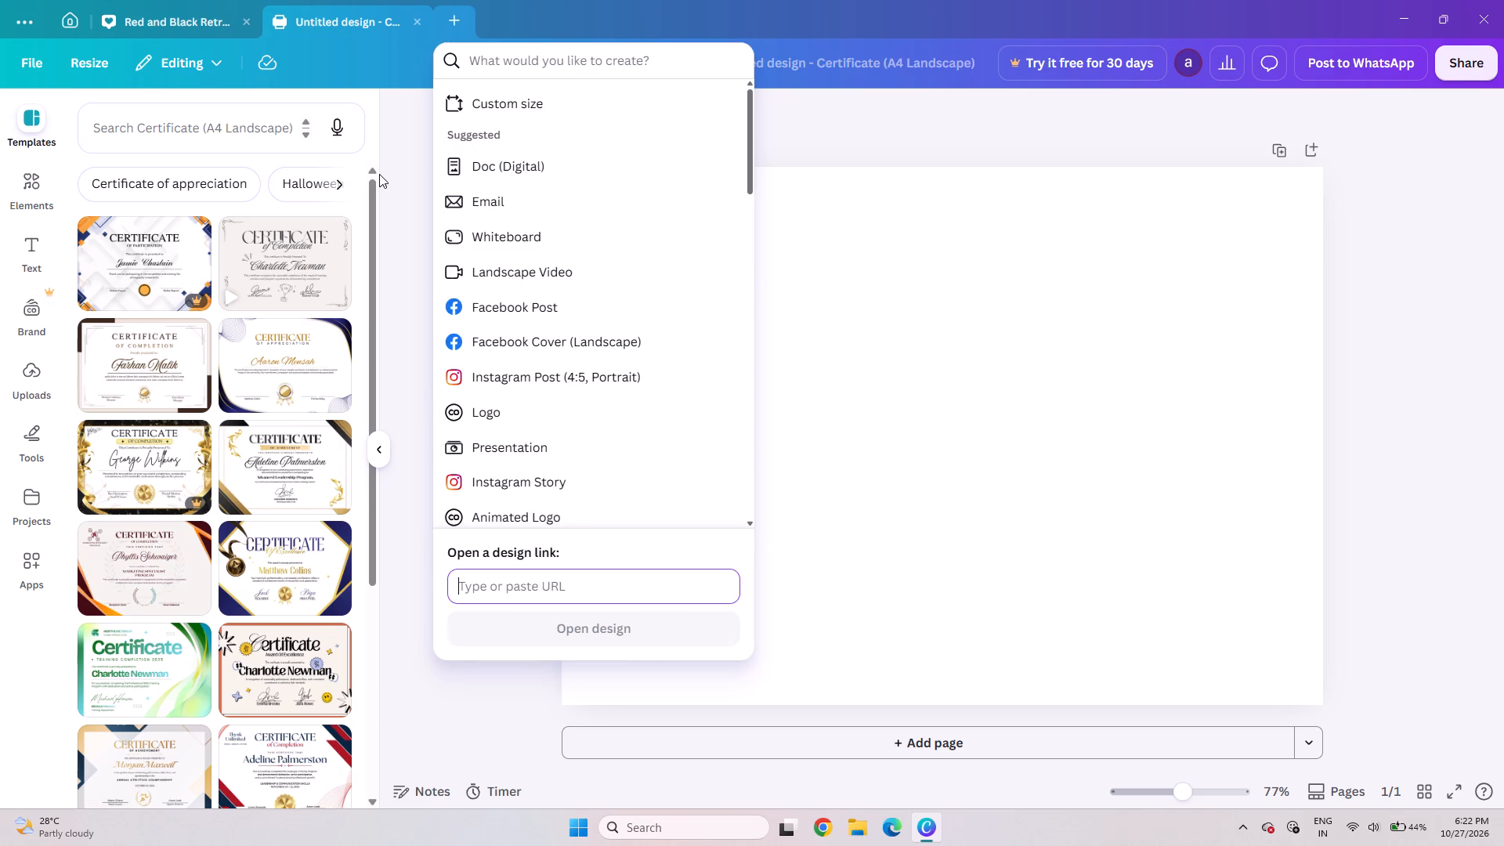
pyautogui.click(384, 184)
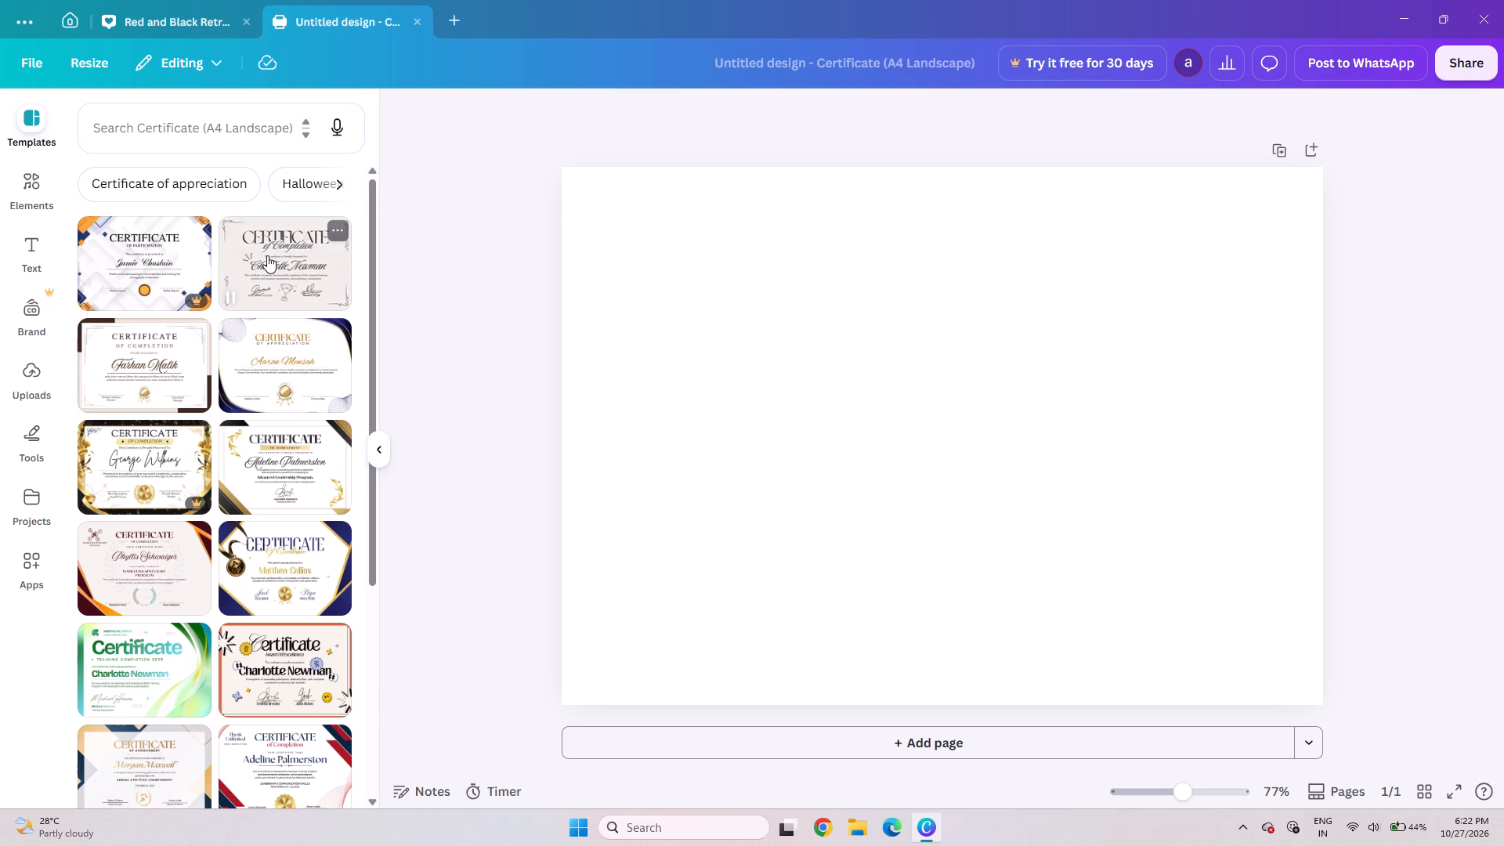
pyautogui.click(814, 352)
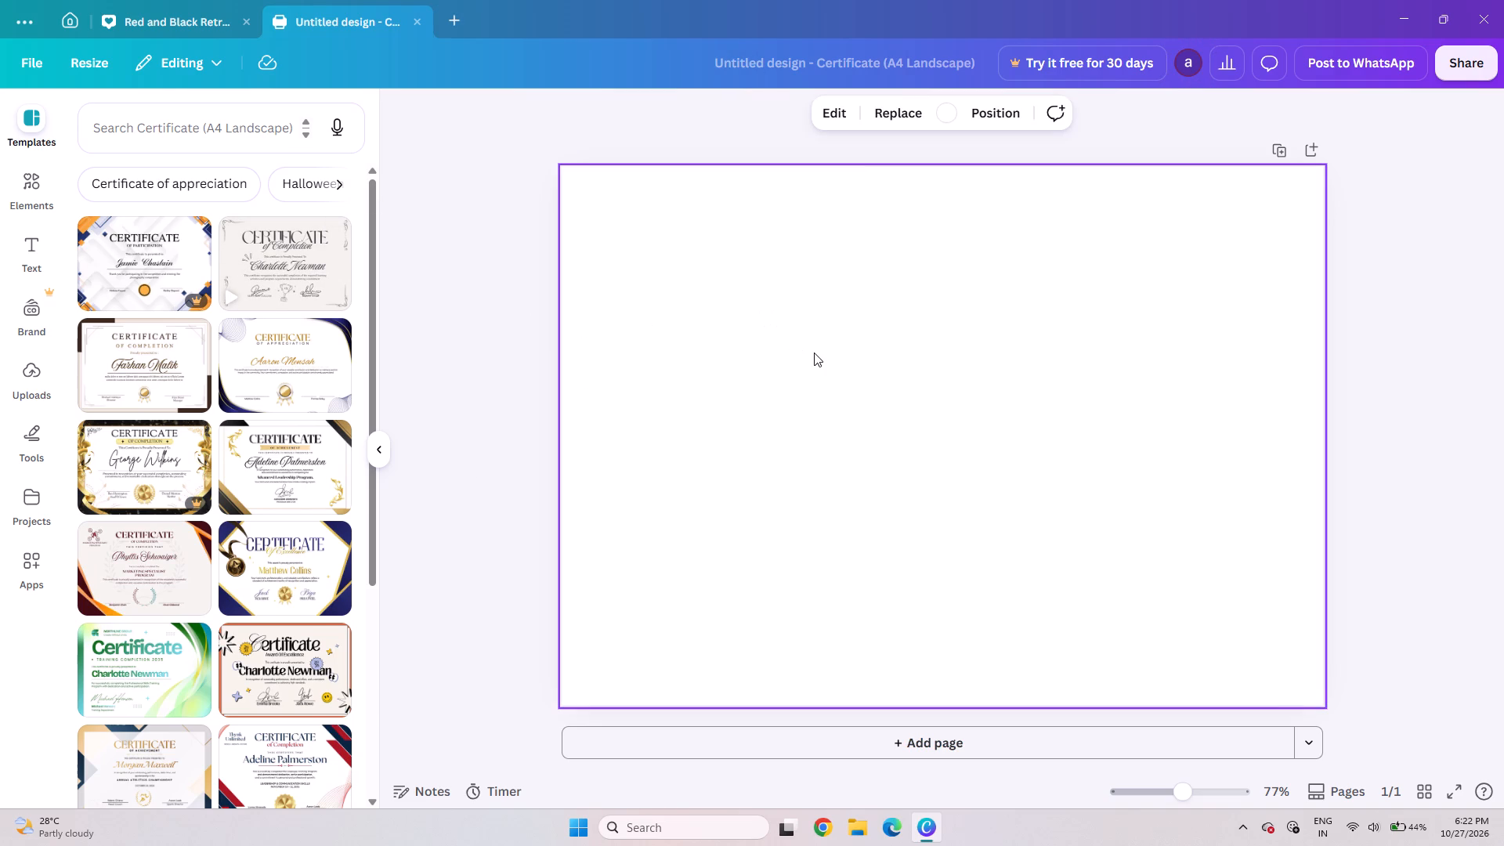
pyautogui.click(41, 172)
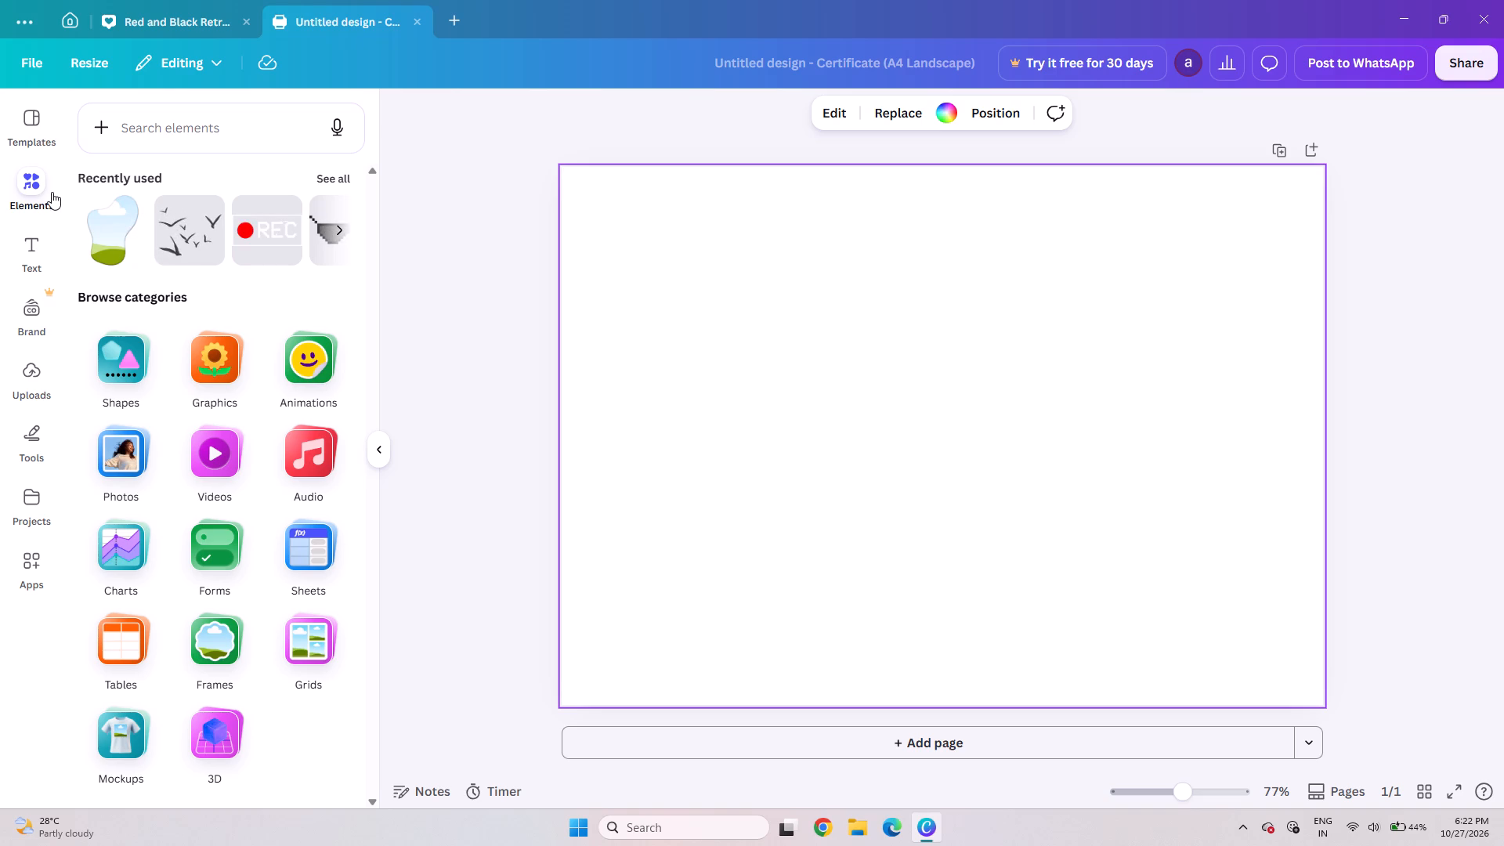
# Apply the Beige Orange and Black Minimalist Achievement Certificate template, found among designs similar to the Blue Orange and White Modern Participation Certificate.
pyautogui.click(27, 117)
pyautogui.click(95, 270)
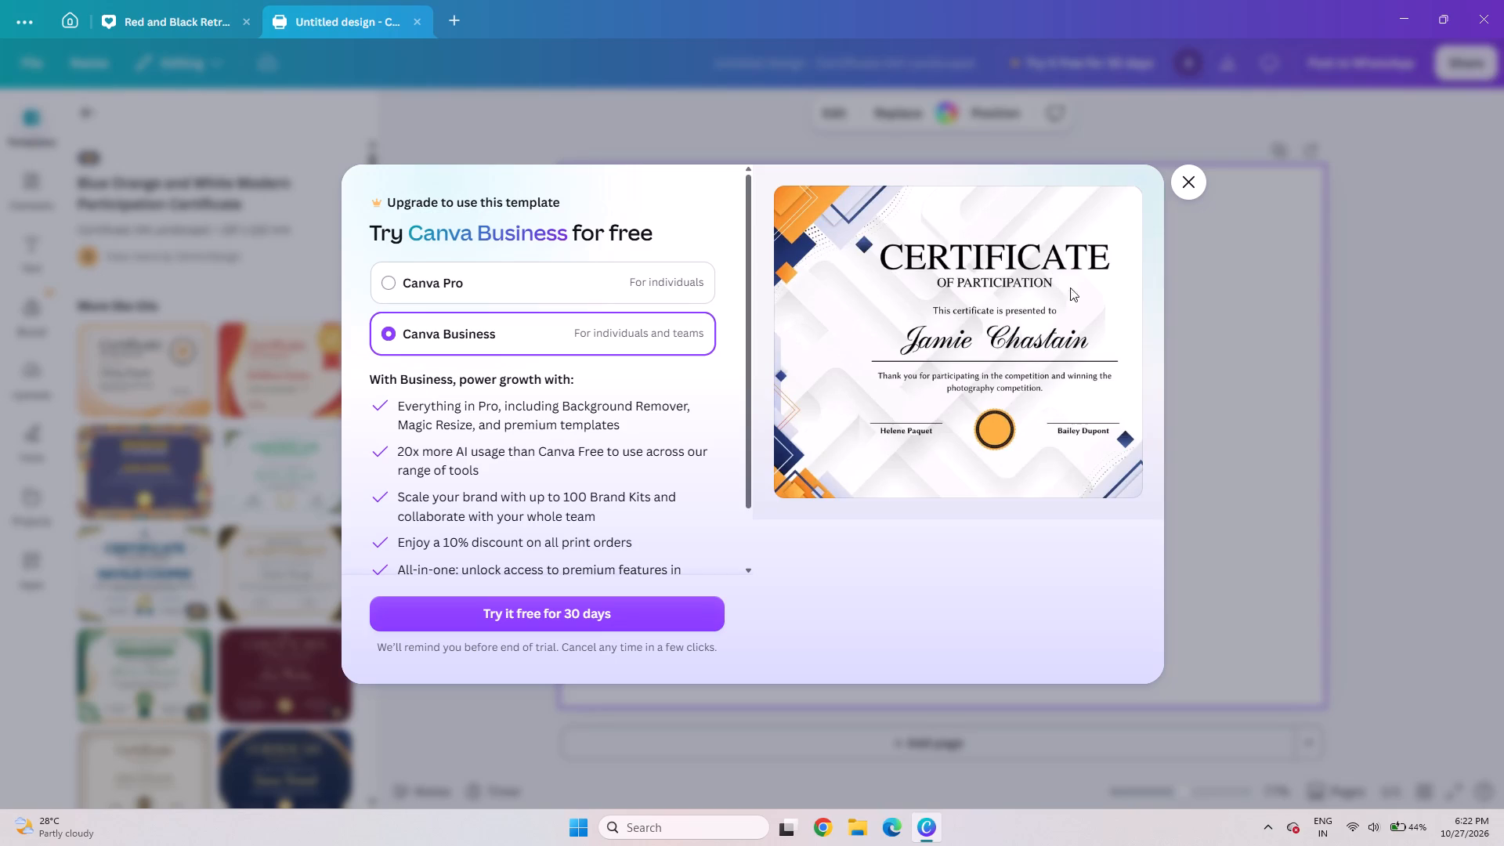
pyautogui.click(1187, 172)
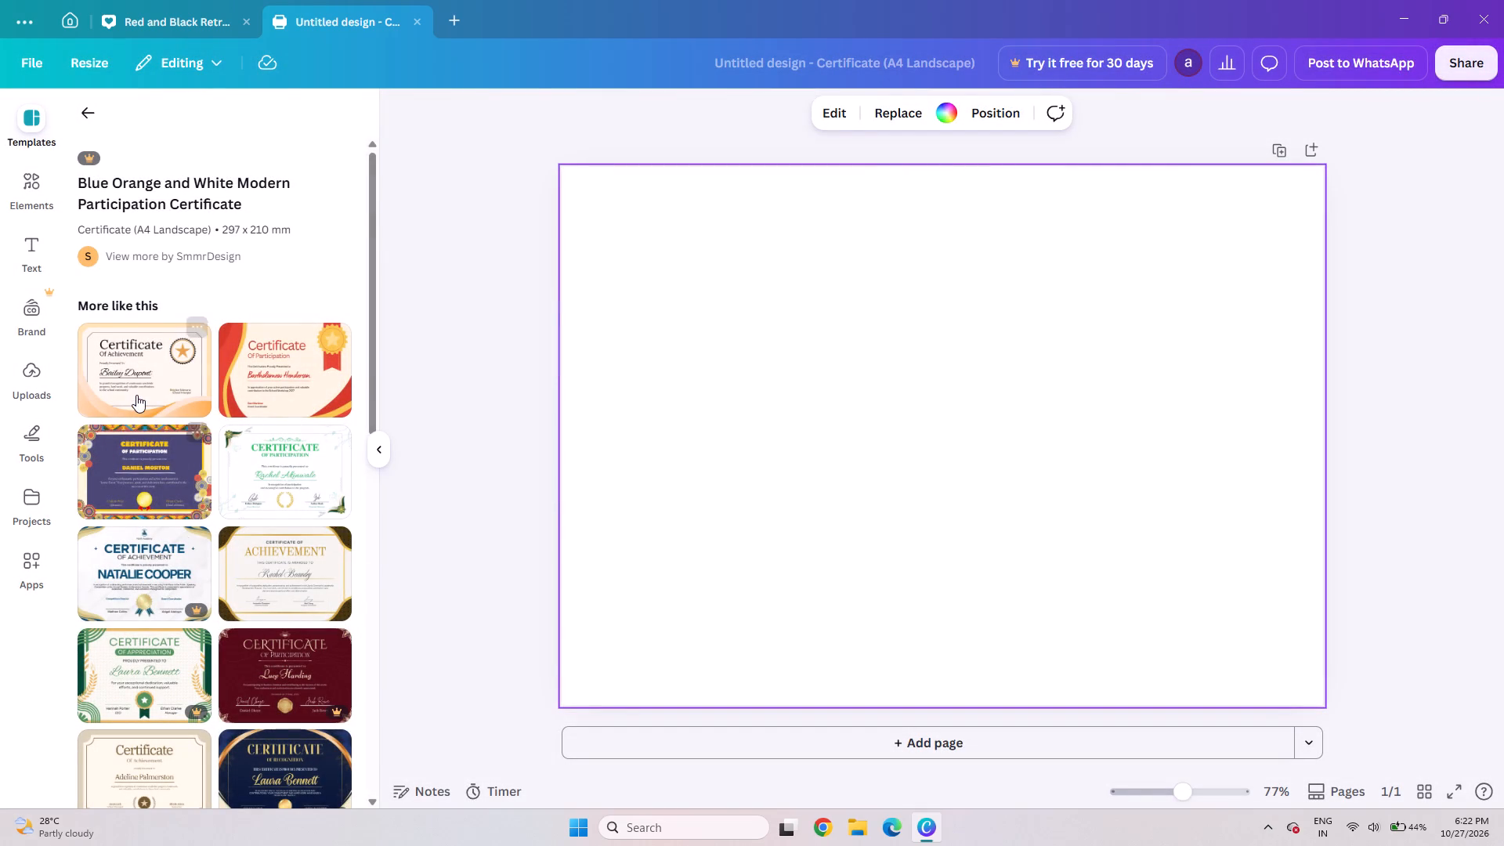
pyautogui.click(136, 395)
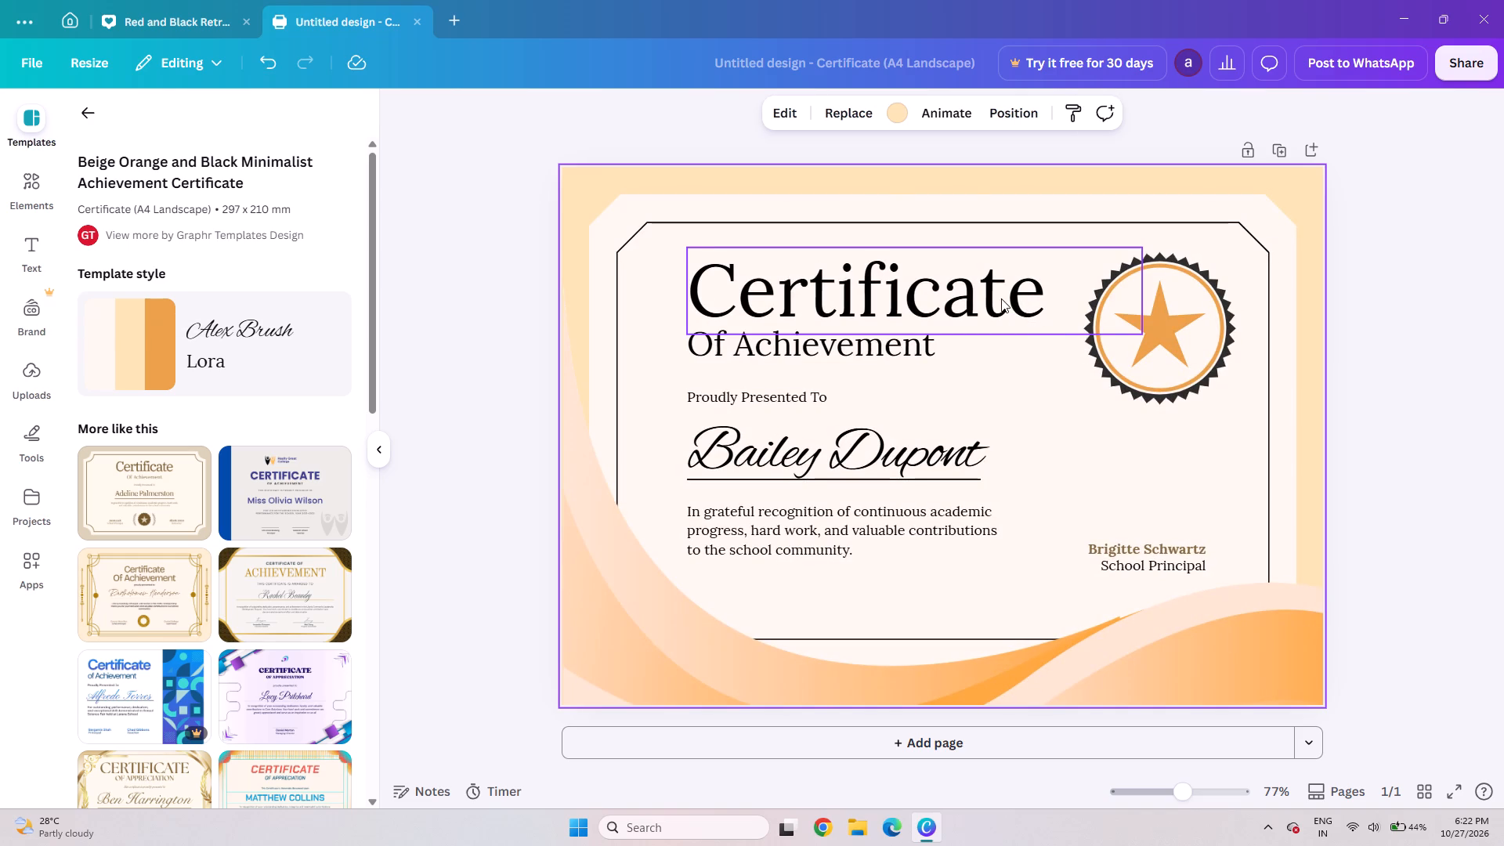
# Try Glacial Indifference, Canva Sans and Lemon Tuesday on the "Certificate" title, and set its font to League Spartan.
pyautogui.click(945, 294)
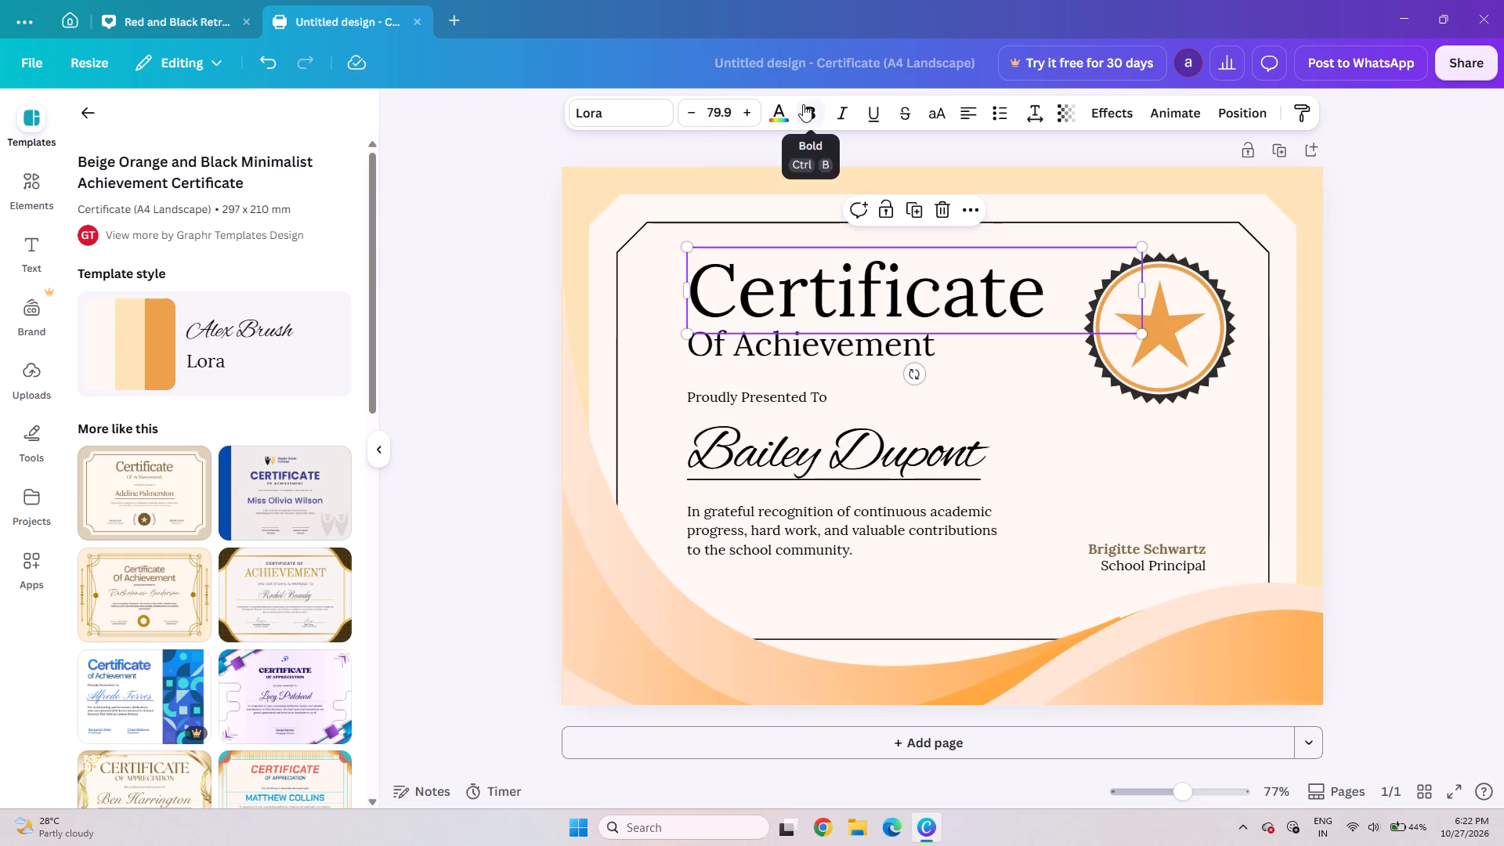
pyautogui.click(625, 110)
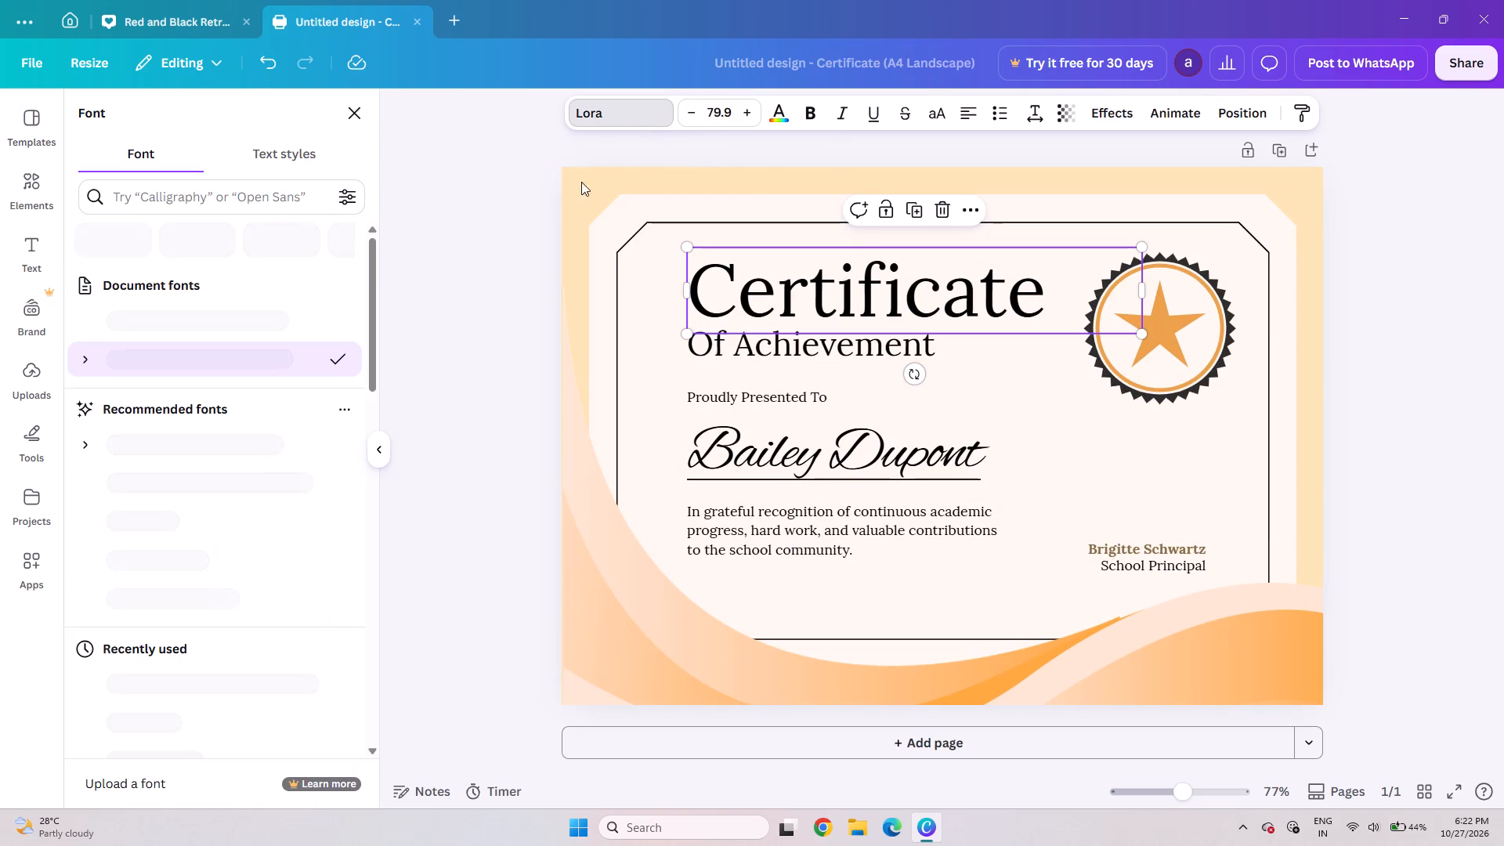
pyautogui.click(240, 430)
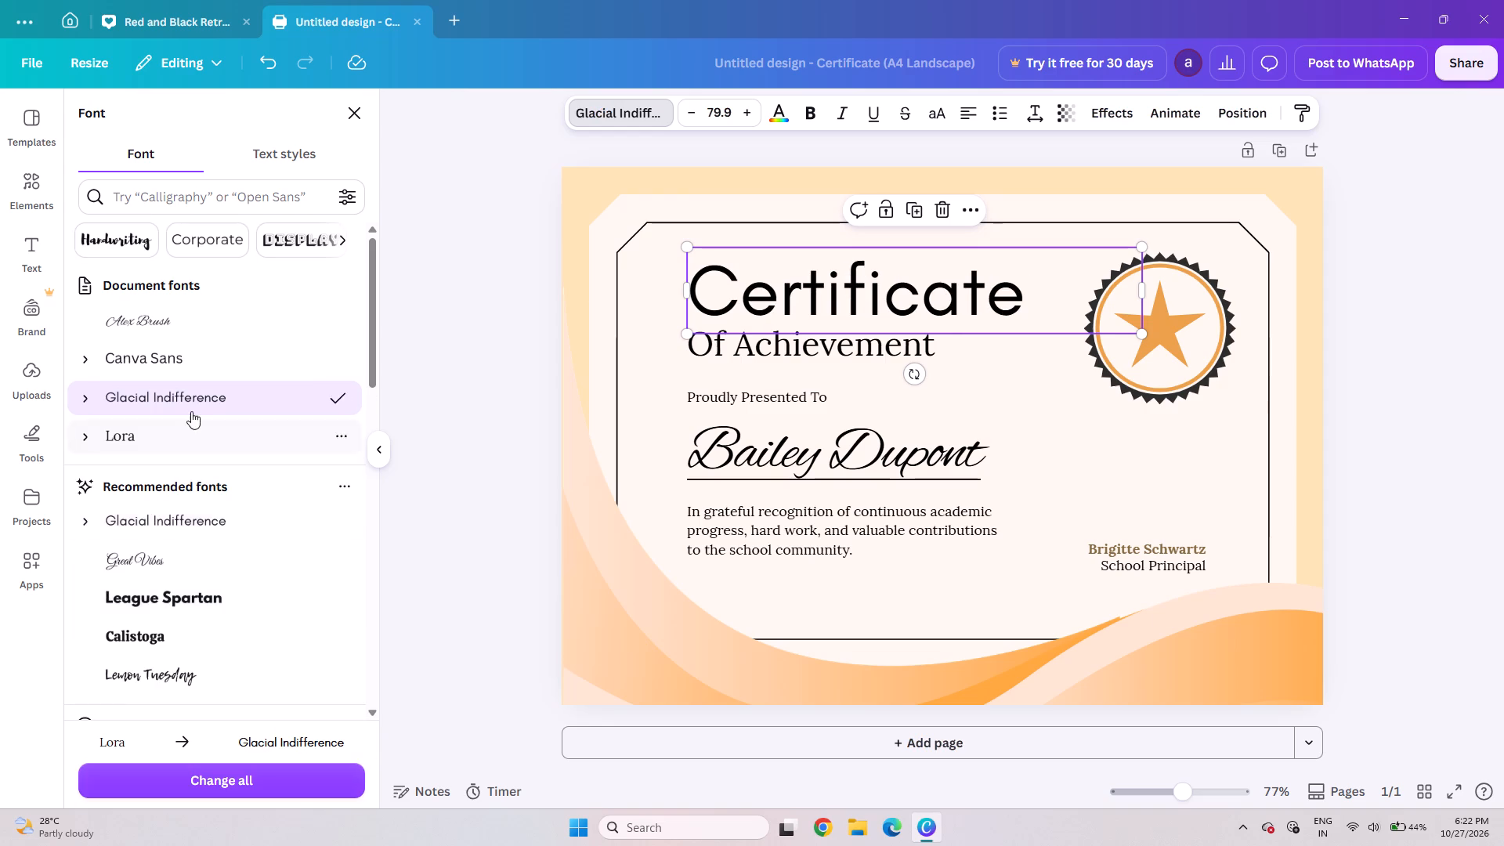
pyautogui.click(175, 360)
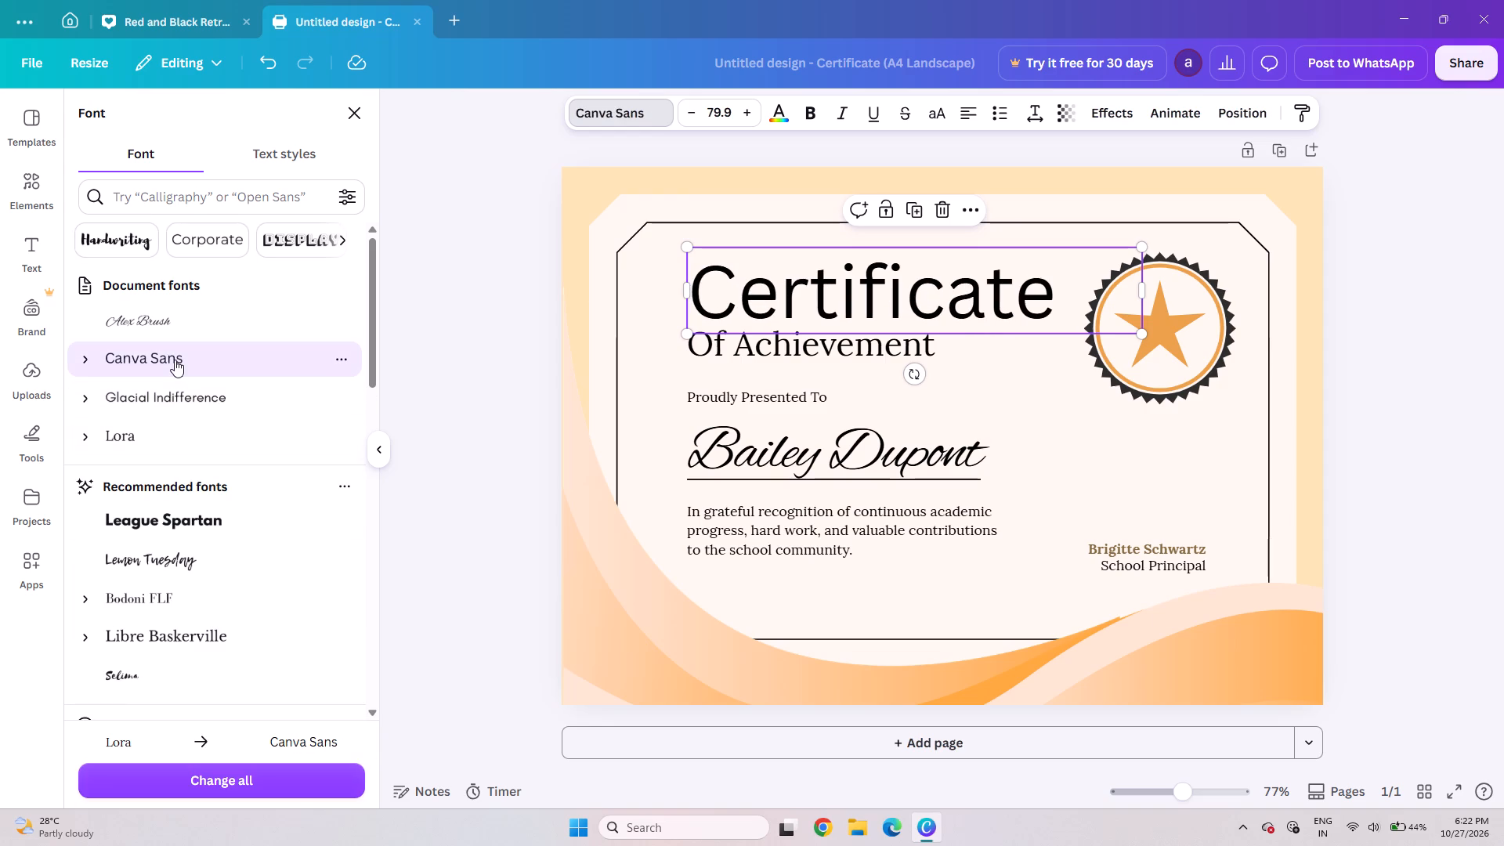
pyautogui.click(146, 520)
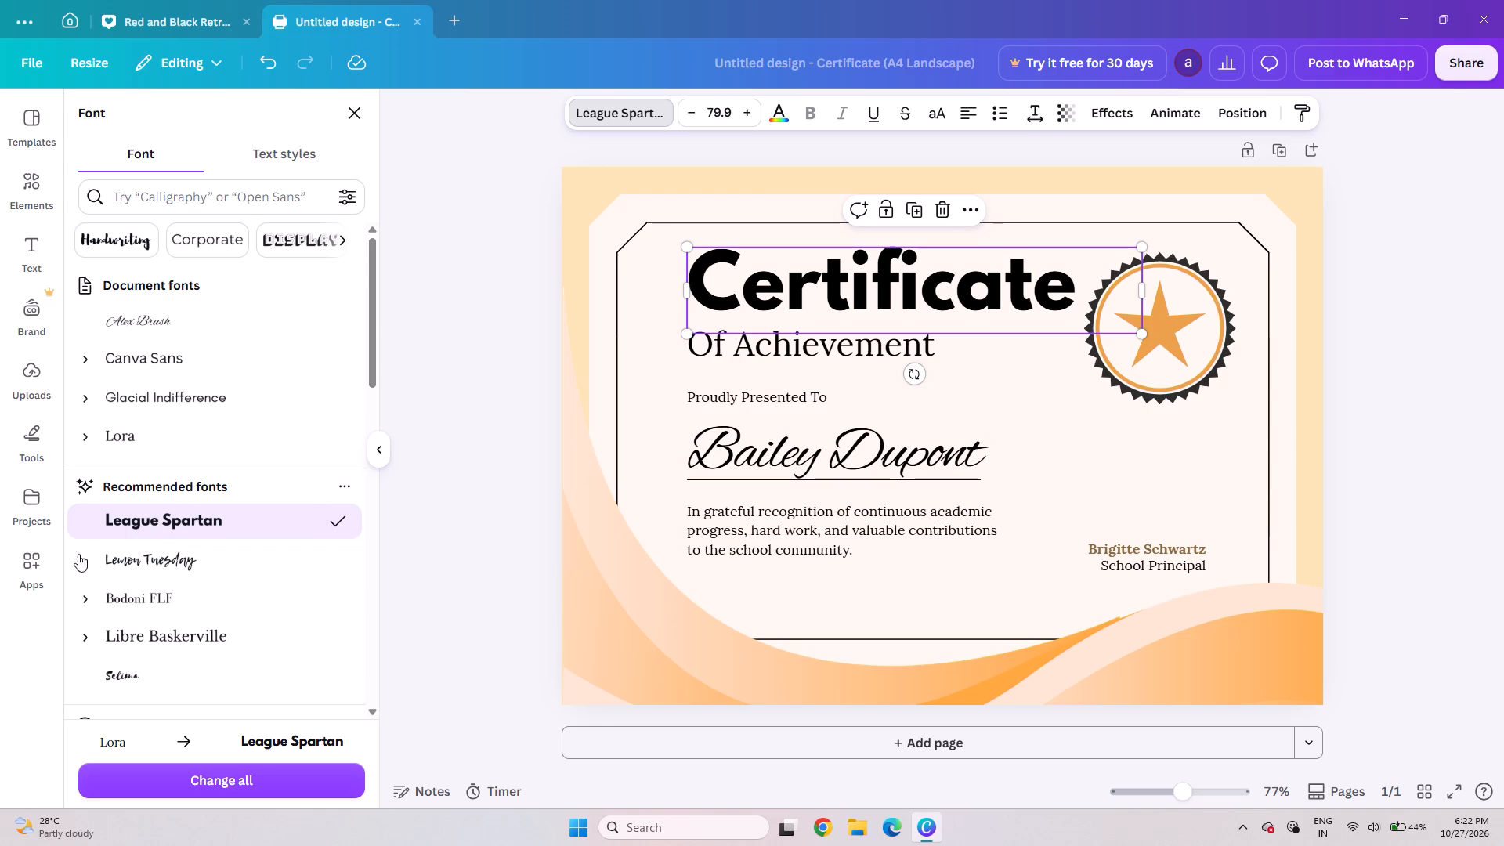
pyautogui.click(100, 568)
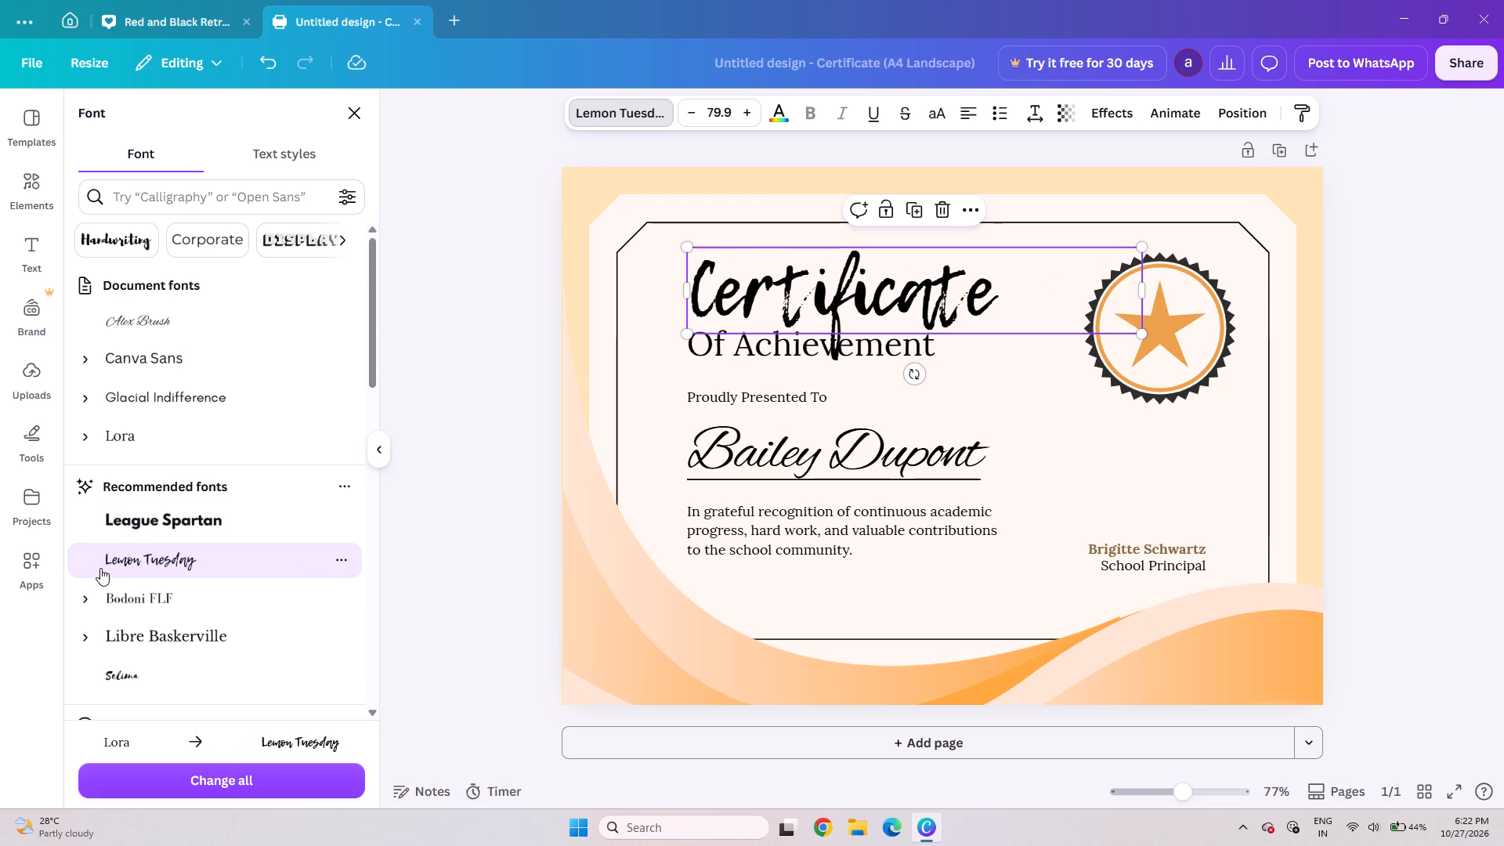
pyautogui.click(125, 511)
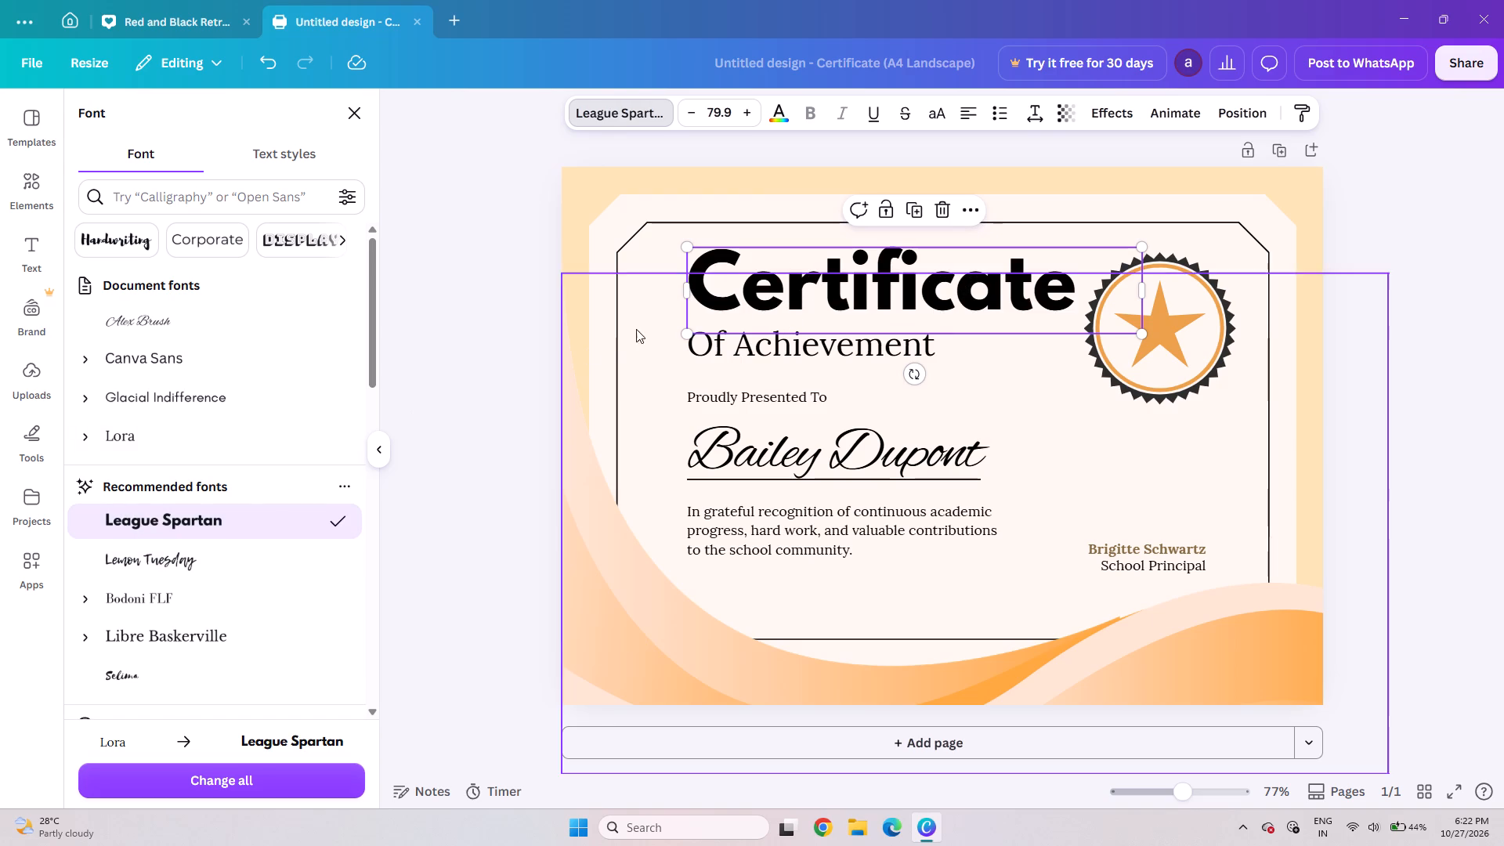
# Set the font of the "Of Achievement" subtitle to League Spartan.
pyautogui.click(717, 342)
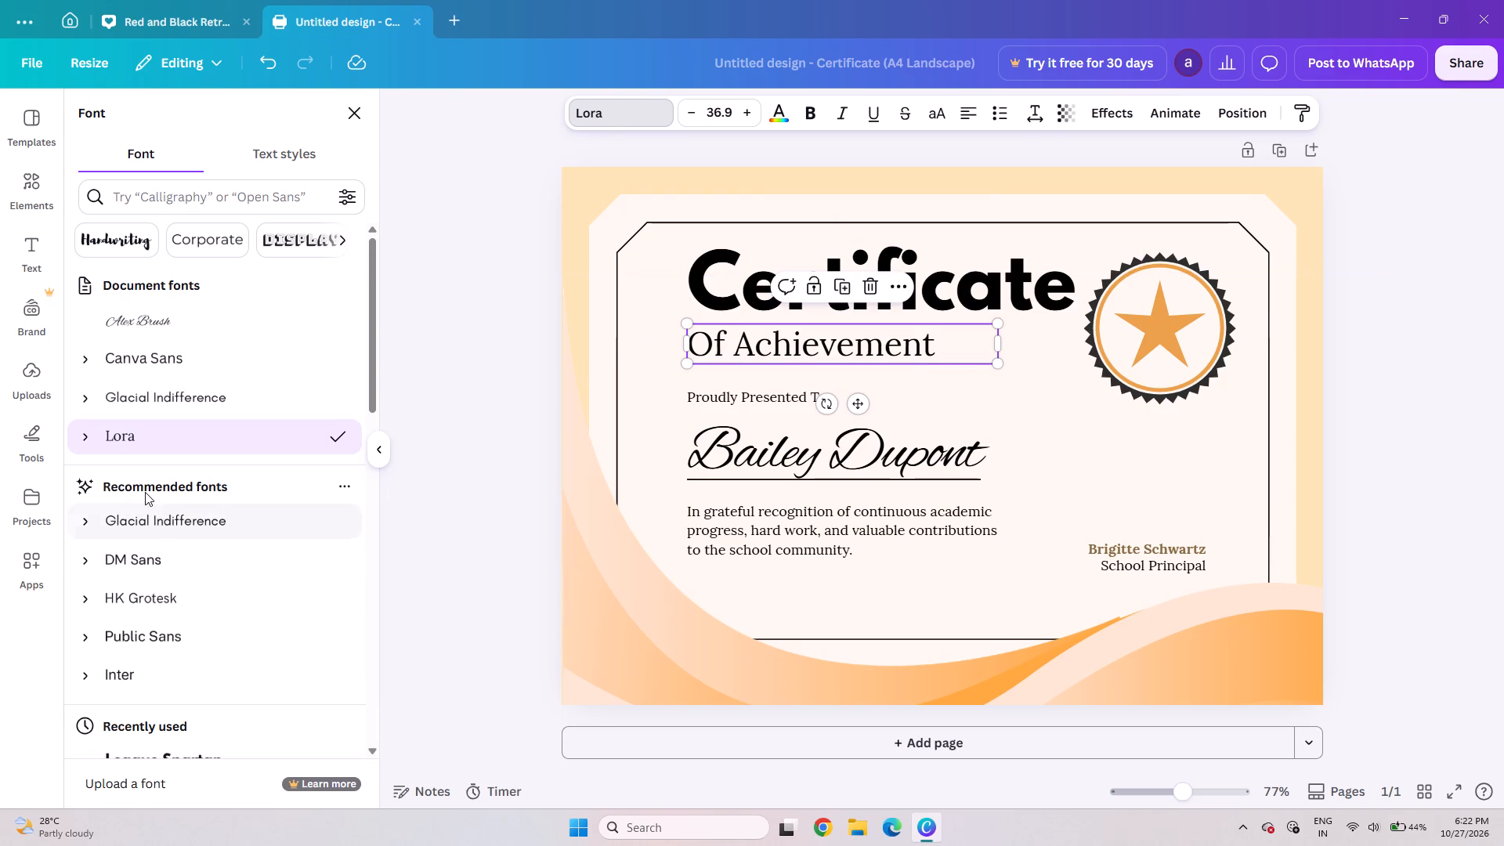
pyautogui.click(190, 432)
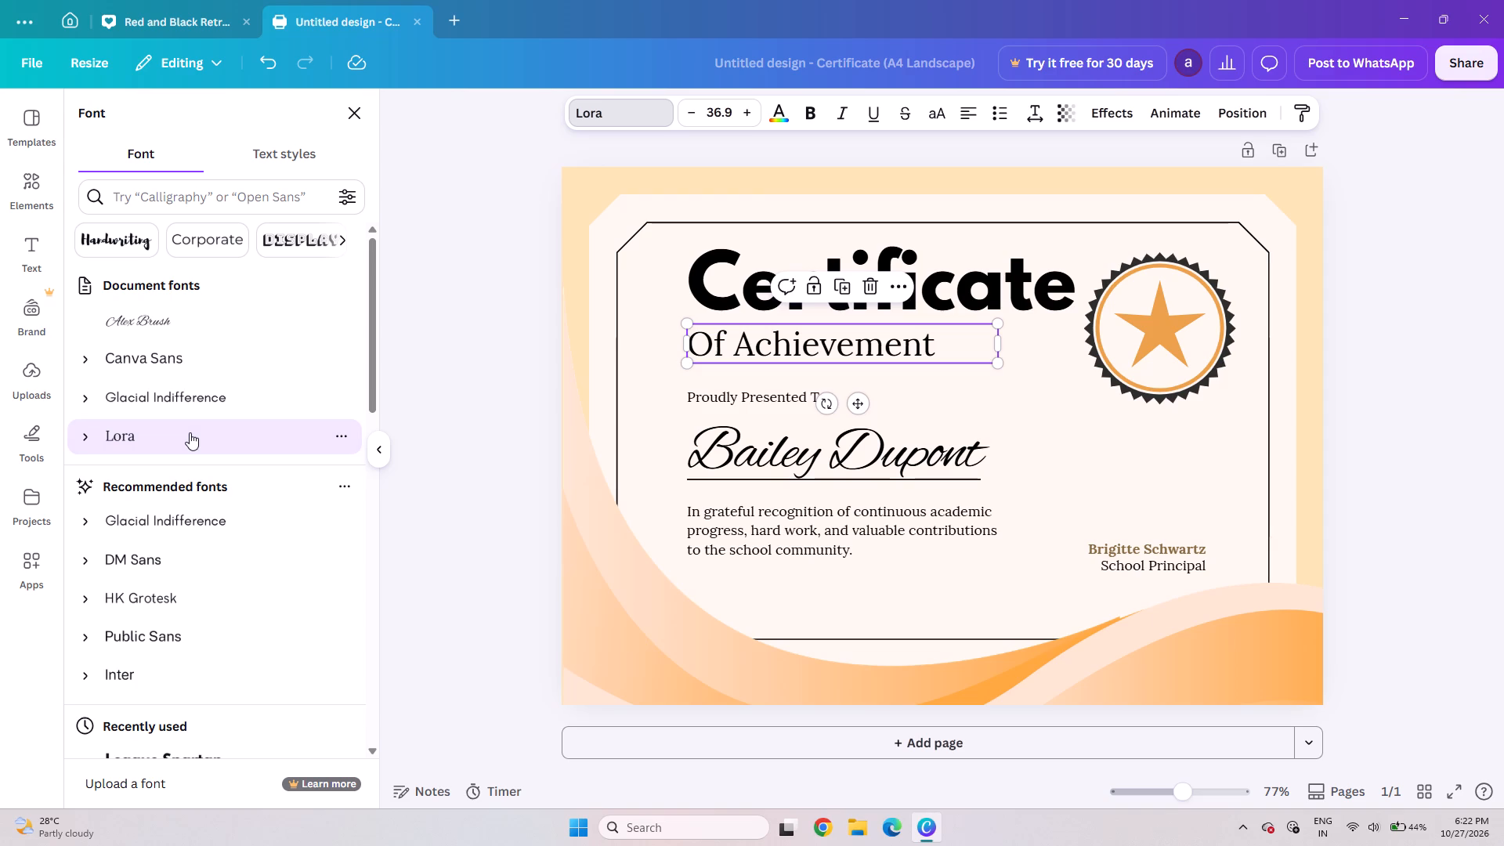
pyautogui.click(190, 432)
pyautogui.scroll(4, 168, 349)
pyautogui.scroll(-3, 168, 349)
pyautogui.click(159, 487)
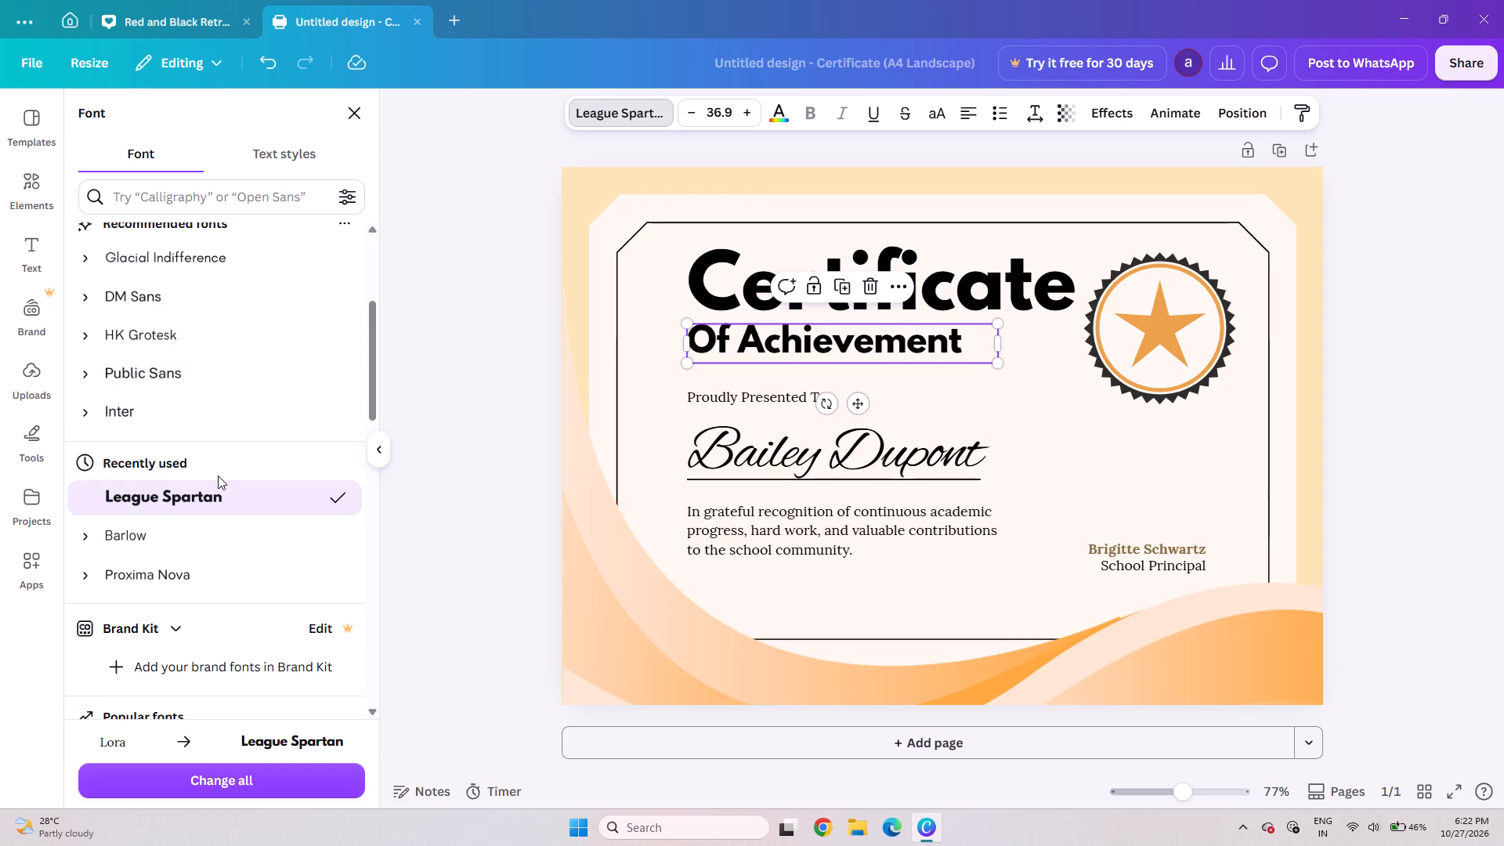
# Try Canva Sans and Alice on the "Proudly Presented To" line, and set its font to Brittany.
pyautogui.click(716, 403)
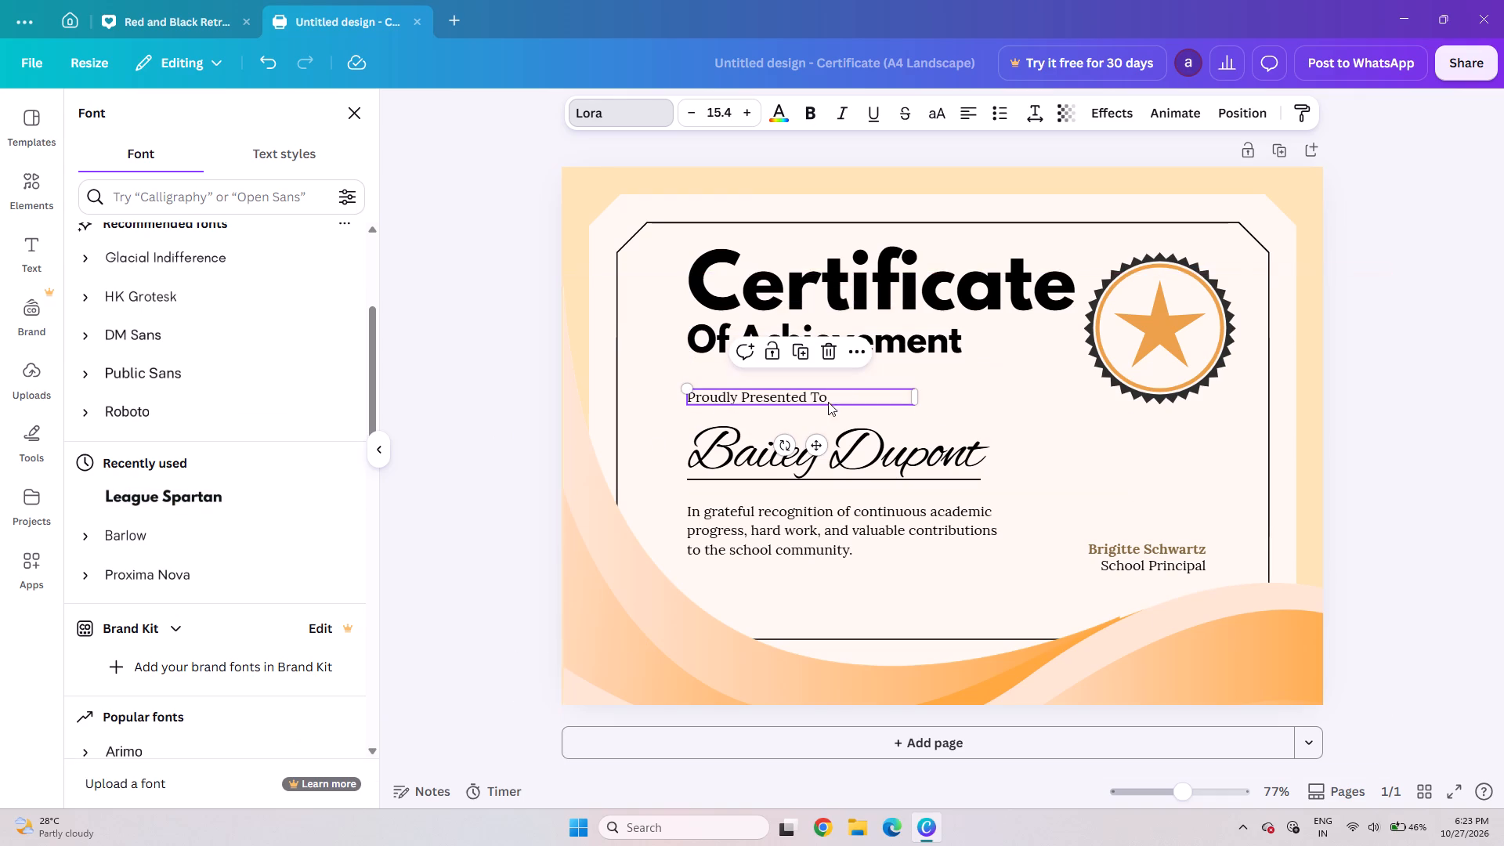
pyautogui.click(1017, 393)
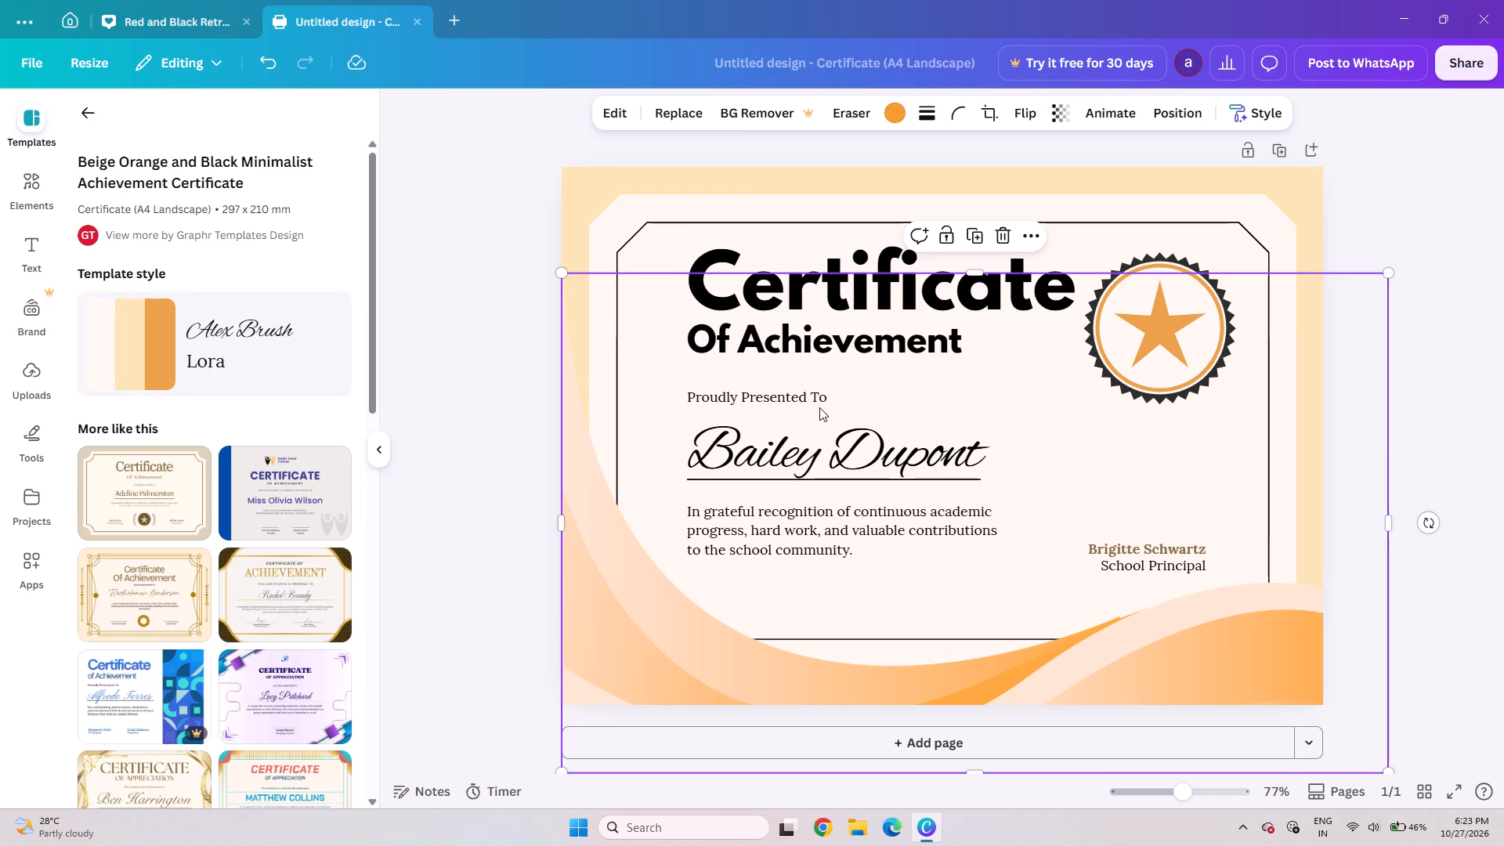
pyautogui.click(810, 404)
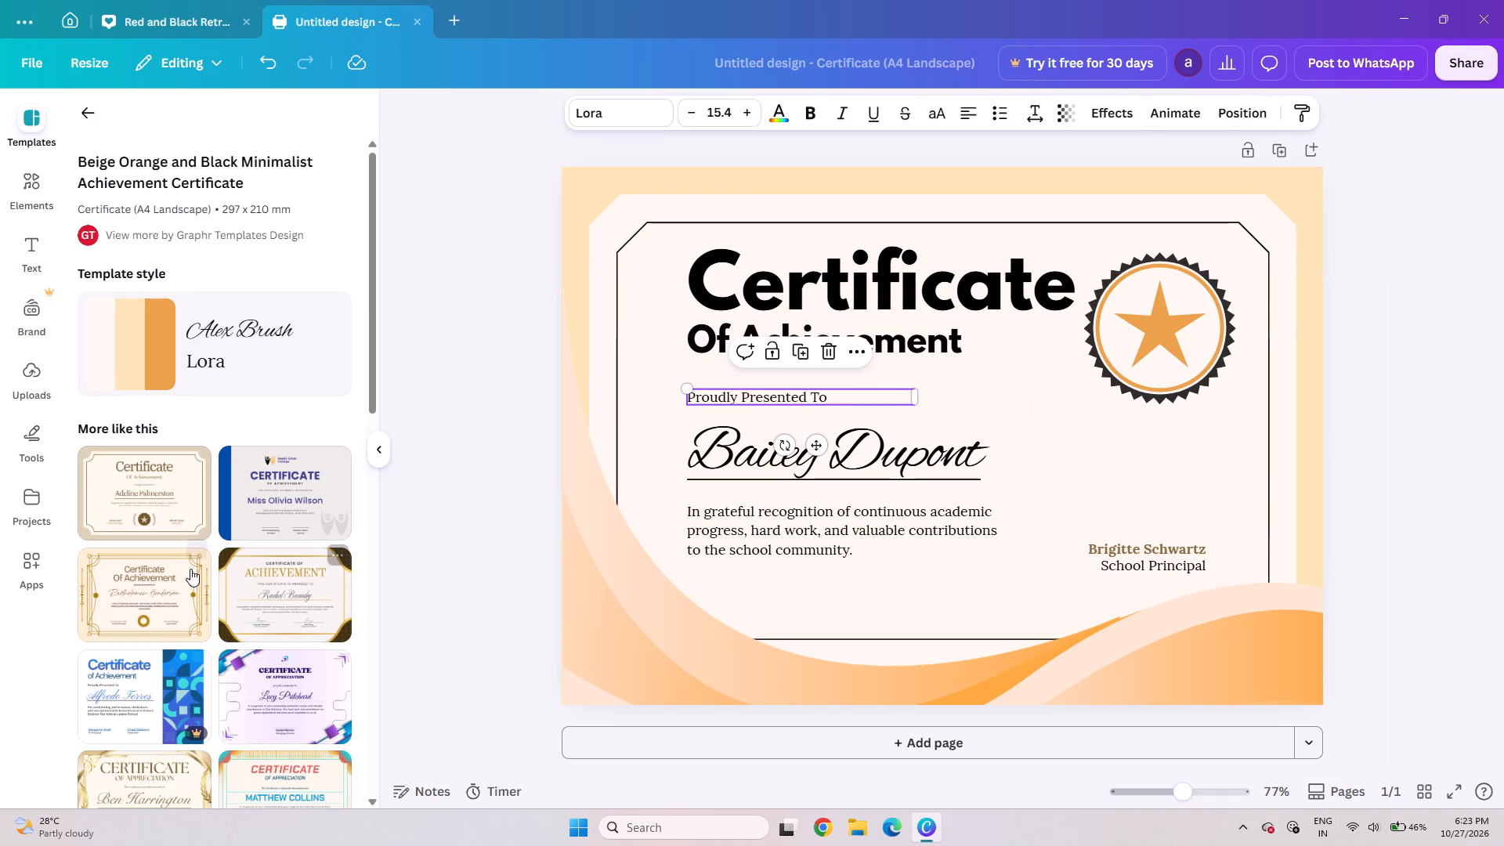
pyautogui.click(92, 117)
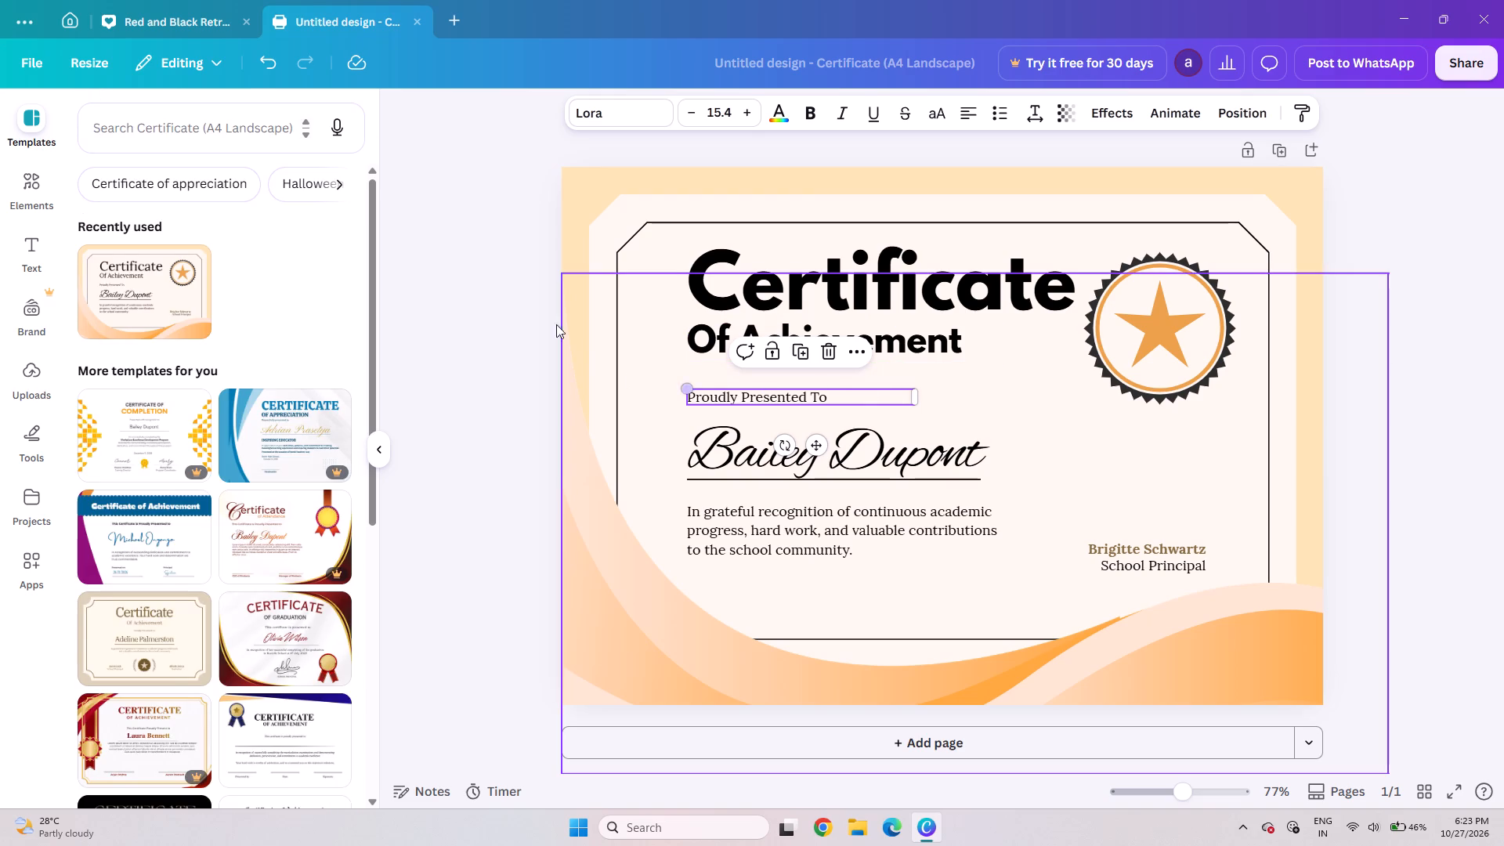
pyautogui.click(586, 119)
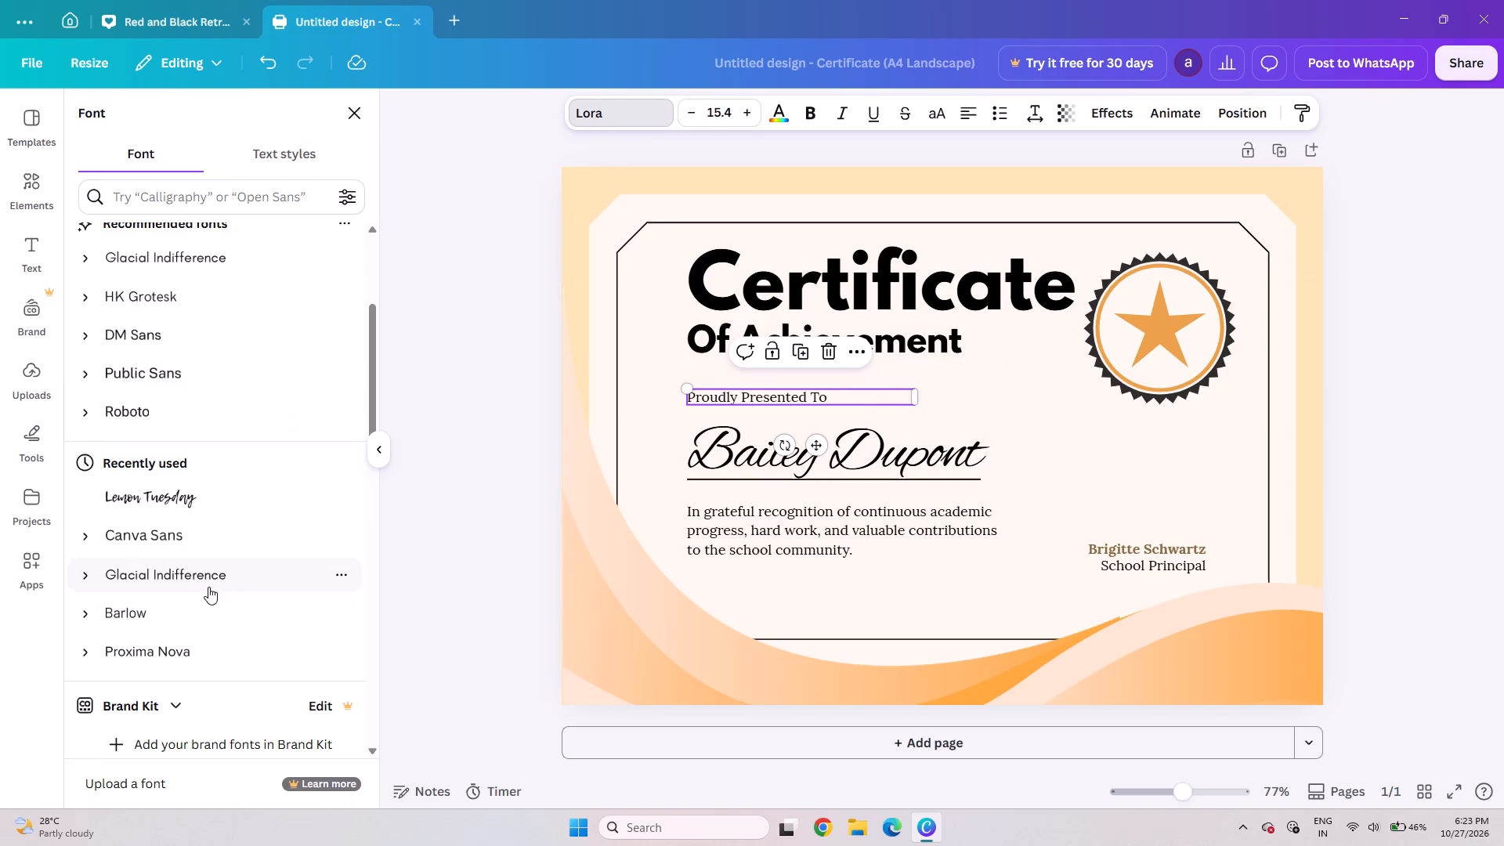
pyautogui.scroll(-2, 182, 569)
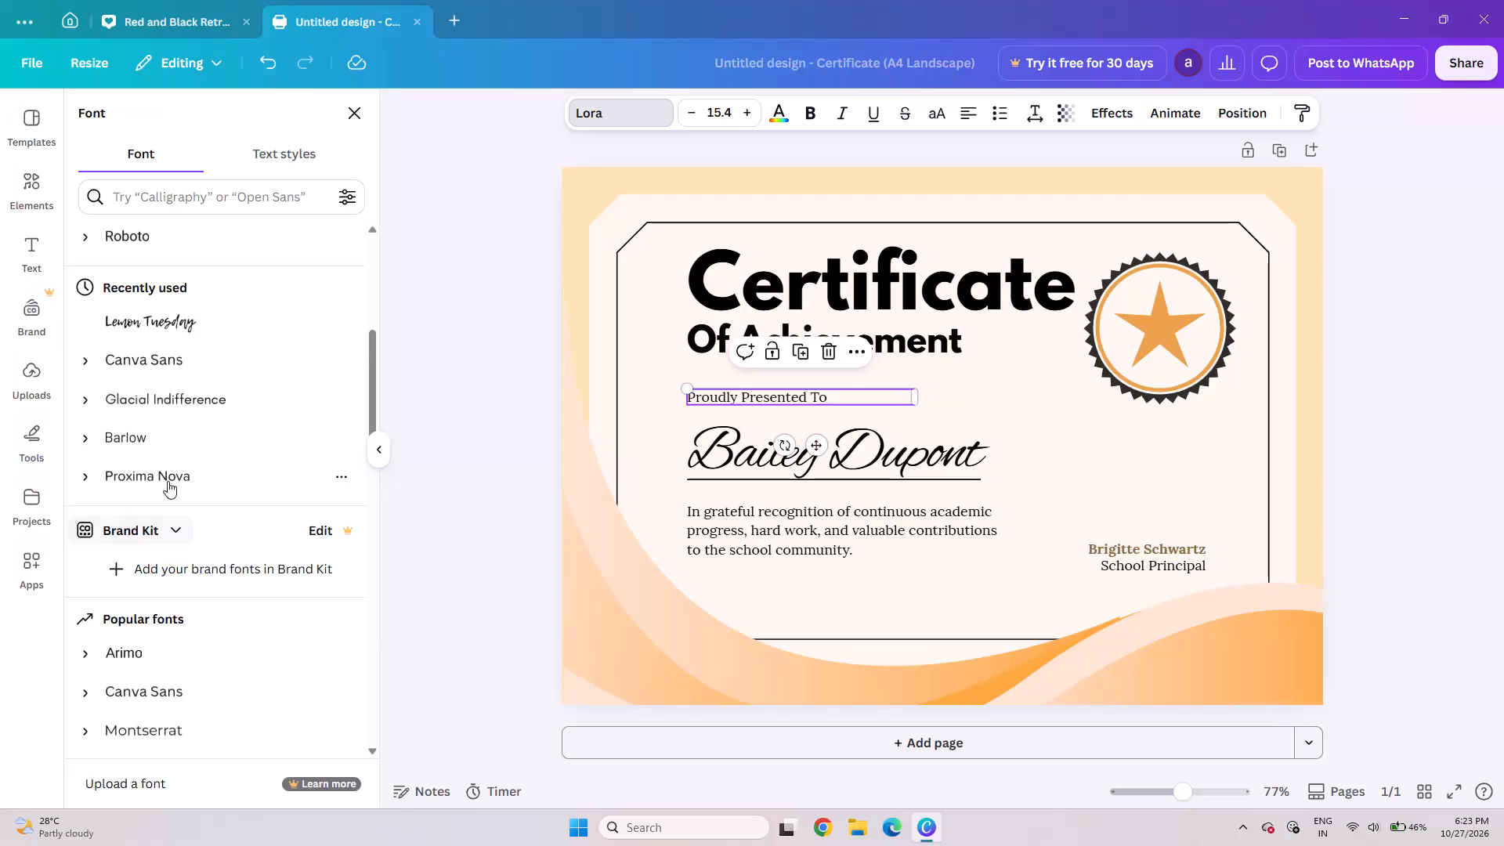
pyautogui.click(168, 348)
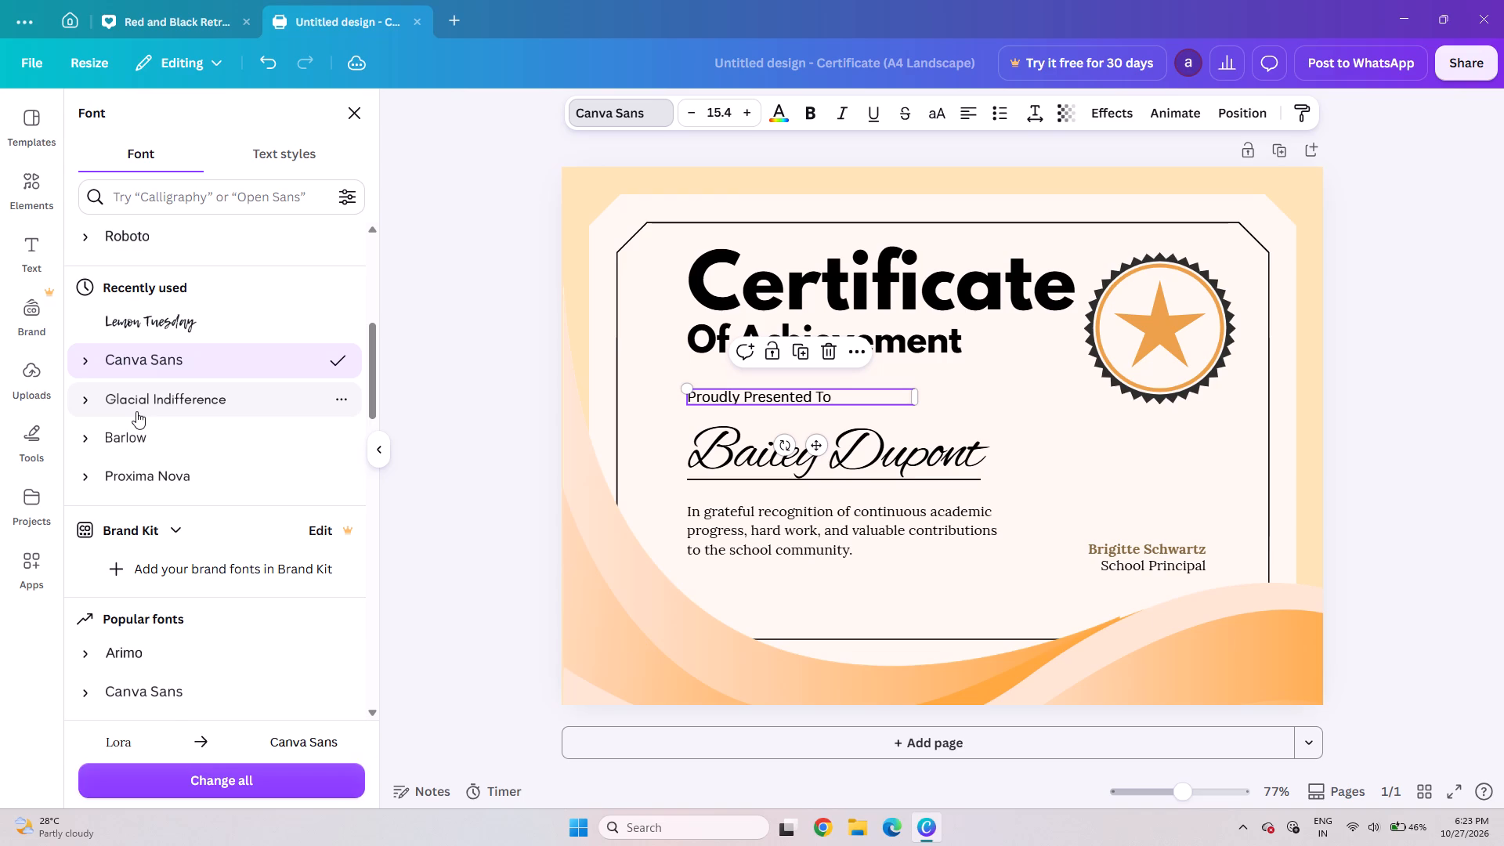
pyautogui.scroll(-6, 136, 411)
pyautogui.scroll(-3, 176, 508)
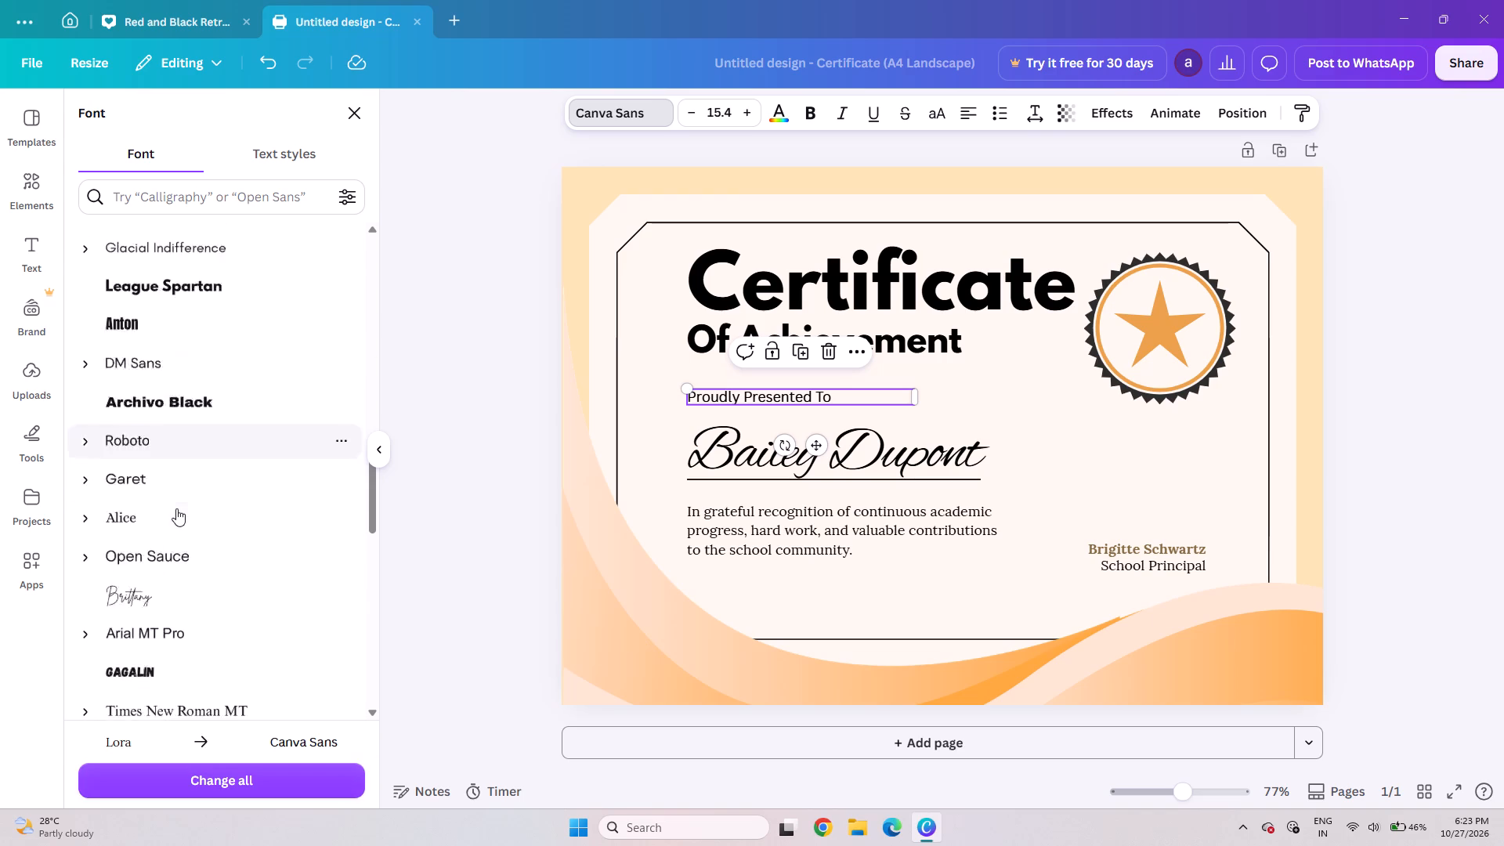
pyautogui.click(148, 400)
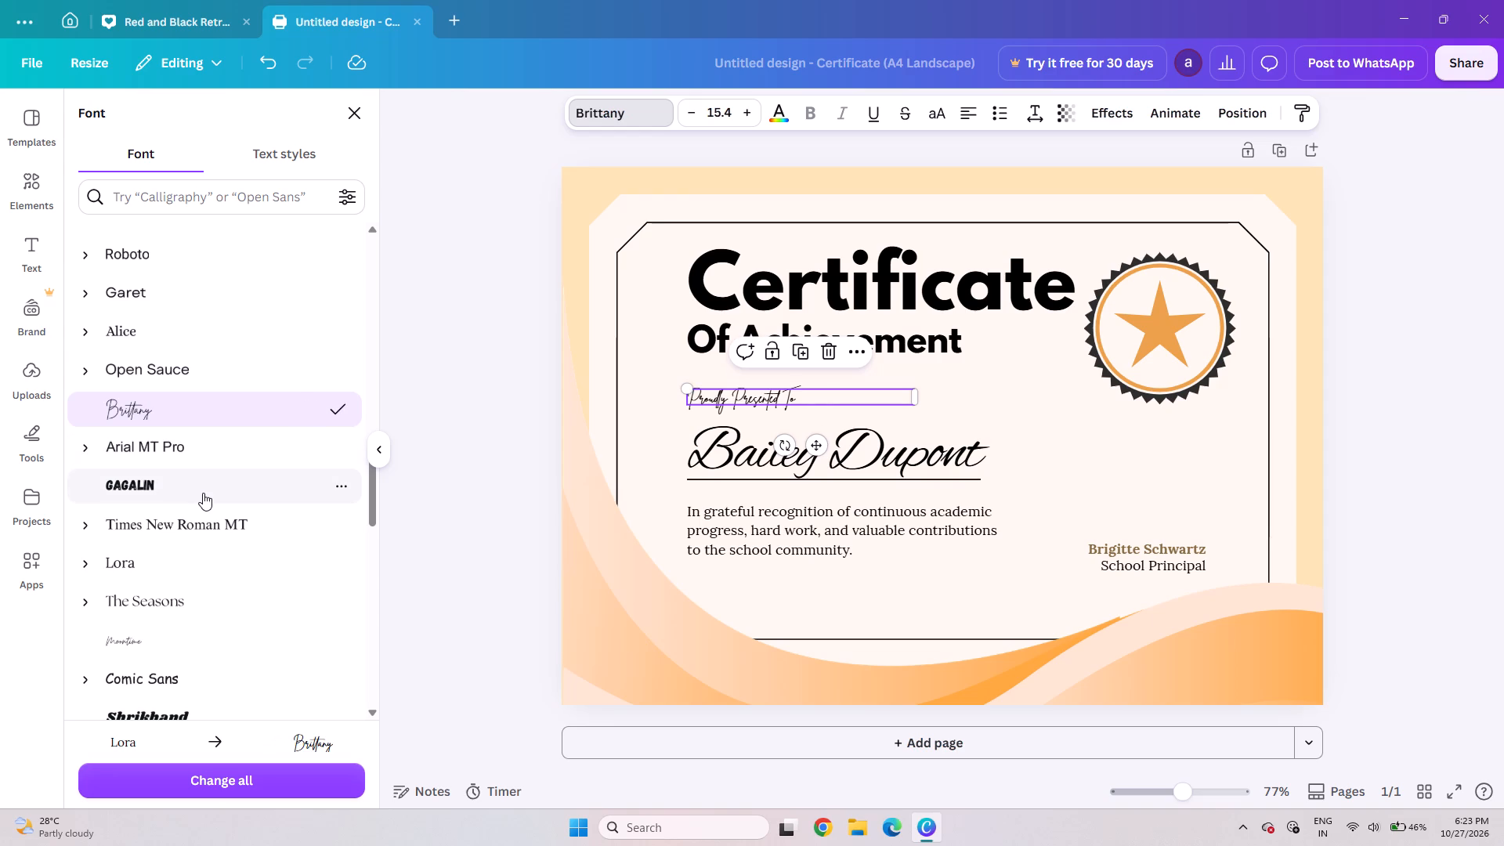
pyautogui.click(141, 320)
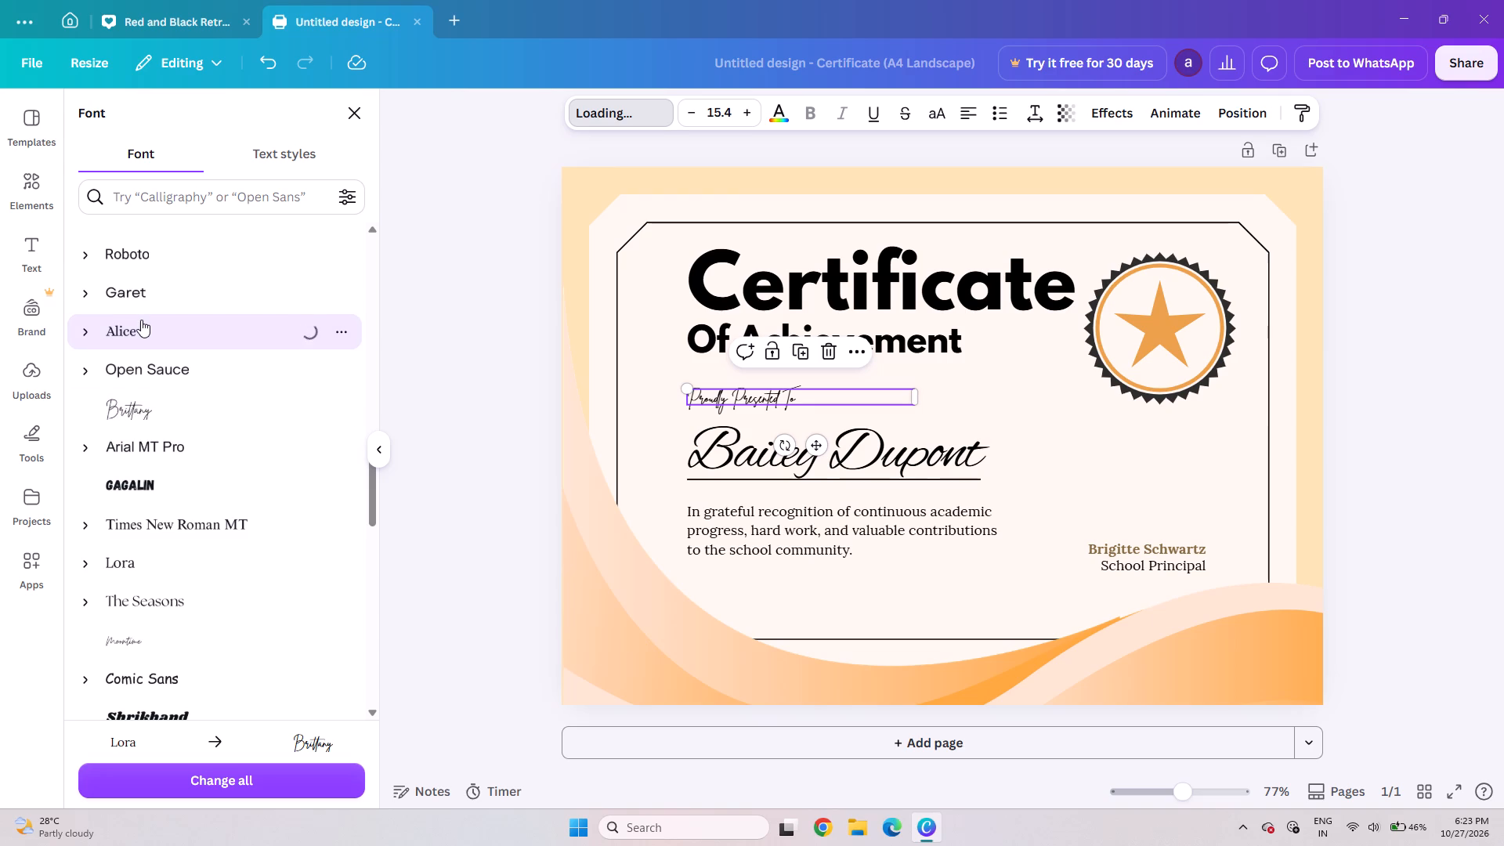
# Nudge the "Certificate" title left, clear of the star badge and closer to the inner frame's left edge.
pyautogui.click(761, 269)
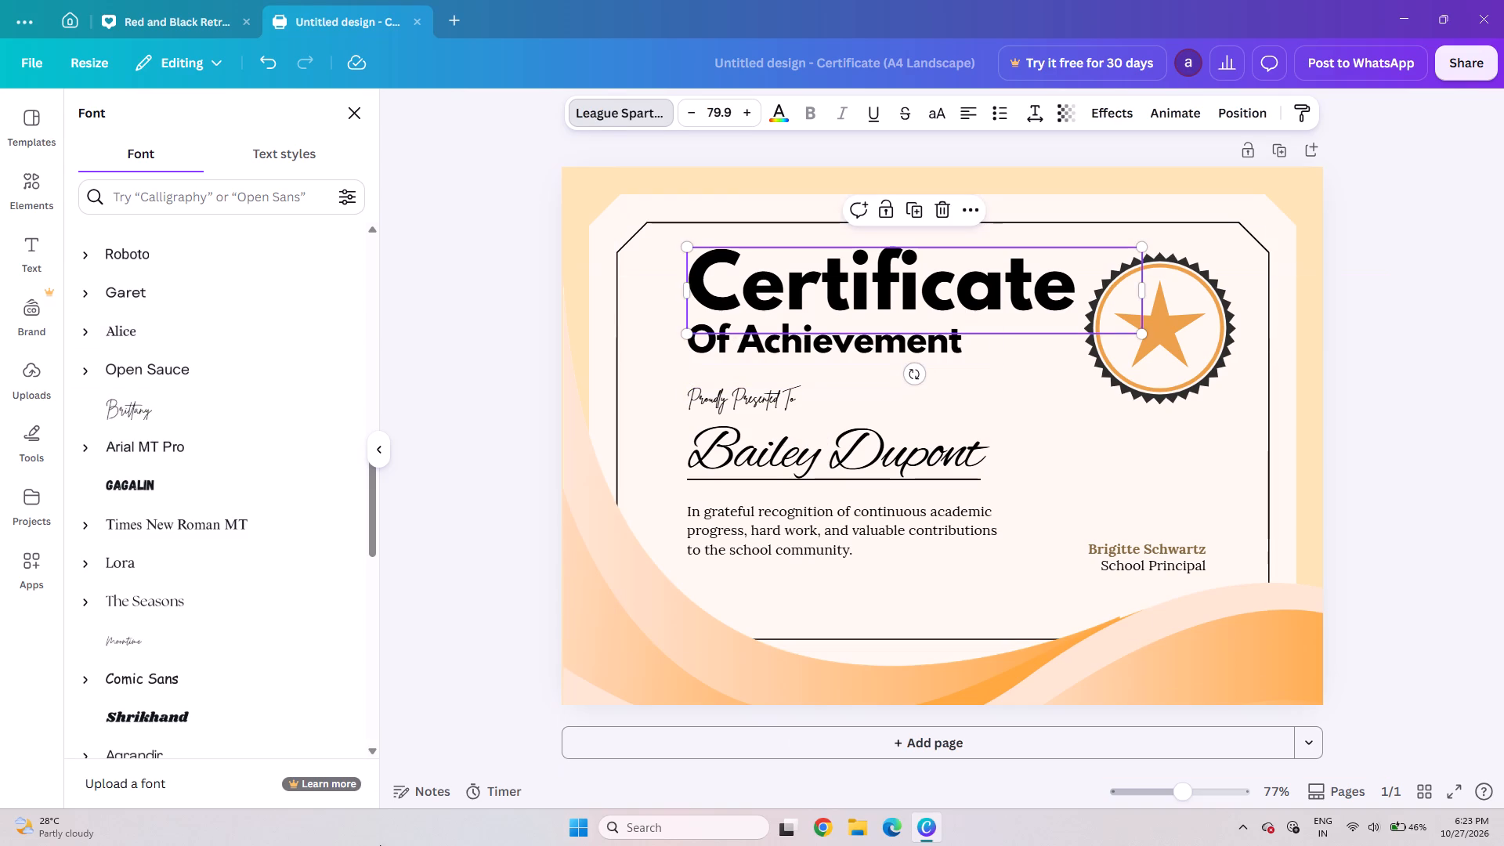
pyautogui.press('Left')
pyautogui.press('Left')
pyautogui.press('Left')
pyautogui.press('Left')
pyautogui.press('Left')
pyautogui.press('Left')
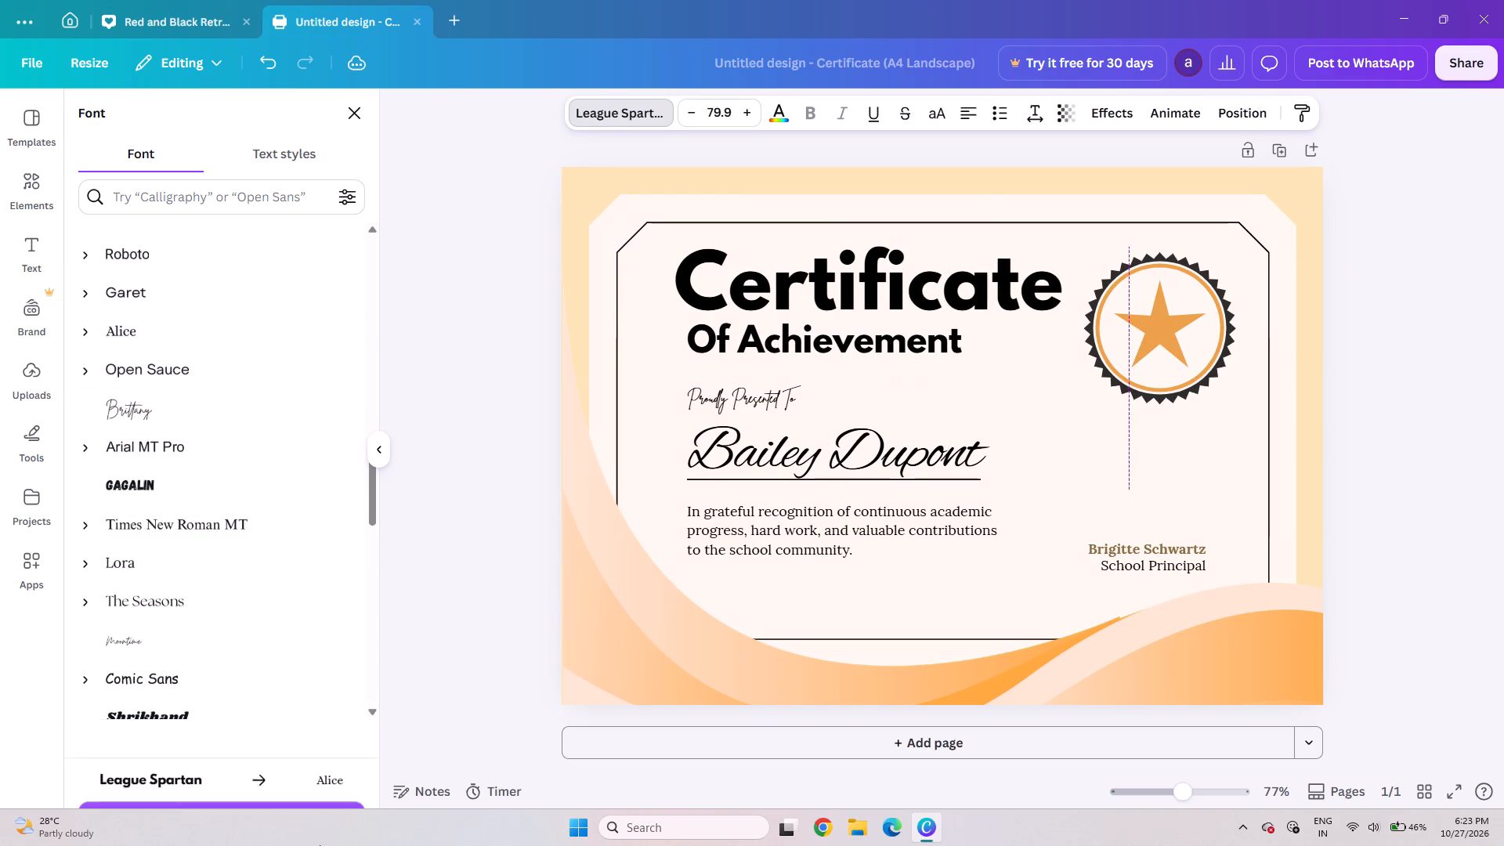
pyautogui.press('Left')
pyautogui.press('Left')
pyautogui.press('Left')
pyautogui.press('Left')
pyautogui.press('Left')
pyautogui.press('Left')
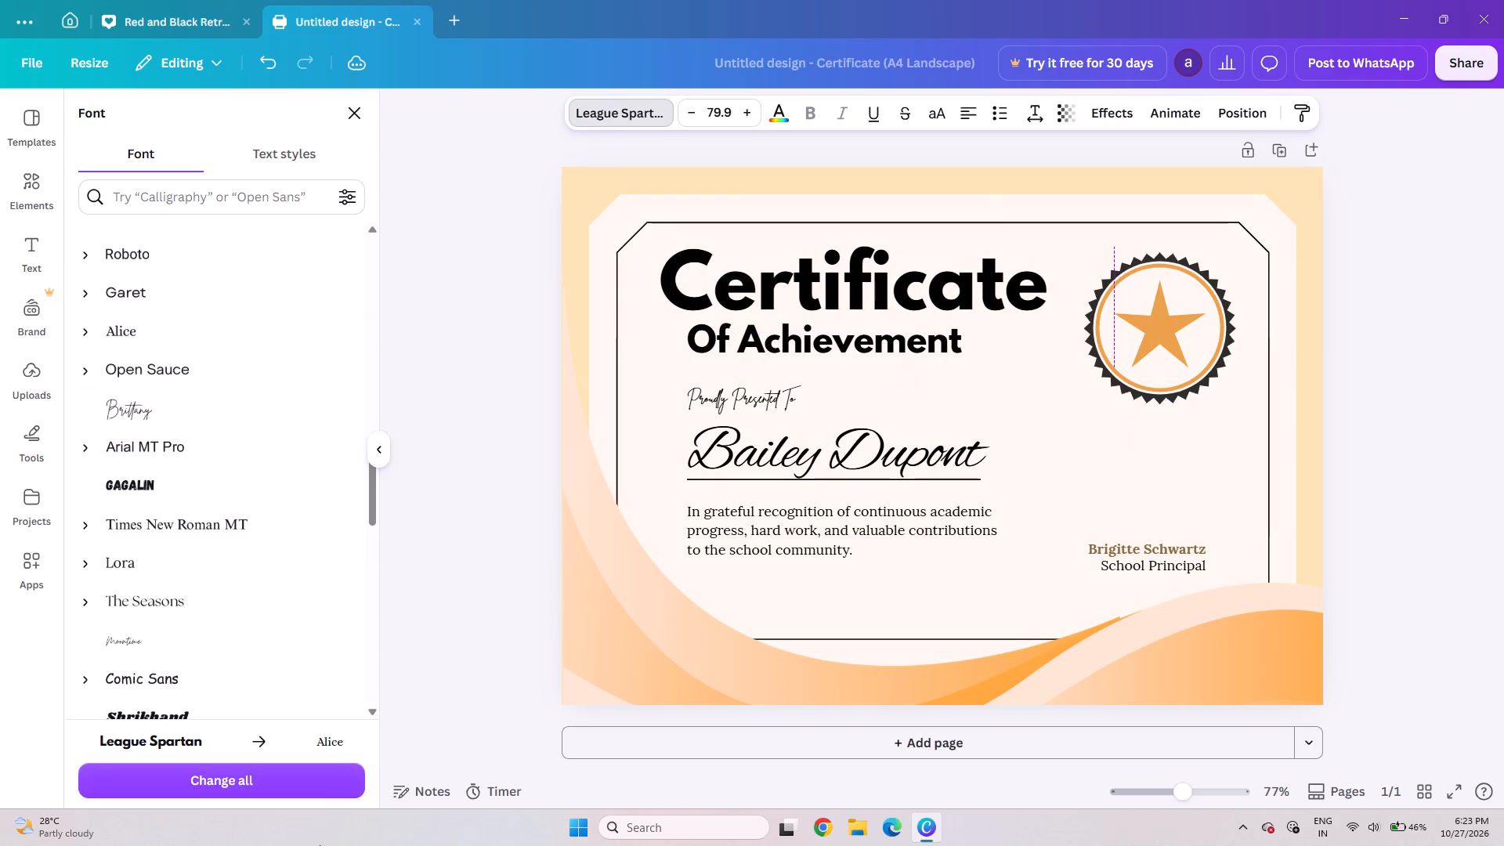
pyautogui.press('Left')
pyautogui.press('Left')
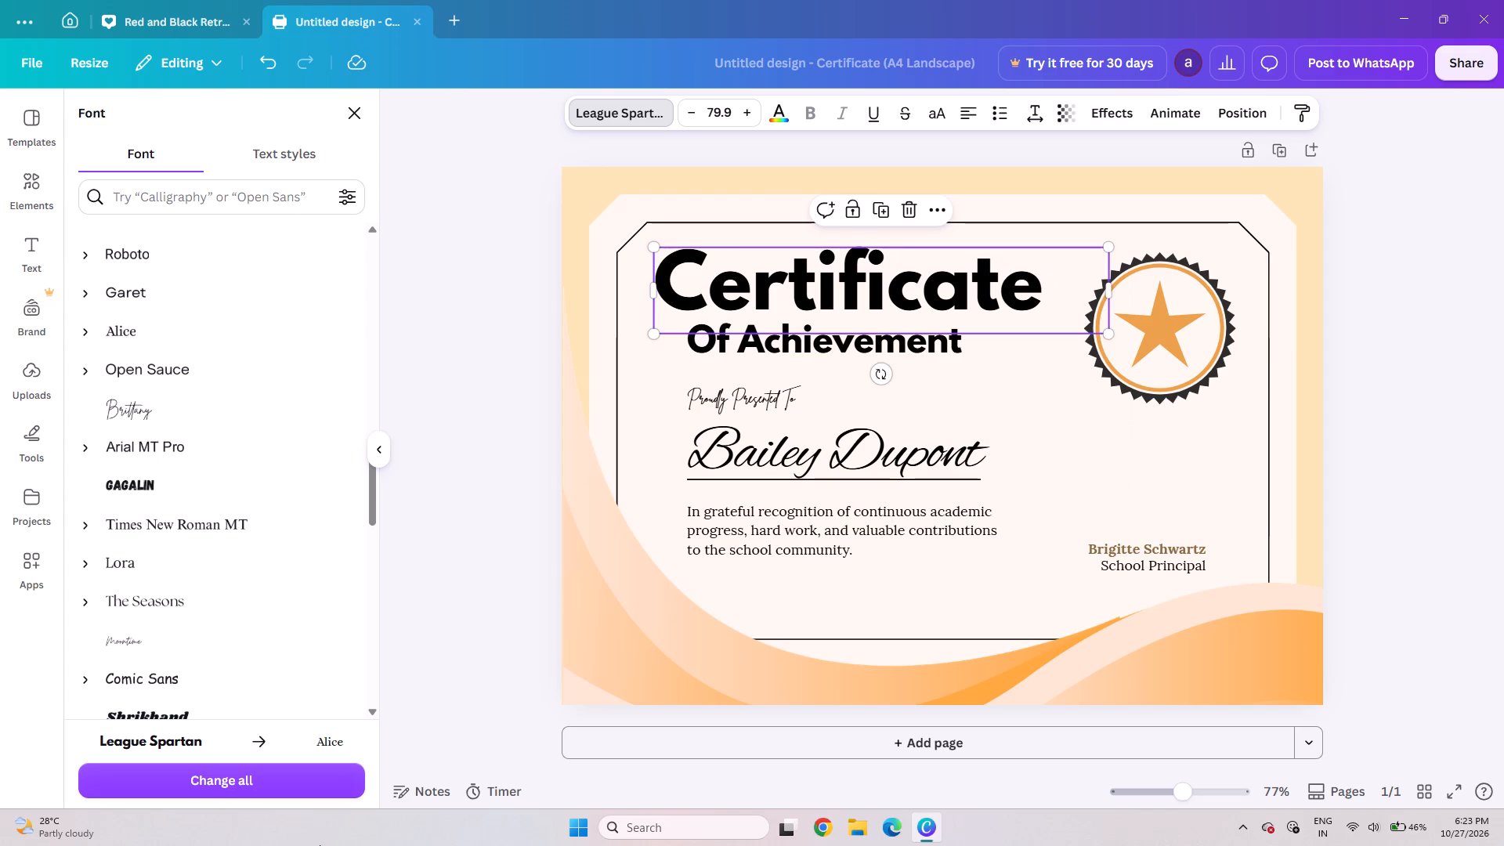
pyautogui.press('Right')
pyautogui.press('Right')
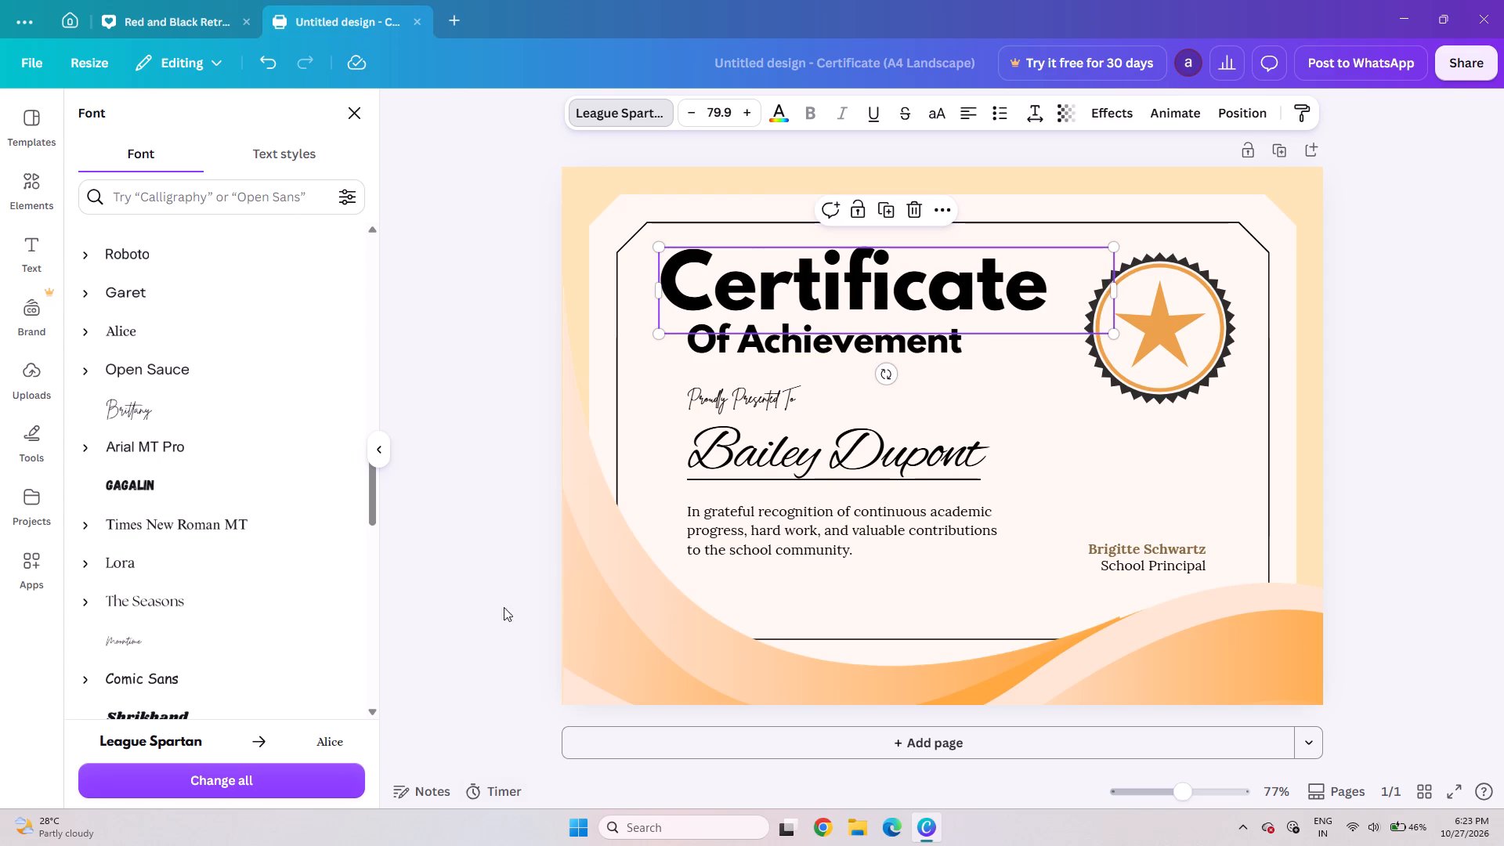
# Nudge the "Of Achievement" subtitle left so it starts just inside the left edge of the "Certificate" title.
pyautogui.click(790, 352)
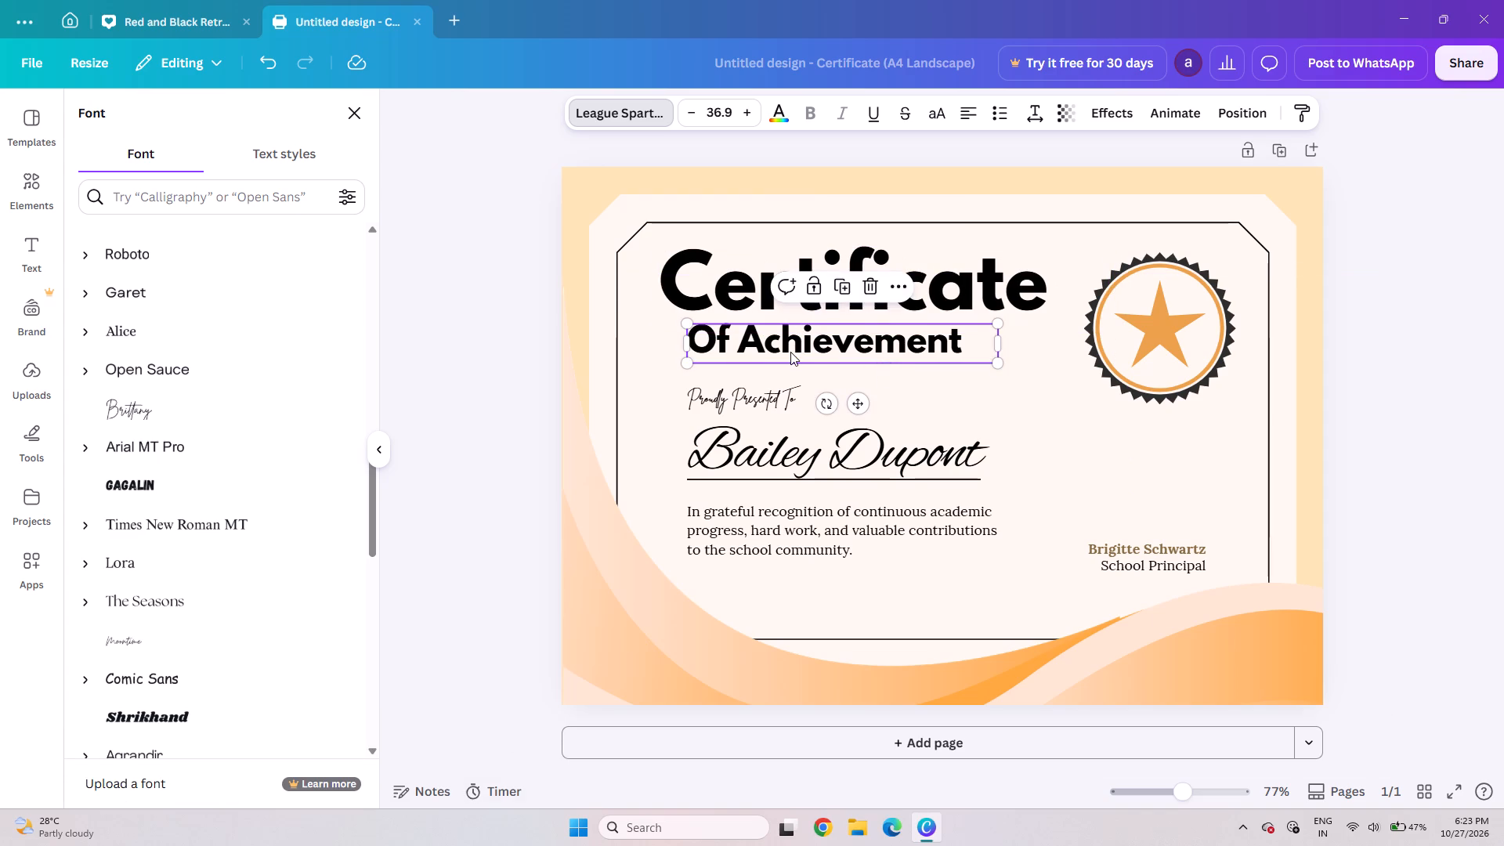
pyautogui.press('Left')
pyautogui.press('Left')
pyautogui.press('Left')
pyautogui.press('Left')
pyautogui.press('Left')
pyautogui.press('Left')
pyautogui.press('Left')
pyautogui.press('Left')
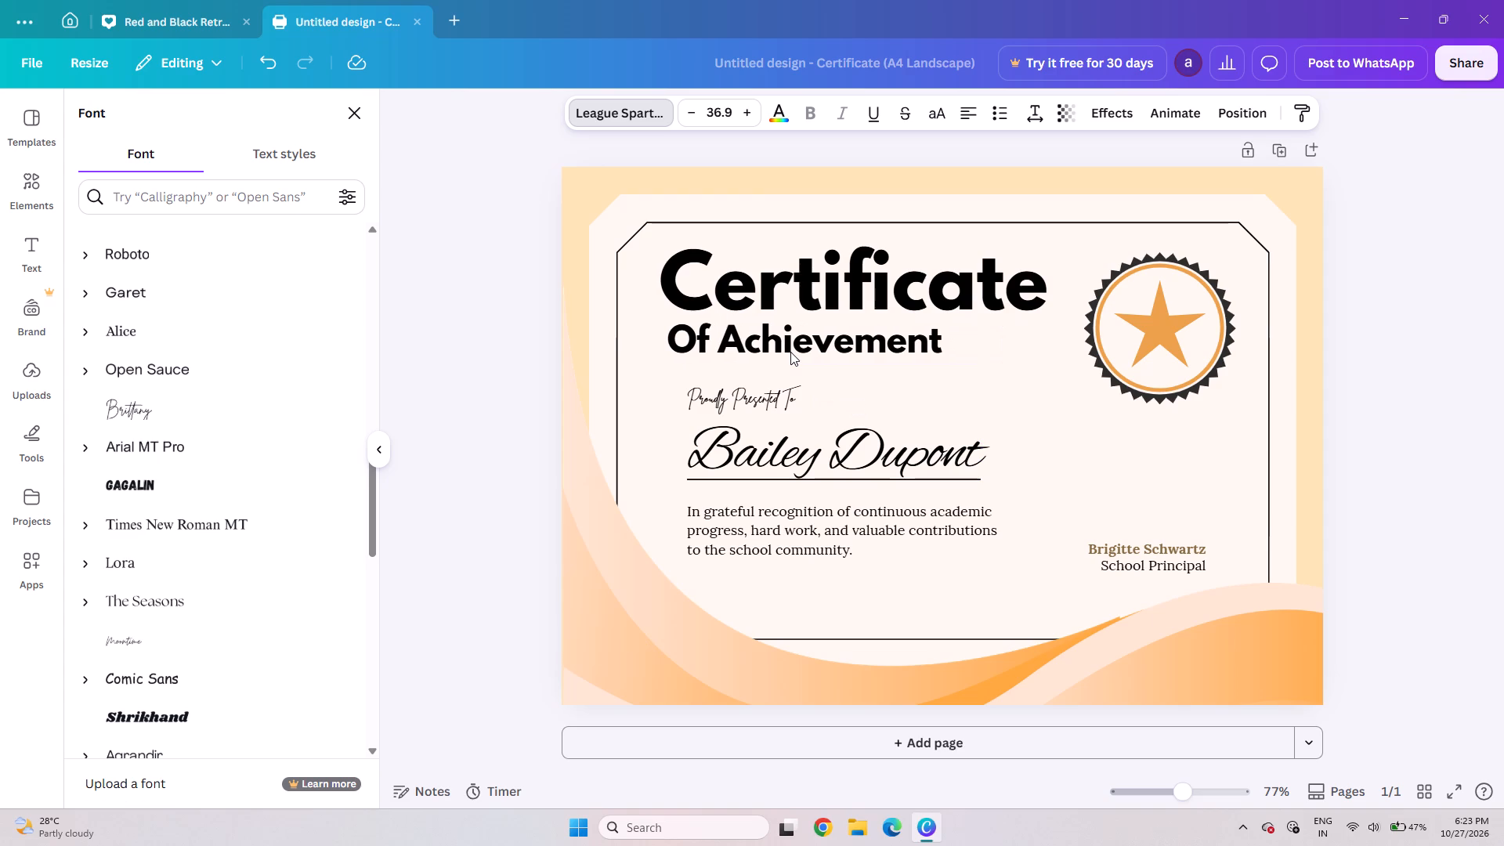
# Nudge the "Proudly Presented To" line up closer to the subtitle, with its left edge aligned to the recipient name.
pyautogui.click(765, 399)
pyautogui.press('Left')
pyautogui.press('Left')
pyautogui.press('Left')
pyautogui.press('Left')
pyautogui.press('Left')
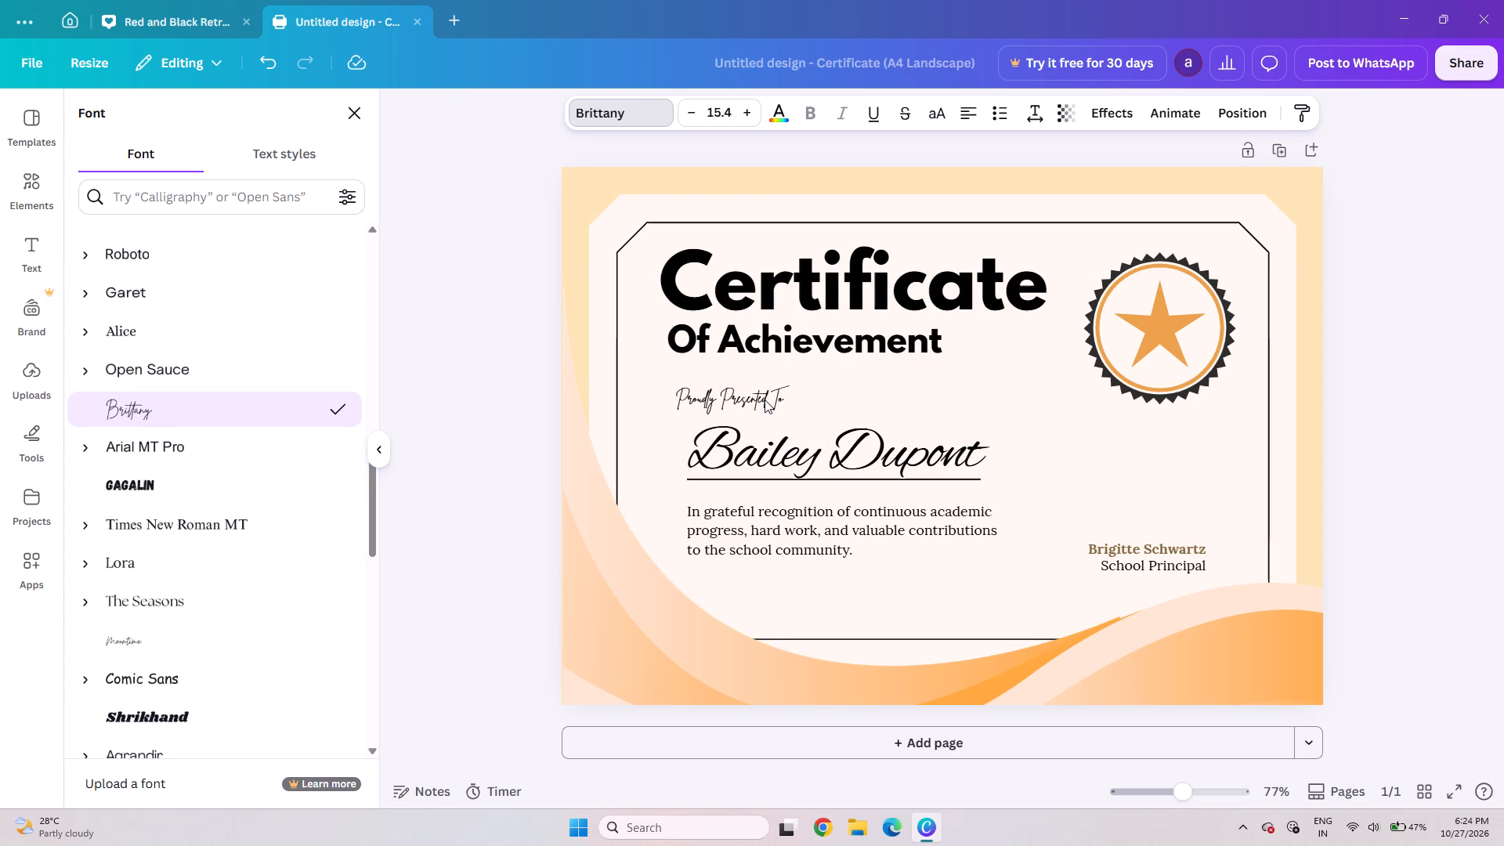
pyautogui.press('Left')
pyautogui.press('Left')
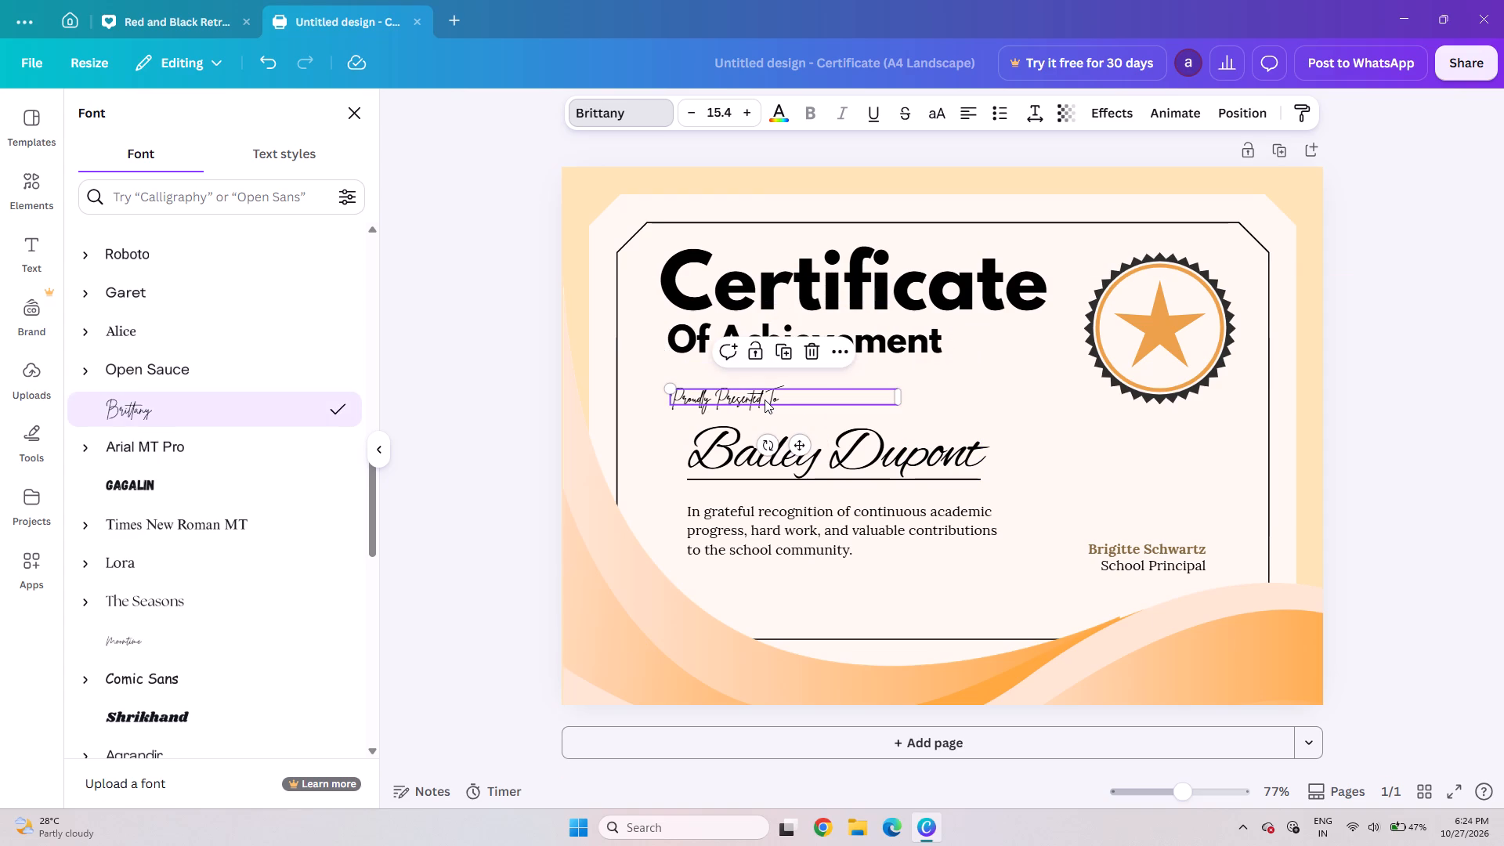
pyautogui.press('Up')
pyautogui.press('Up')
pyautogui.press('Up')
pyautogui.press('Up')
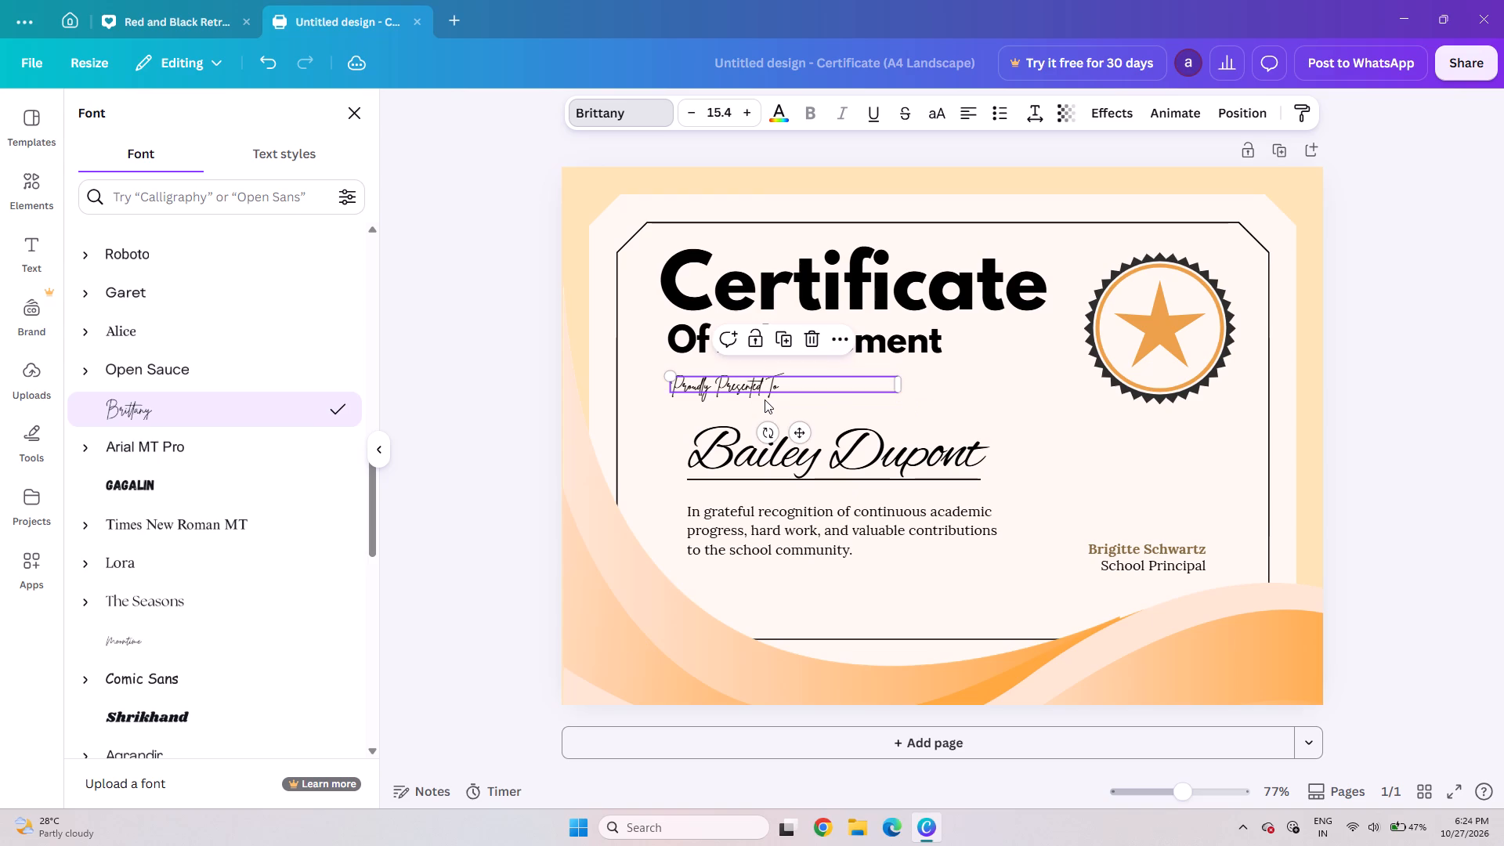
pyautogui.press('Right')
pyautogui.press('Right')
pyautogui.press('Right')
pyautogui.press('Right')
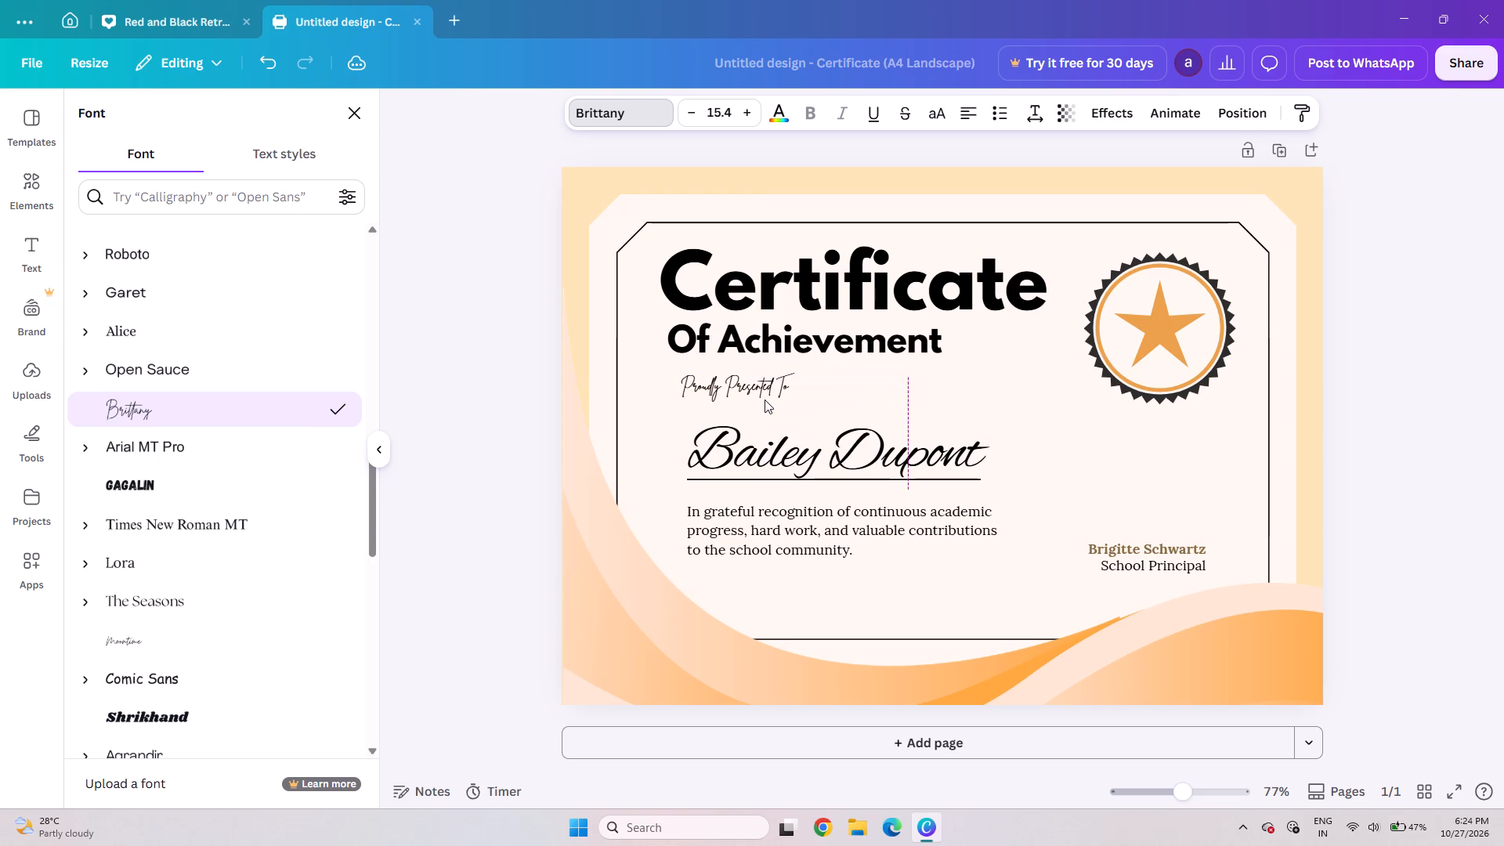
pyautogui.press('Right')
pyautogui.press('Right')
pyautogui.press('Right')
pyautogui.press('Right')
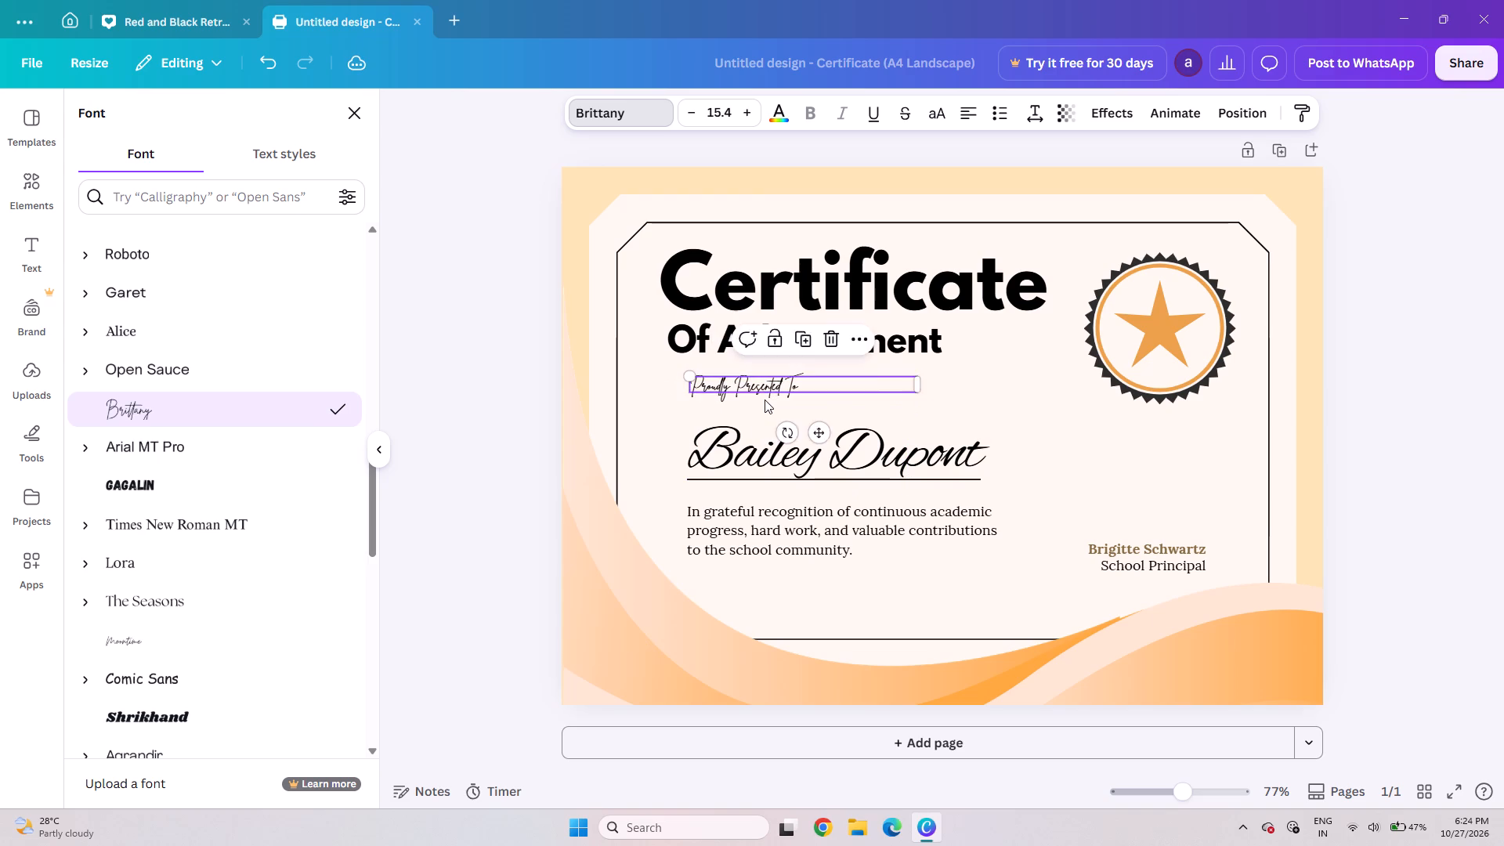
pyautogui.press('Left')
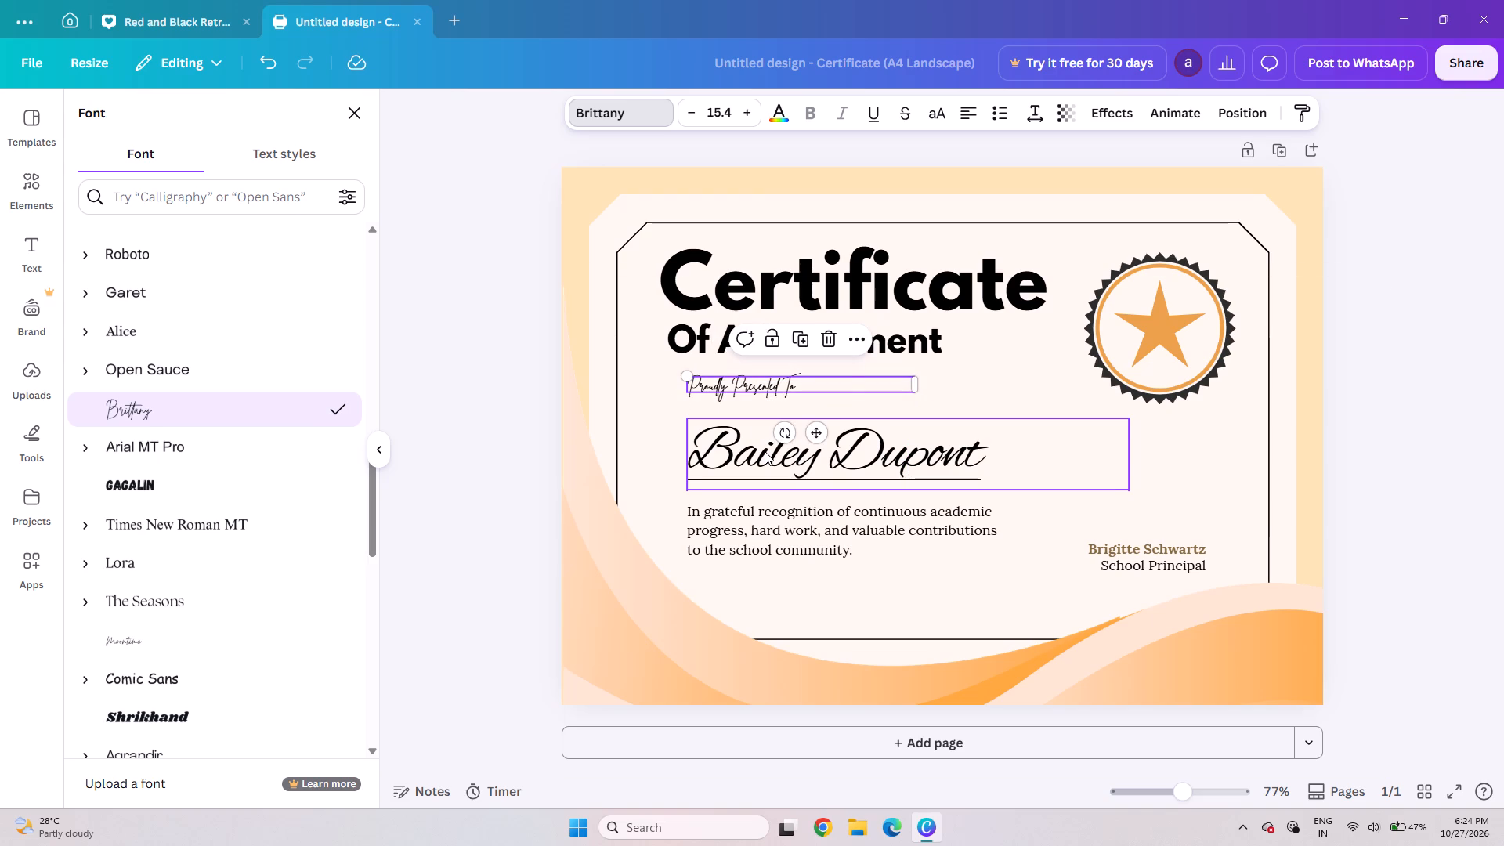
# Replace the placeholder recipient name with the new recipient's full name in capitals, and widen its text box to fit one line.
pyautogui.click(765, 452)
pyautogui.click(974, 437)
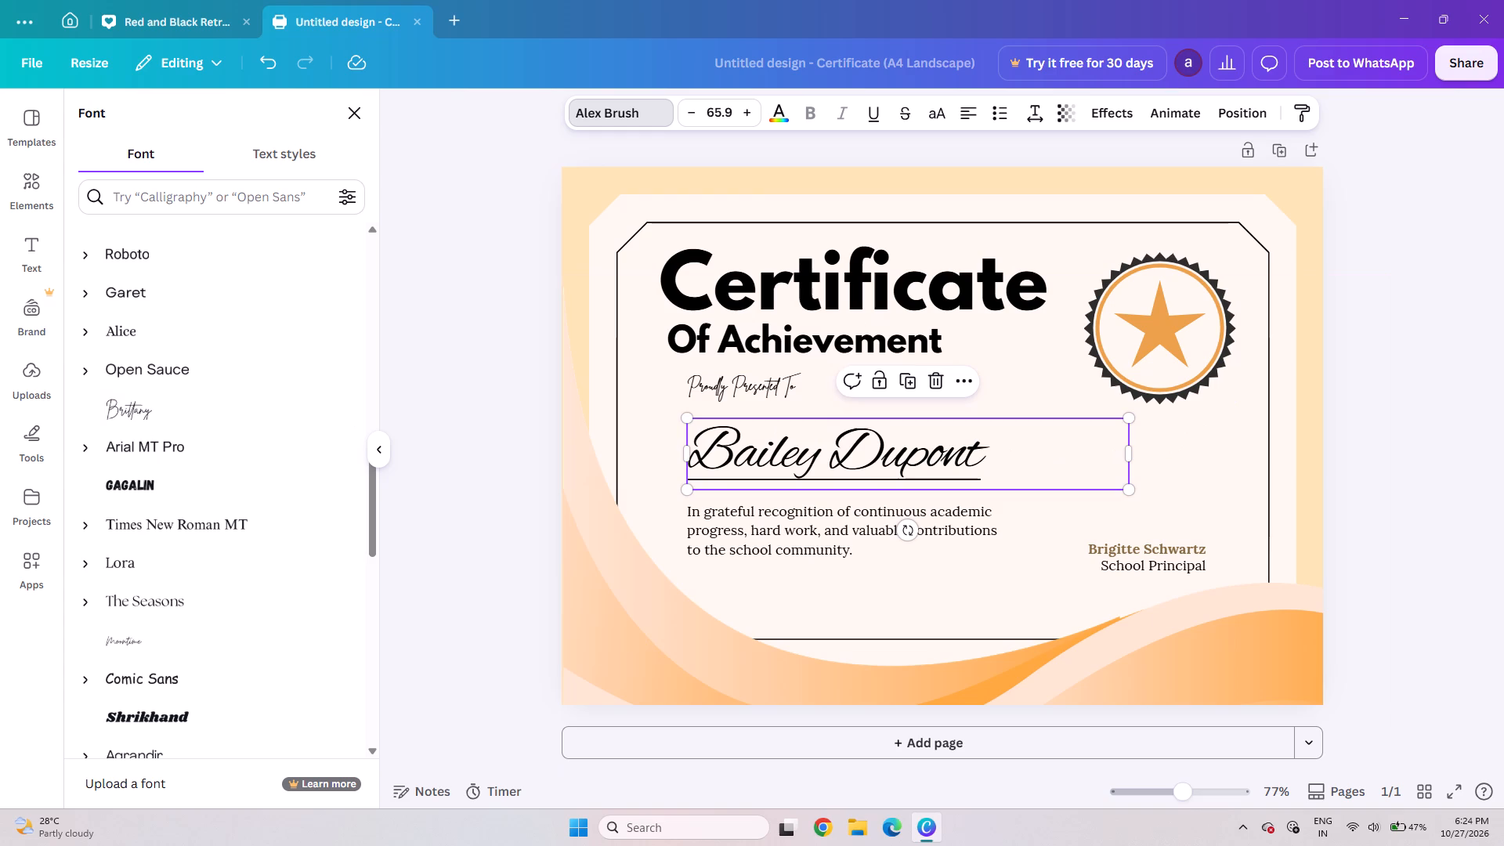
pyautogui.press('BackSpace')
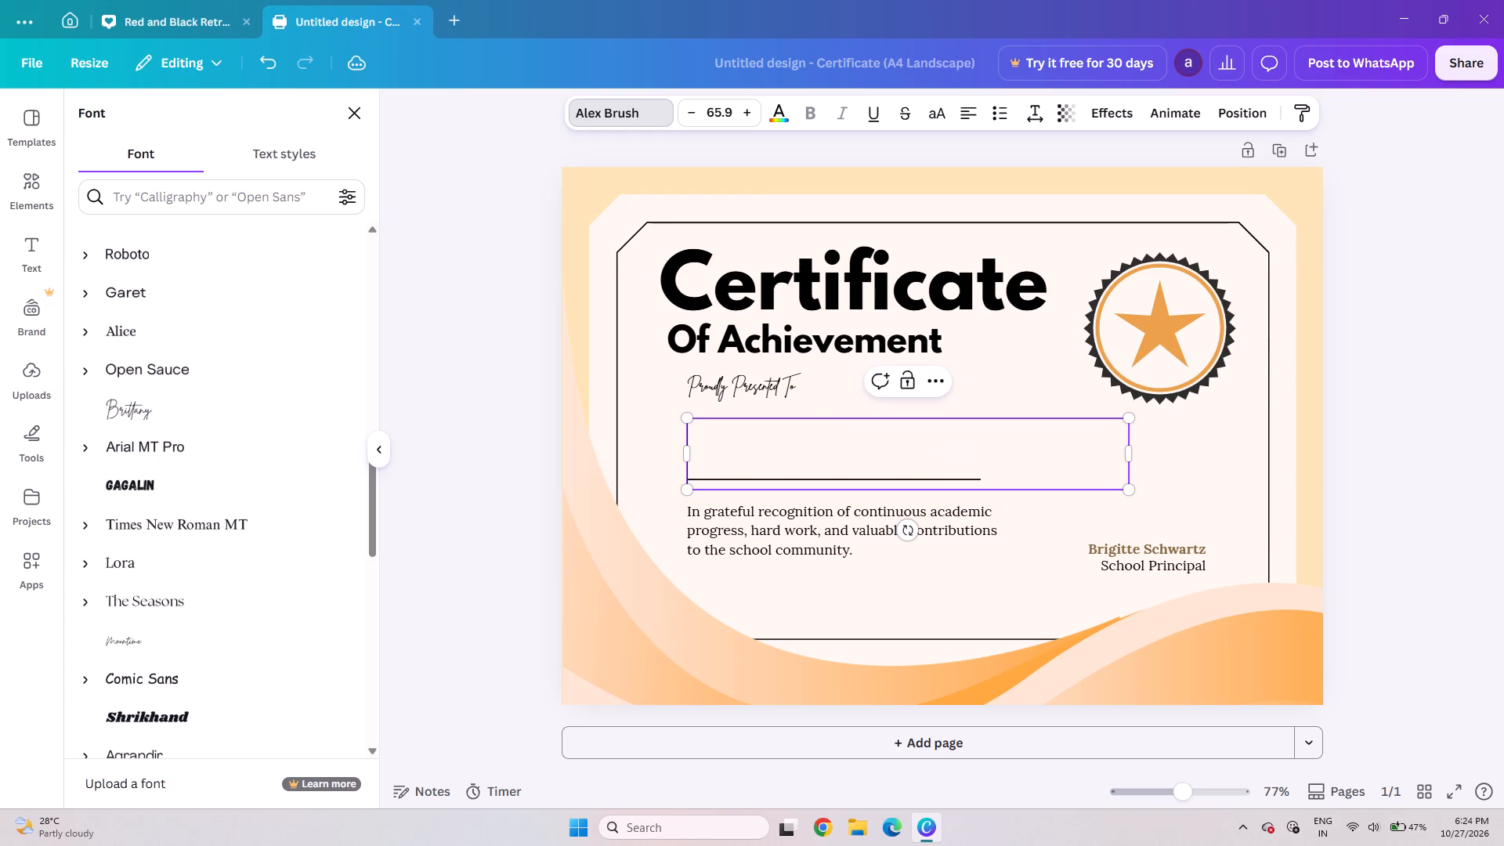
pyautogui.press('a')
pyautogui.press('BackSpace')
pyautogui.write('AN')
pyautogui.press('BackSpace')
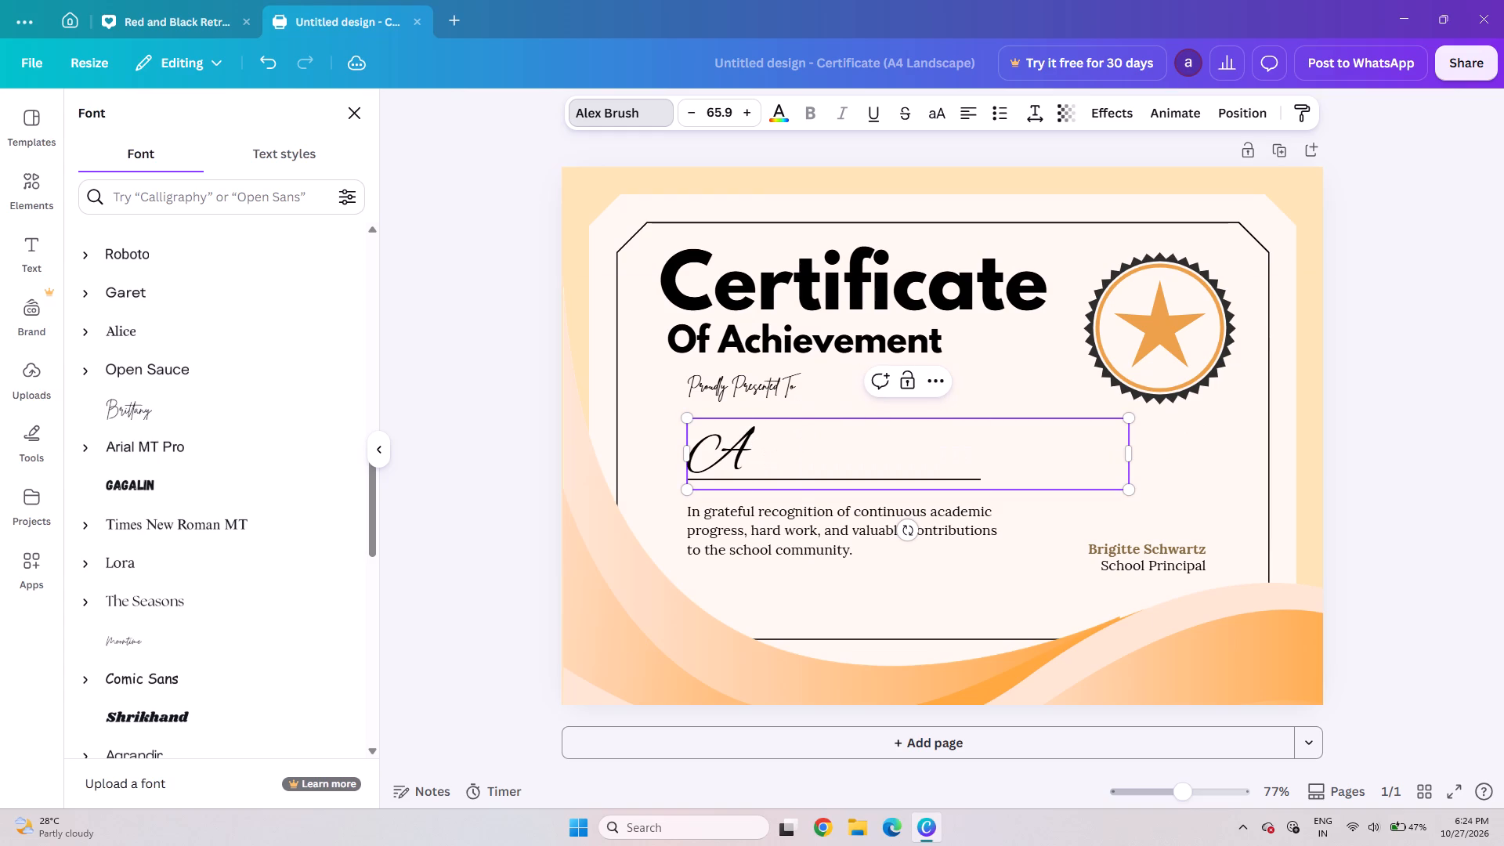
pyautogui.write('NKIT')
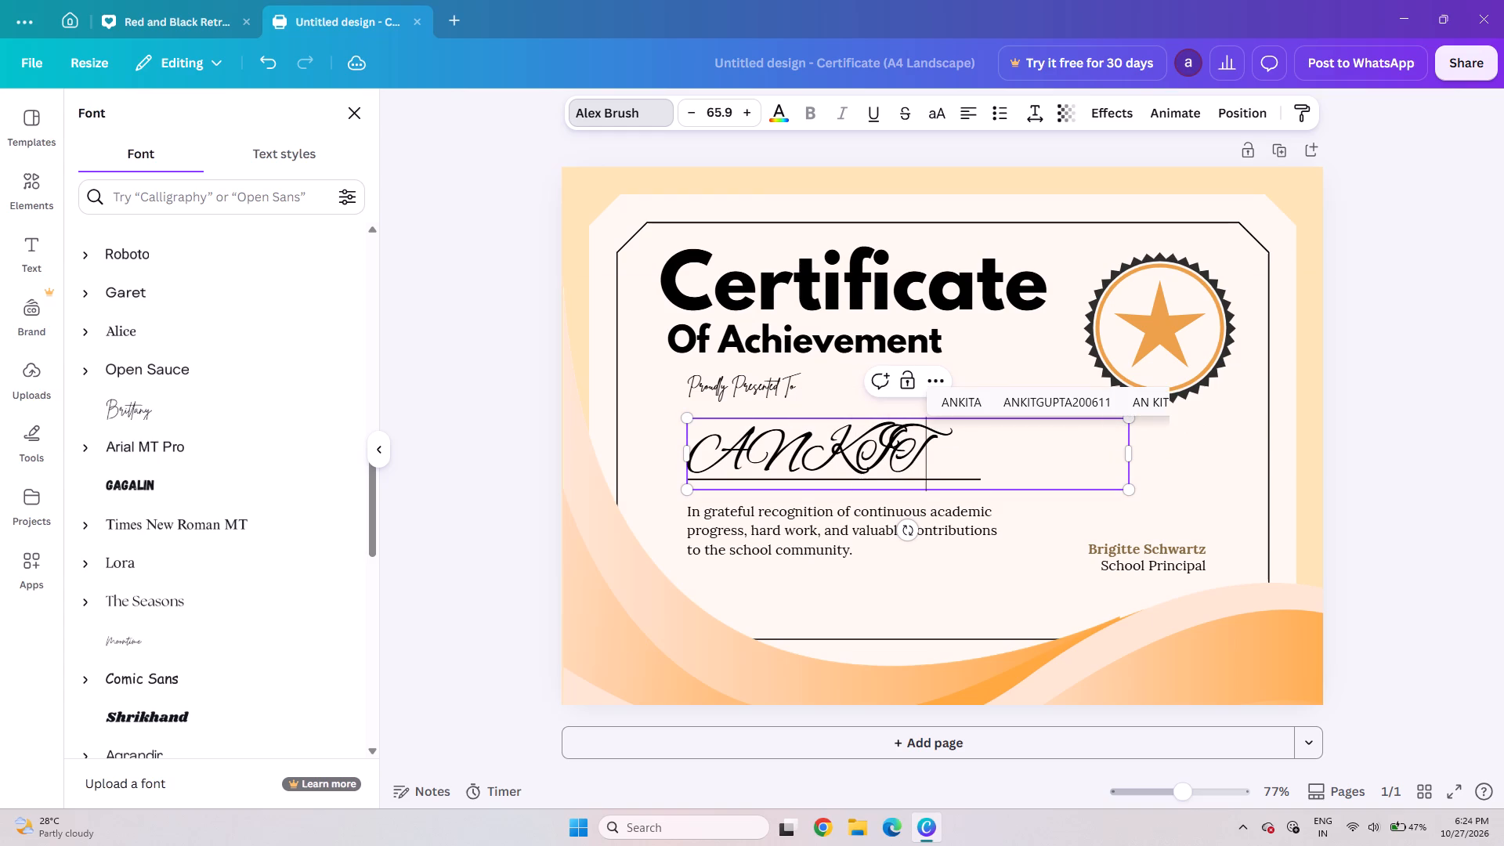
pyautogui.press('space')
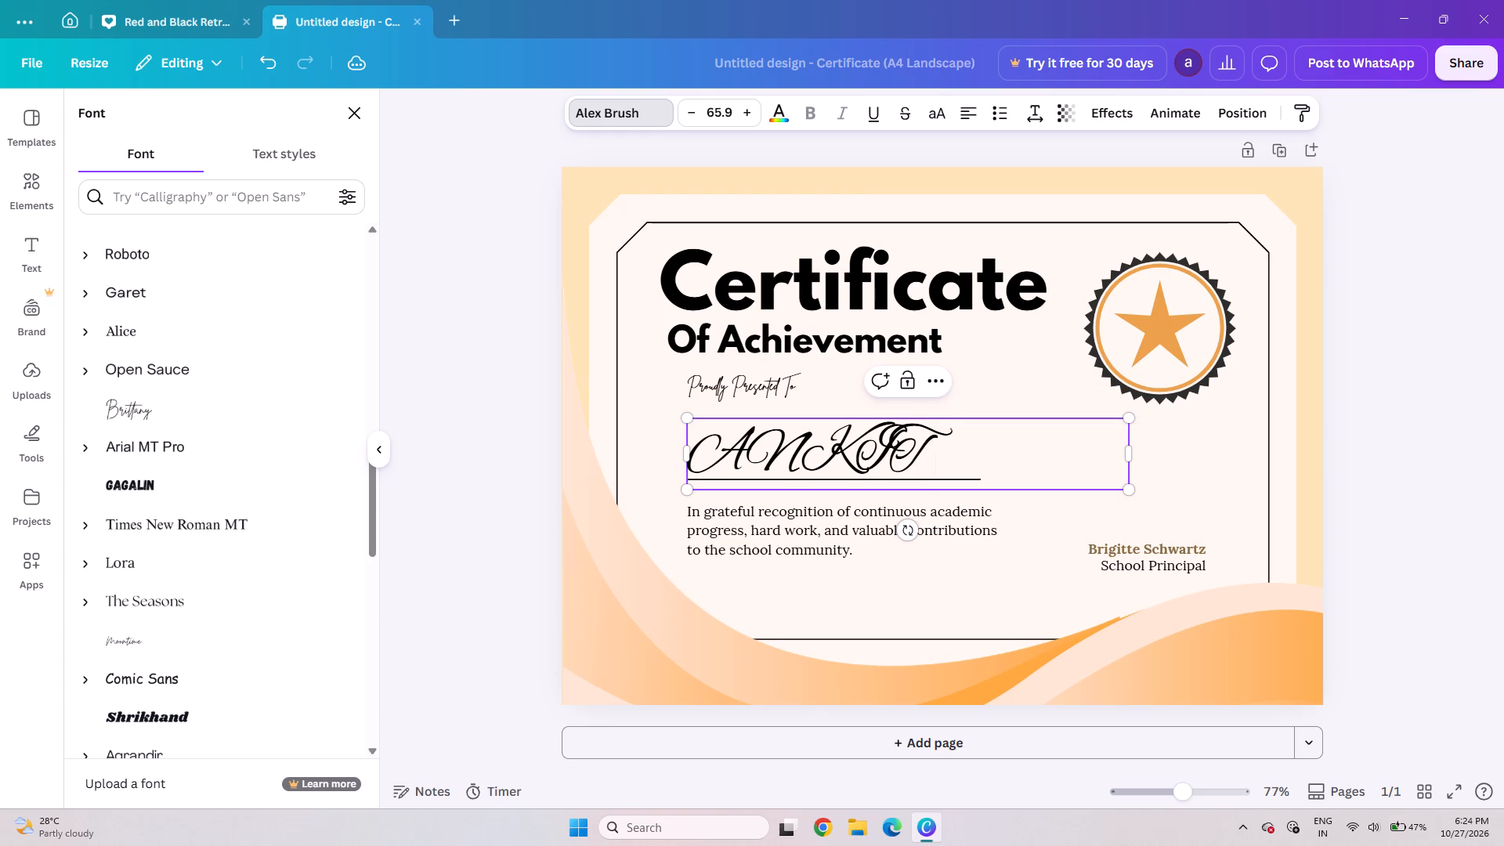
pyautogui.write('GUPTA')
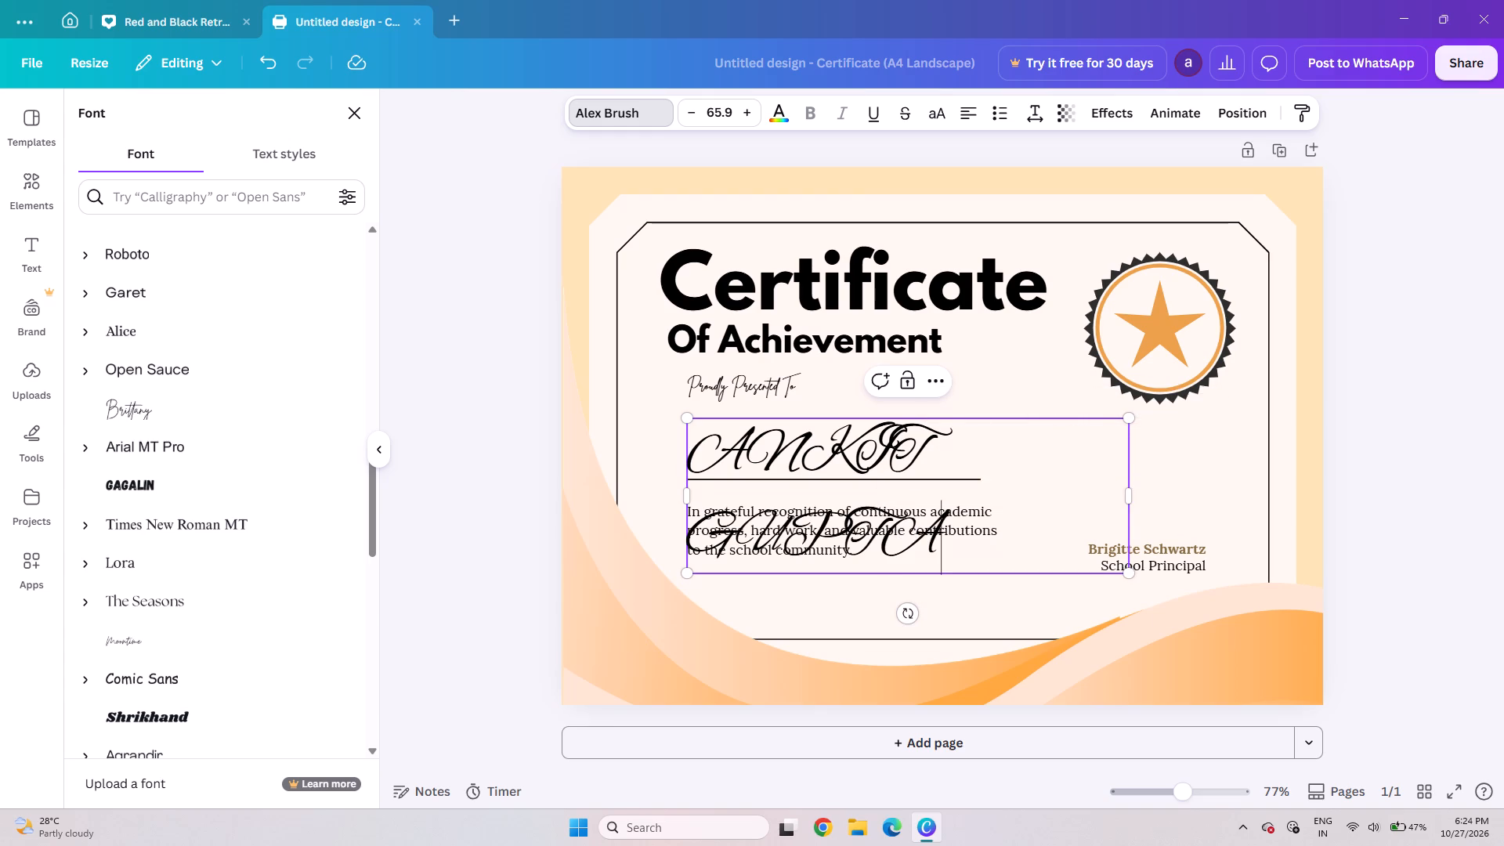
pyautogui.click(1124, 499)
pyautogui.moveTo(1133, 493); pyautogui.dragTo(1221, 472)
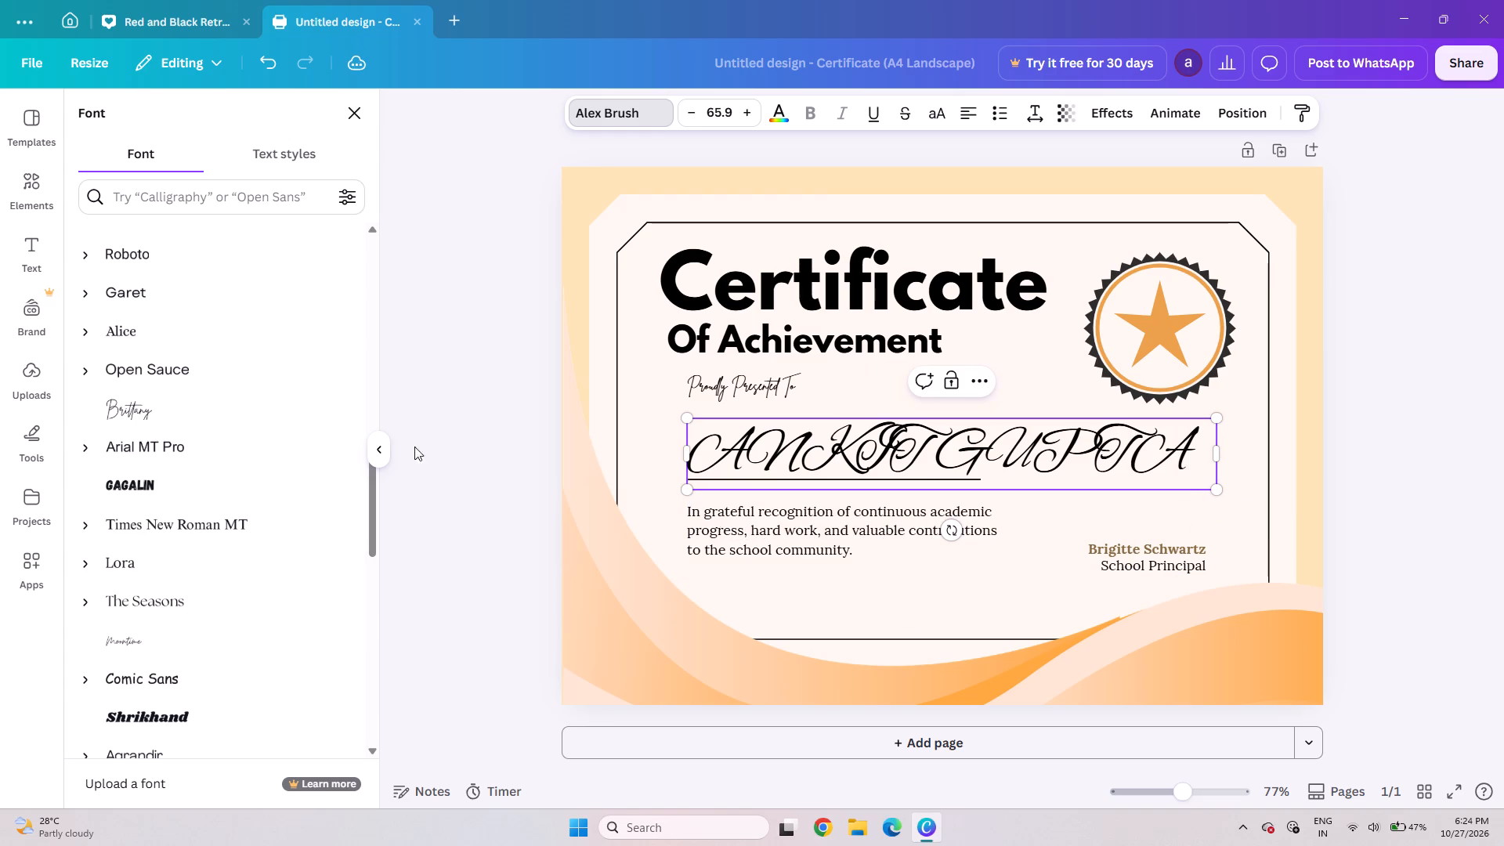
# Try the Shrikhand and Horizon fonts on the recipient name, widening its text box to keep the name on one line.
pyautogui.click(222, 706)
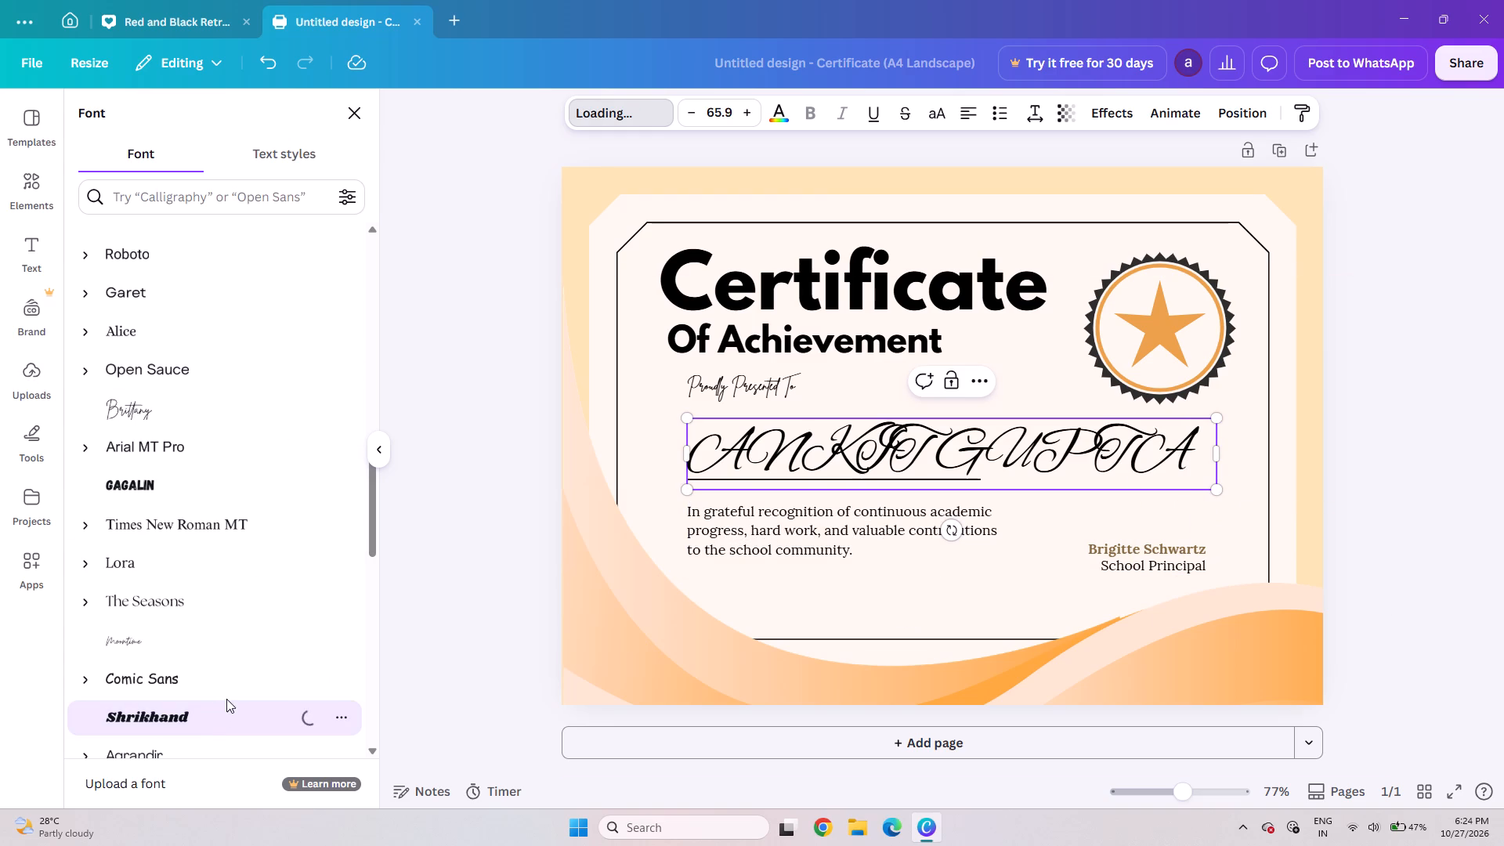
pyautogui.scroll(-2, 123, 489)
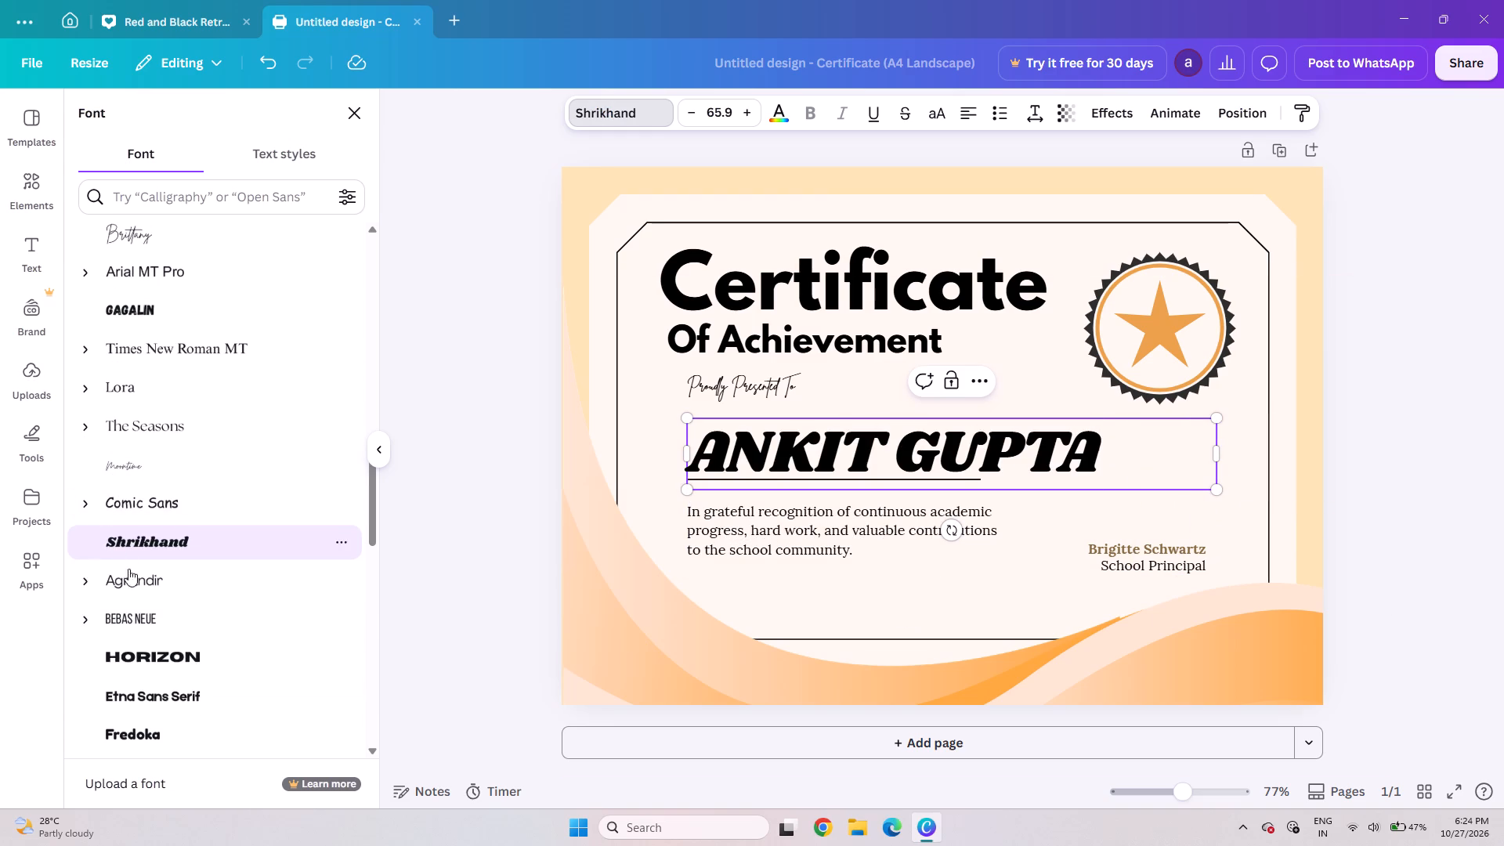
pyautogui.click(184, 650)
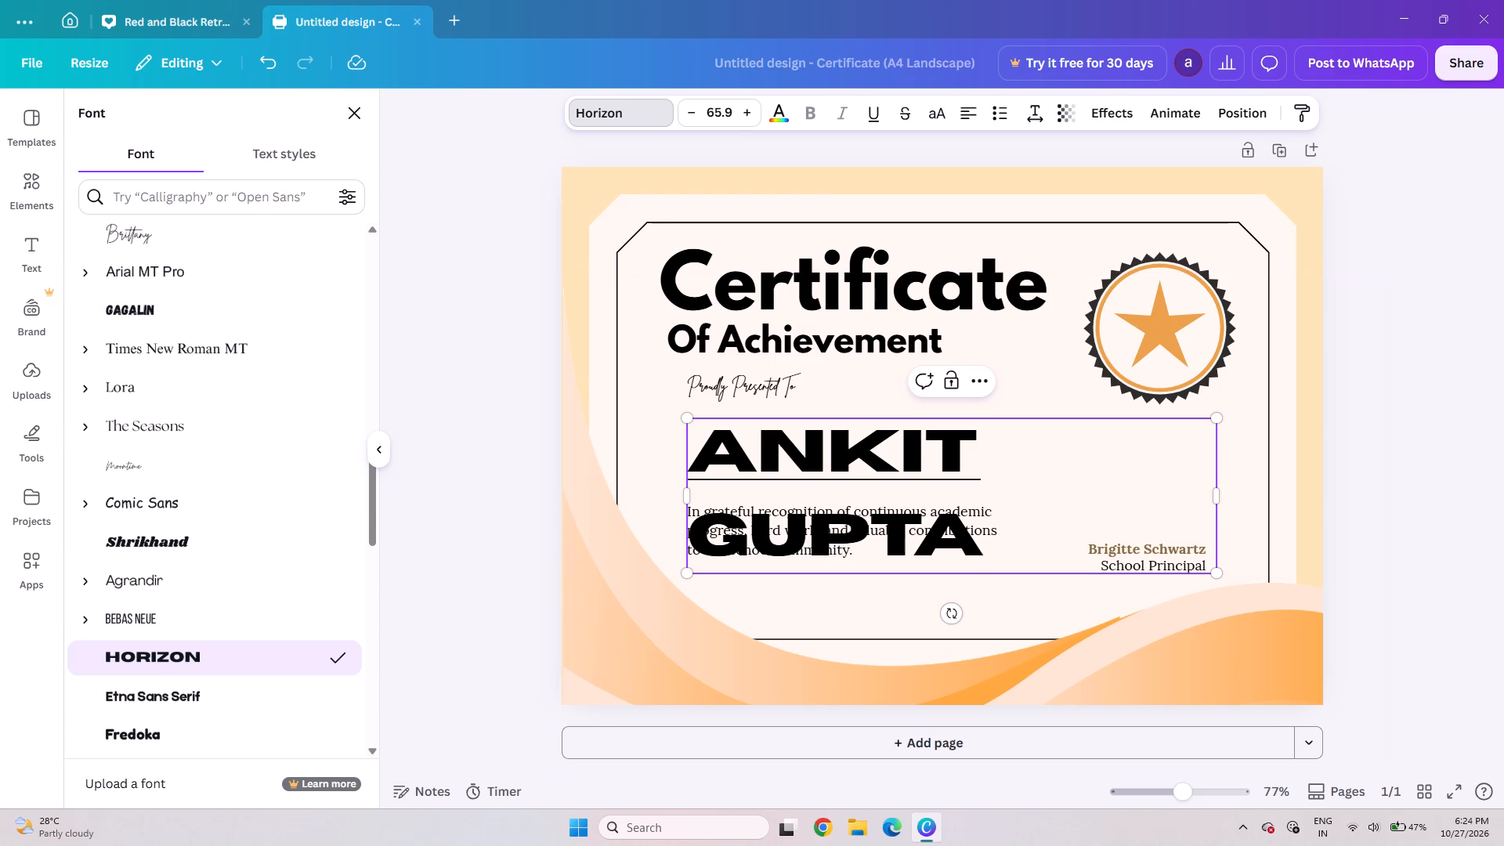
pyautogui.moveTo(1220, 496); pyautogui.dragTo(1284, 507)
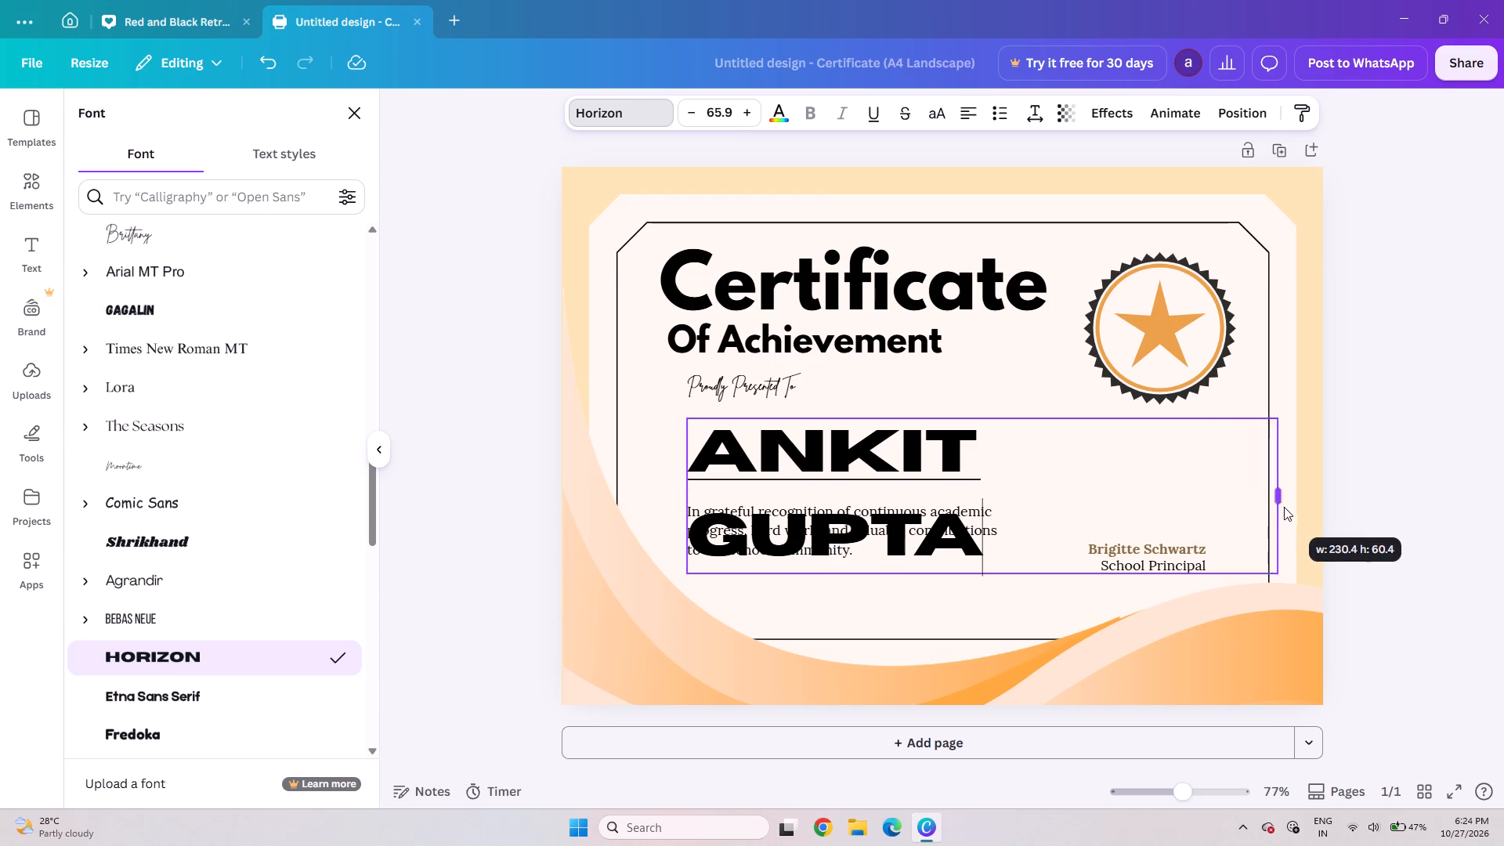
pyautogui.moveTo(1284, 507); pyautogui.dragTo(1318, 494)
# Compare the HK Modular, Hangyaboly and Alex Brush fonts on the recipient name and settle on Hangyaboly.
pyautogui.scroll(-5, 264, 508)
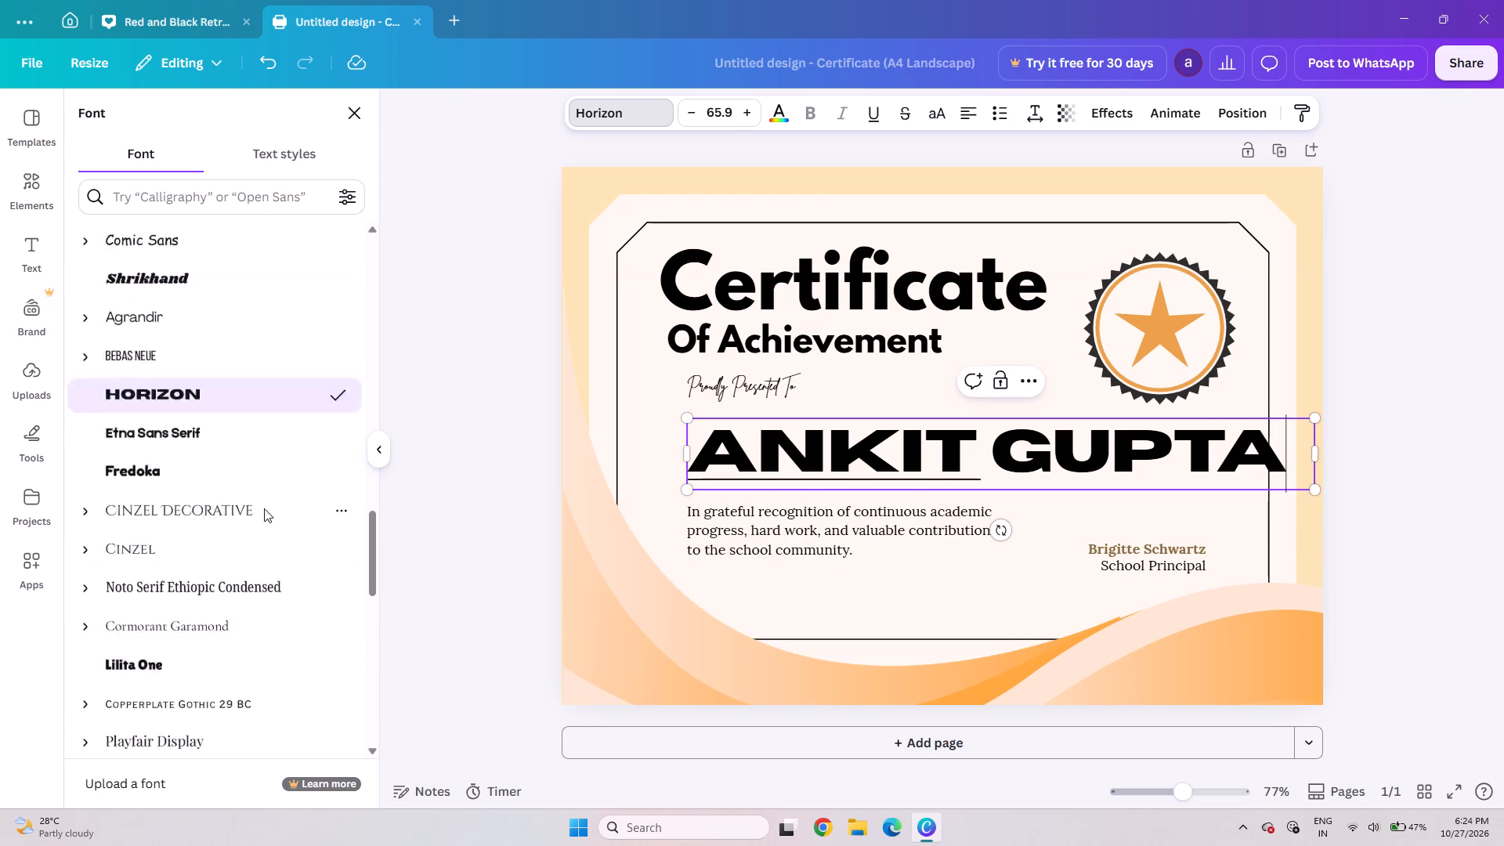
pyautogui.scroll(-5, 203, 497)
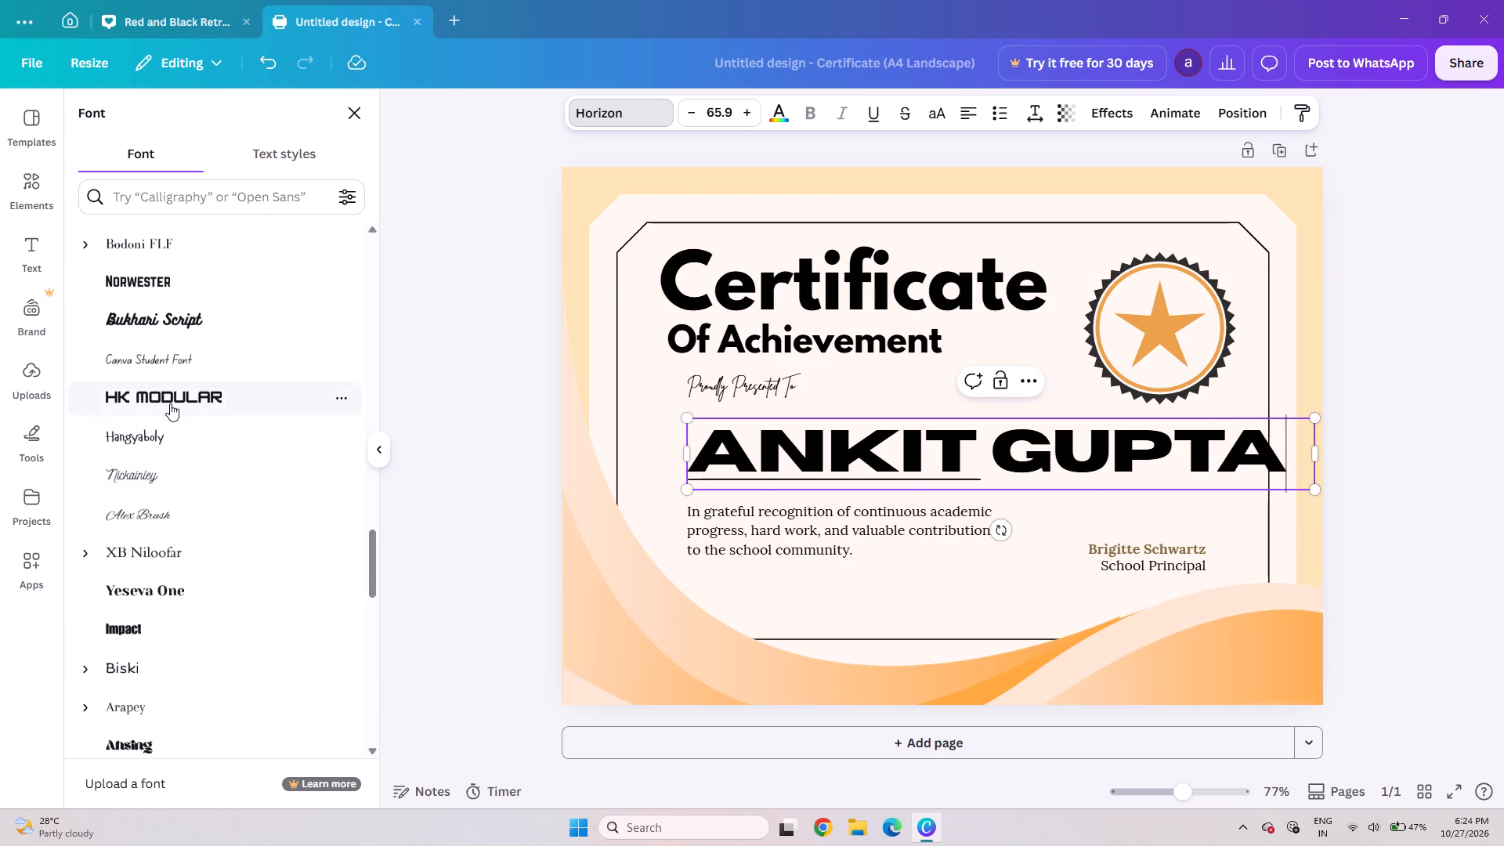
pyautogui.click(170, 403)
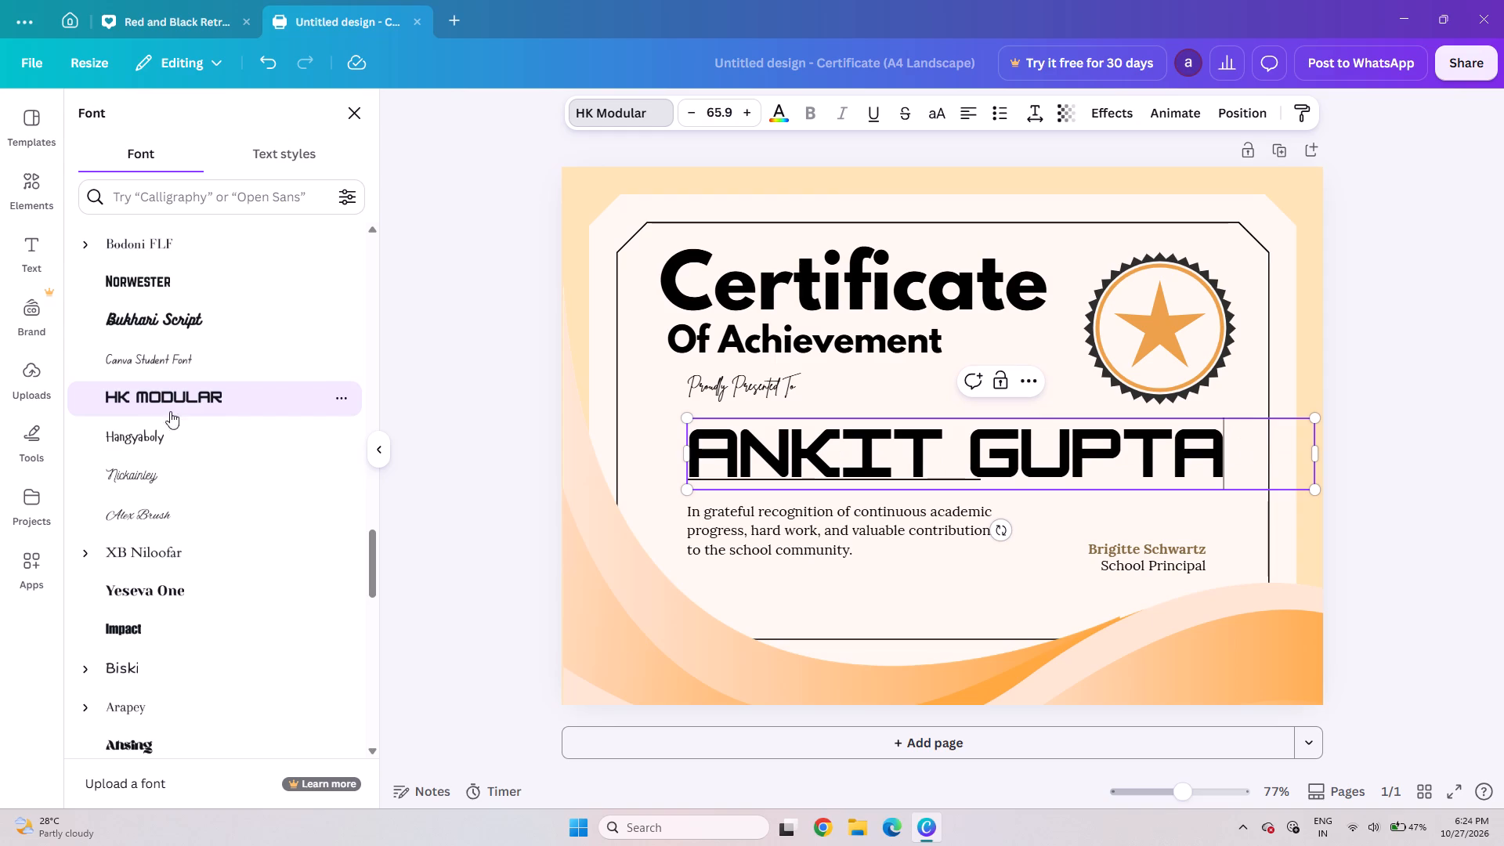
pyautogui.click(154, 445)
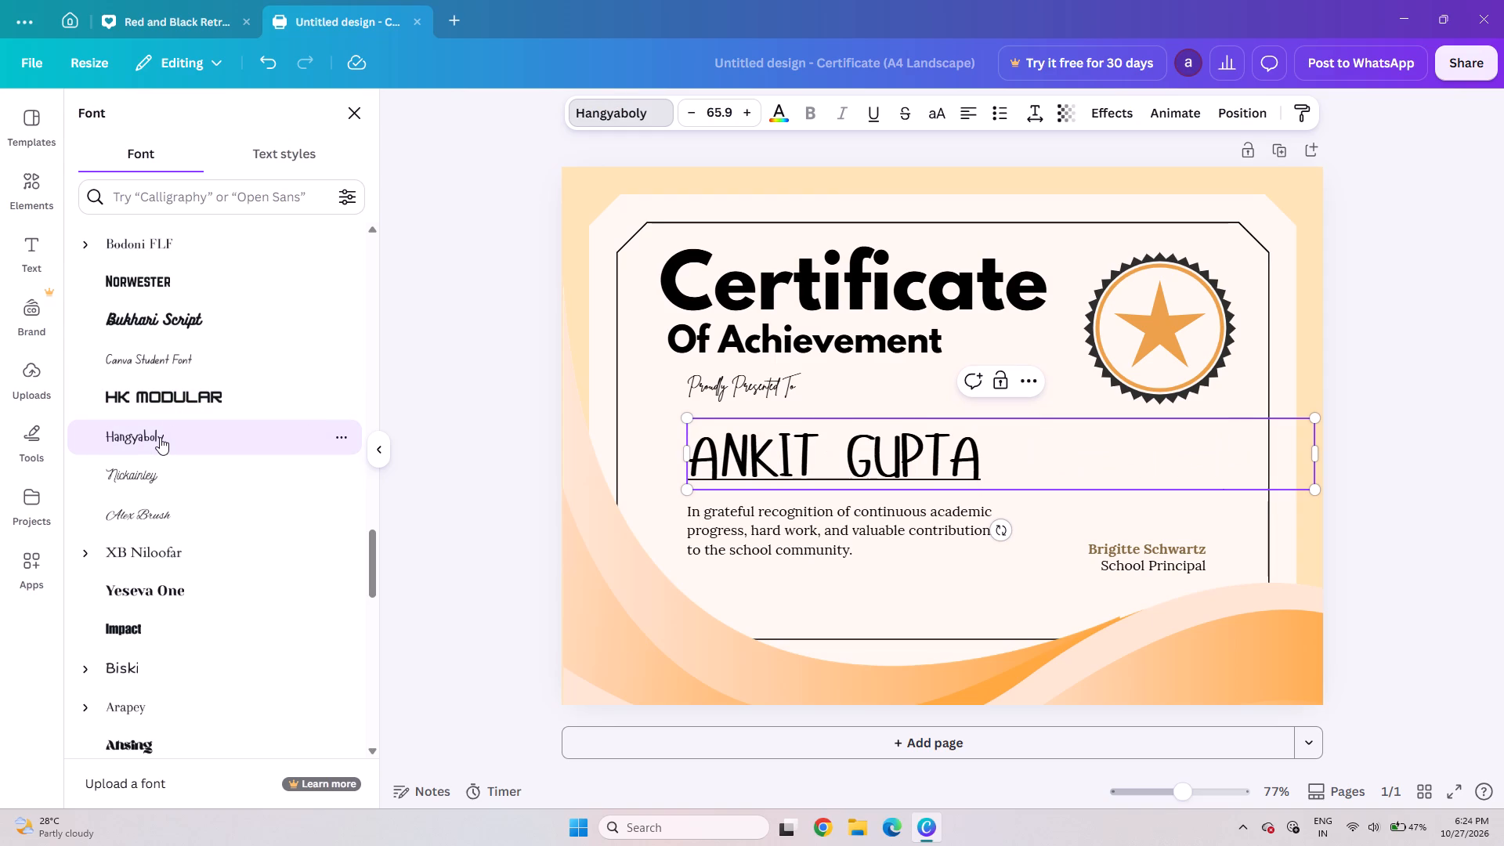
pyautogui.click(225, 526)
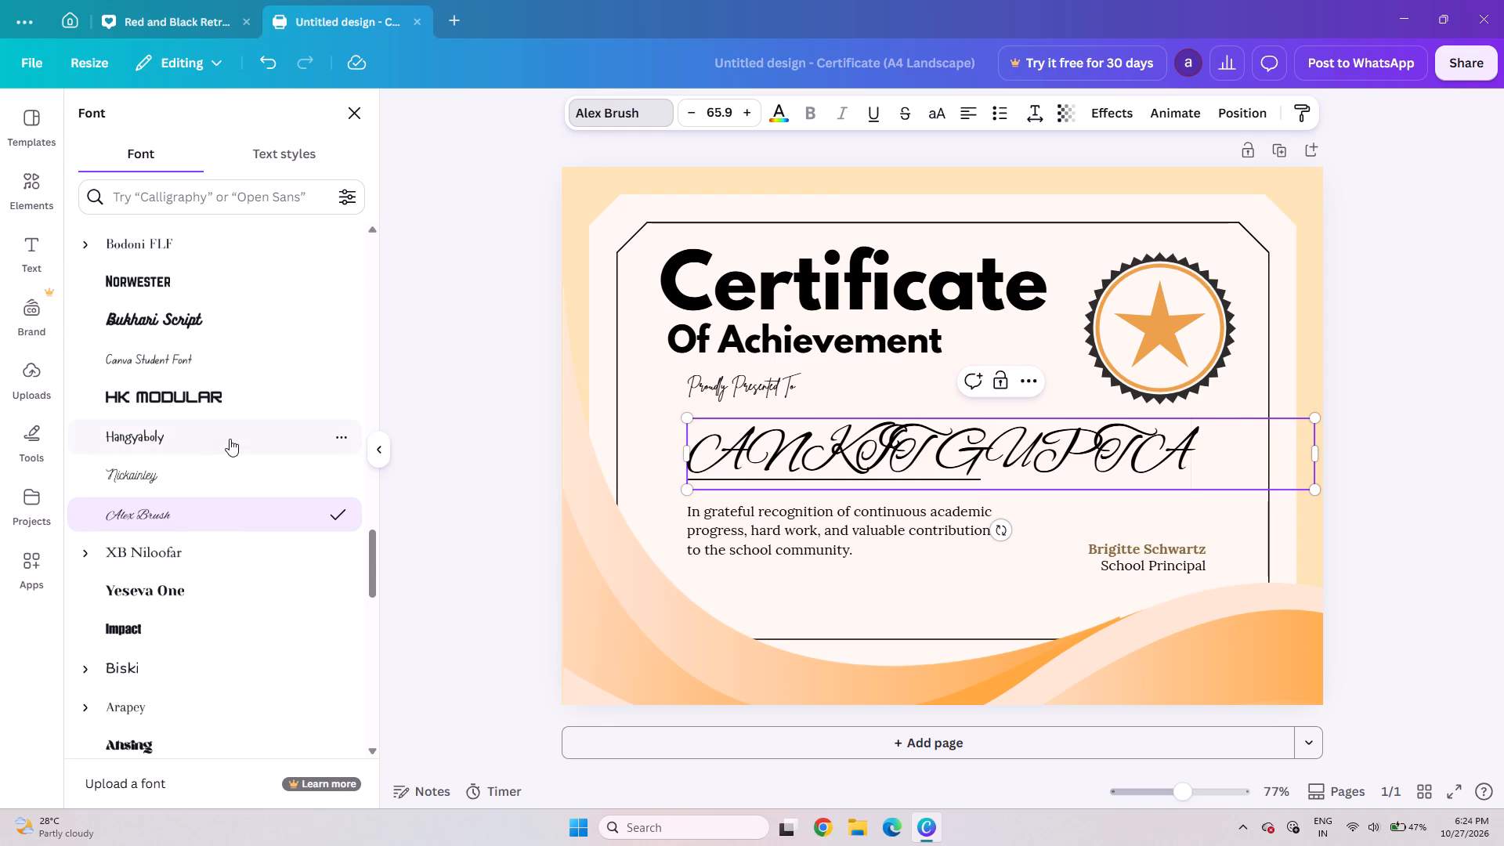
pyautogui.click(233, 422)
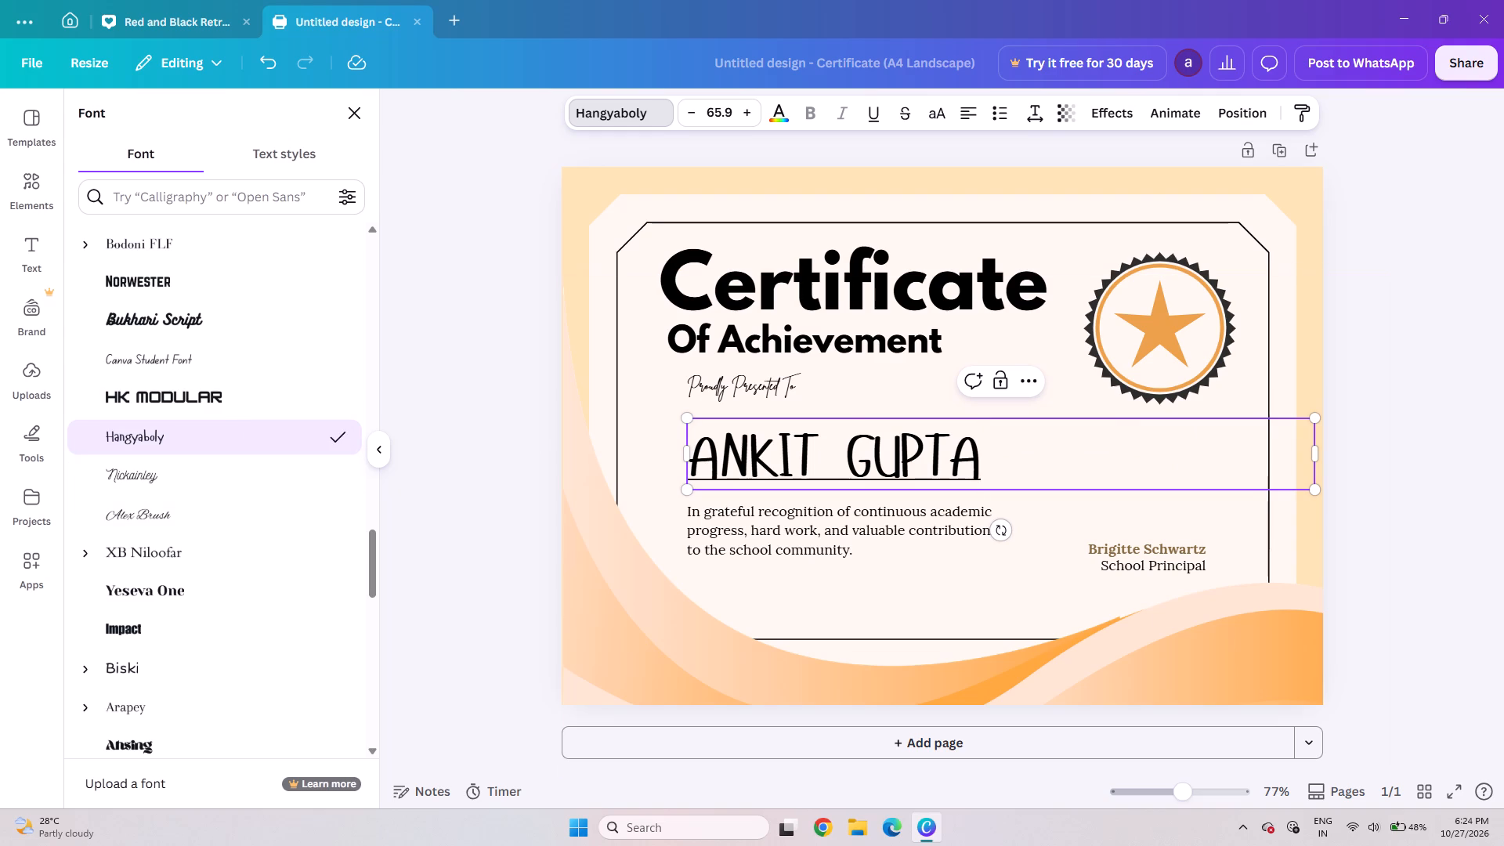
pyautogui.click(1349, 359)
pyautogui.click(843, 471)
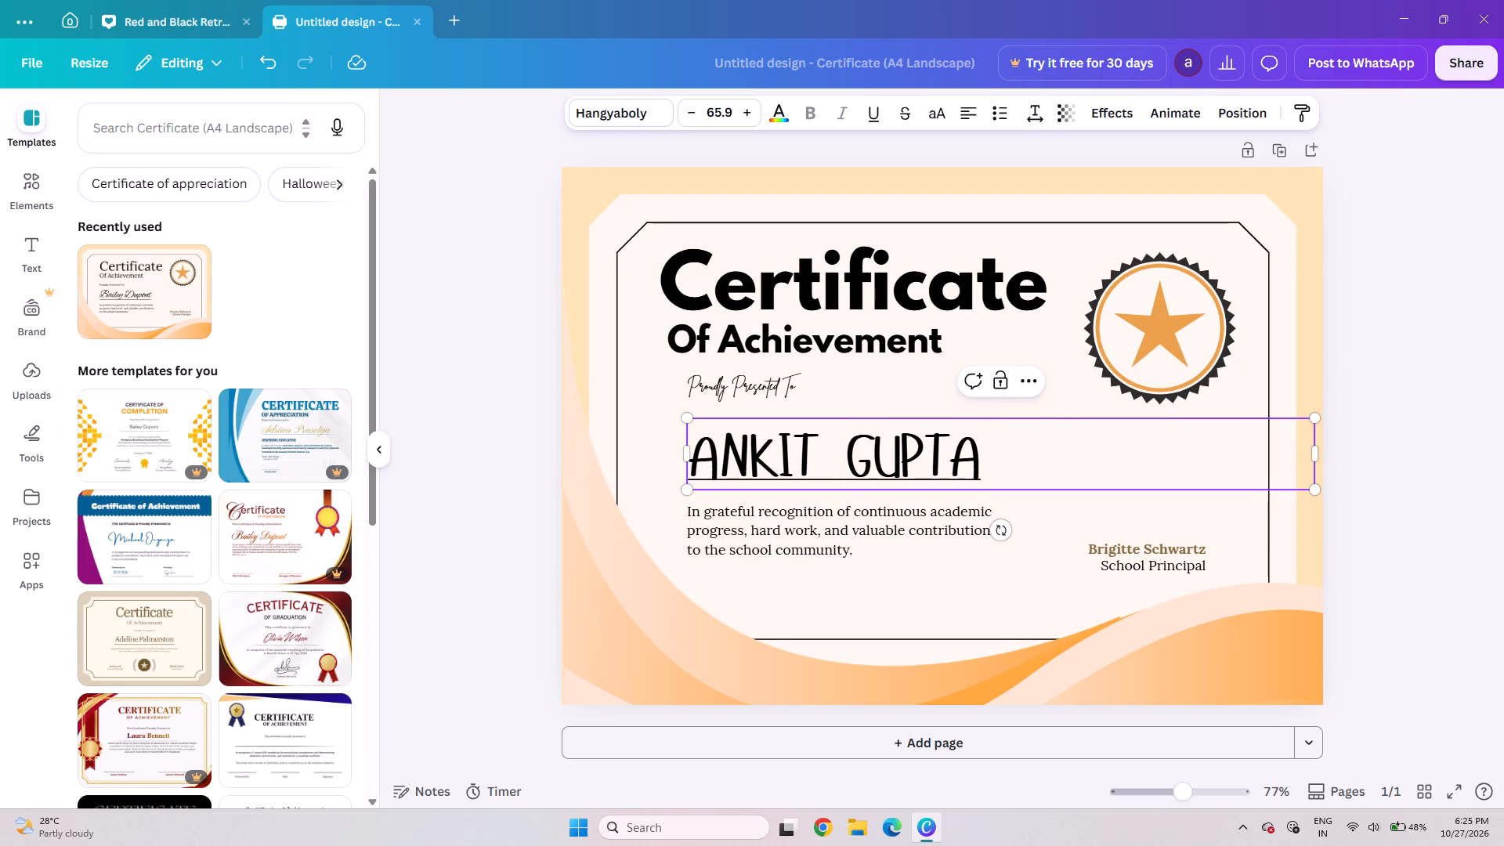
pyautogui.click(1082, 503)
pyautogui.click(1497, 610)
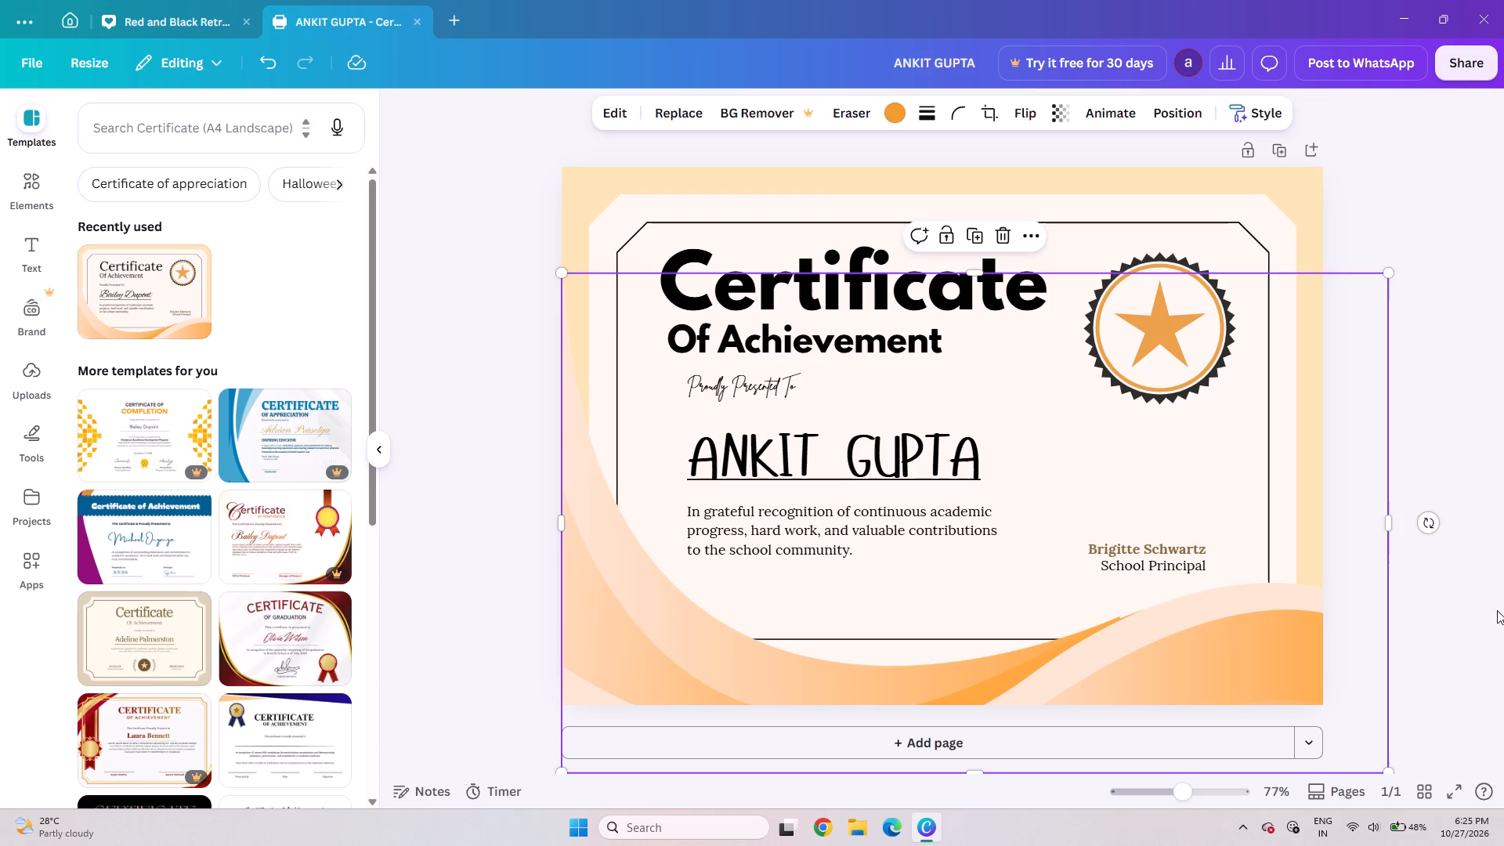
# Narrow the recipient name's text box to fit the name closely and nudge it slightly left.
pyautogui.click(888, 456)
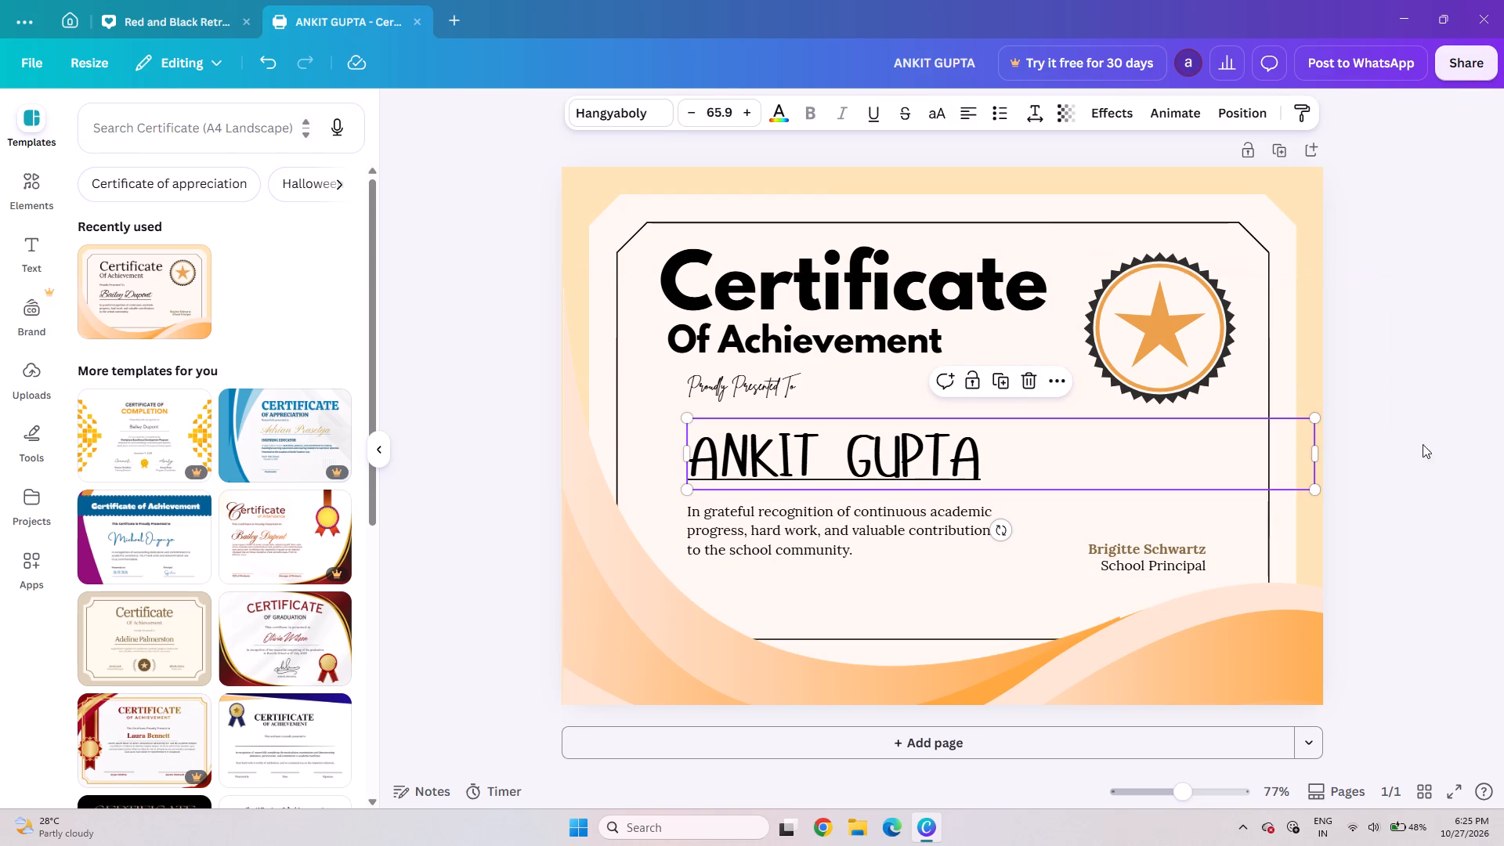
pyautogui.moveTo(1316, 447); pyautogui.dragTo(1108, 458)
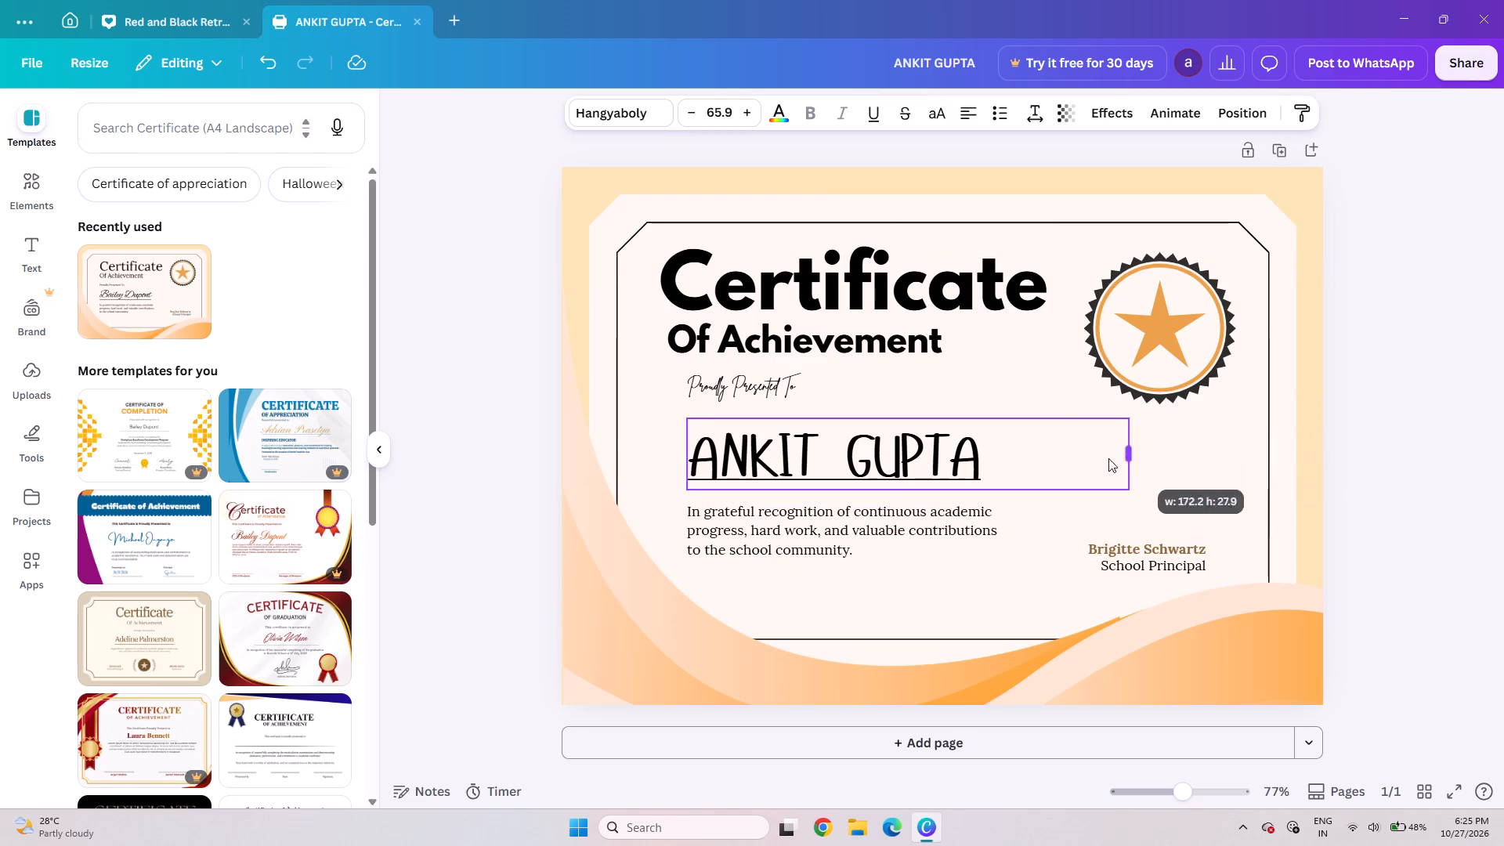
pyautogui.moveTo(1108, 458); pyautogui.dragTo(988, 476)
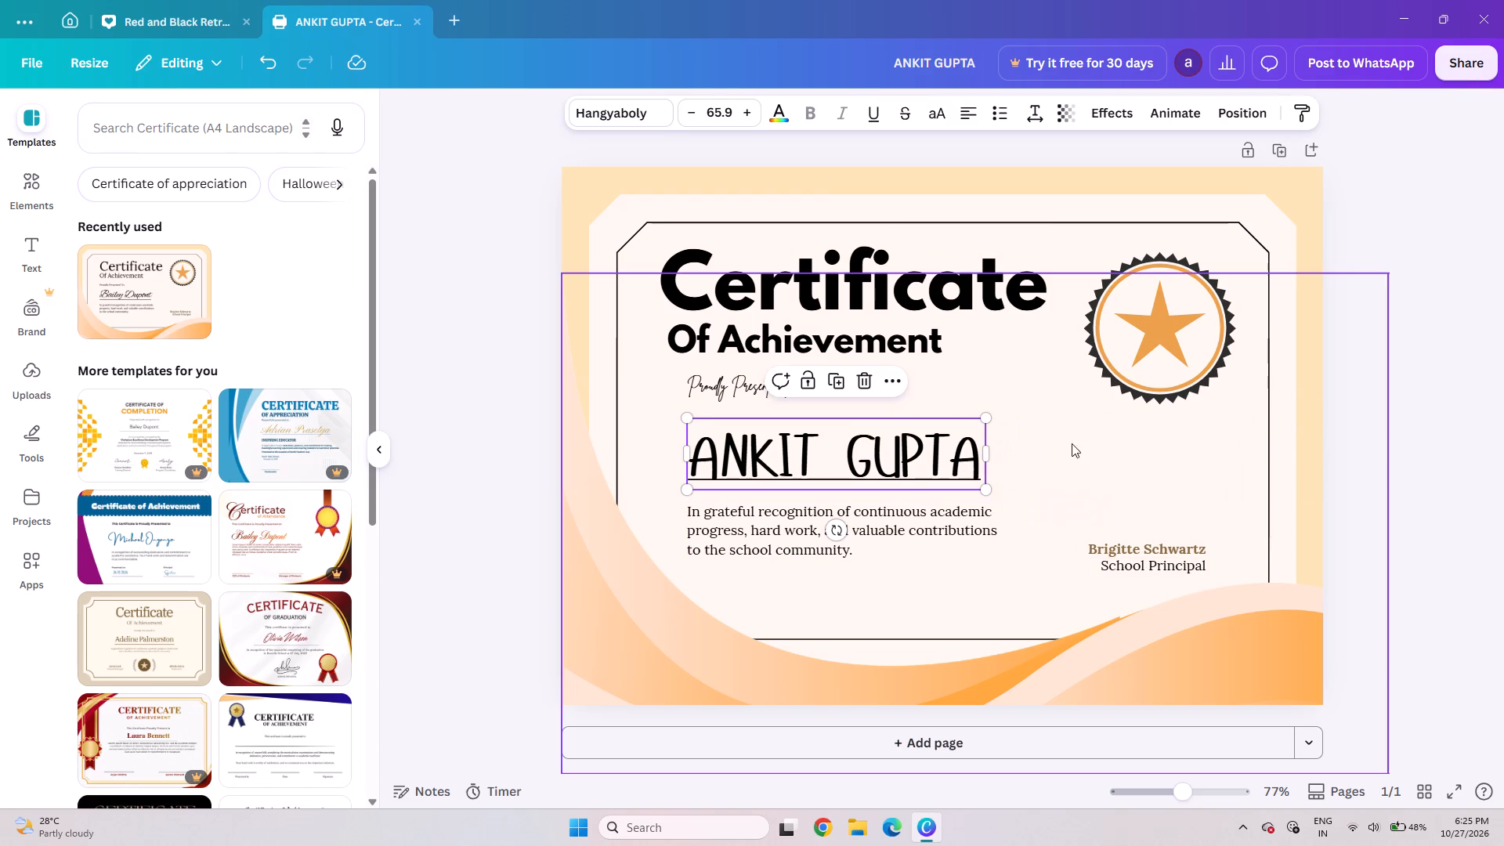
pyautogui.press('Left')
pyautogui.press('Left')
pyautogui.press('Left')
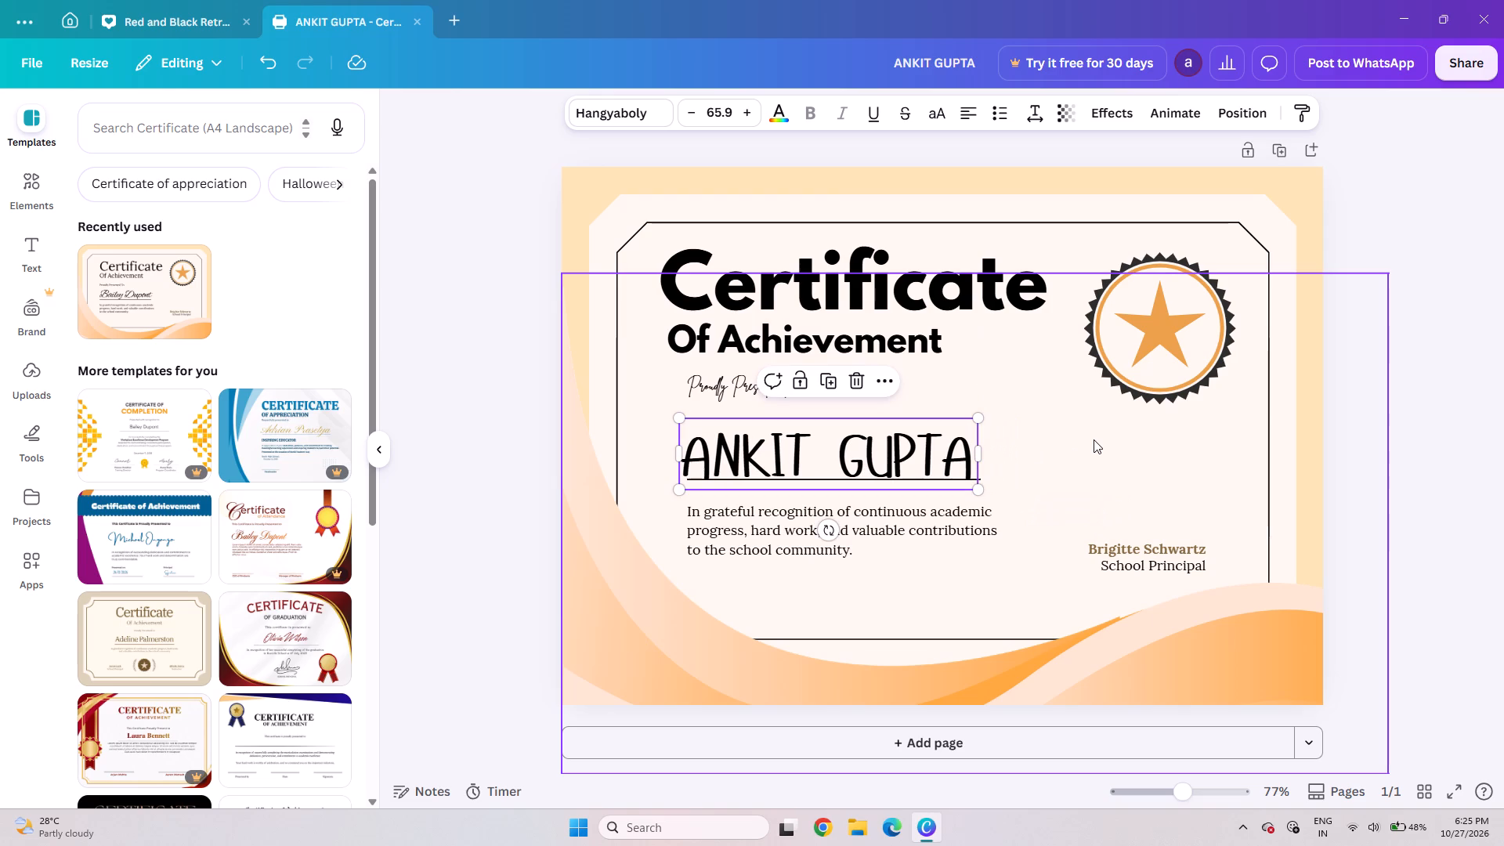
# Nudge the "In grateful recognition" paragraph left to align with the start of the recipient name.
pyautogui.click(764, 542)
pyautogui.press('Left')
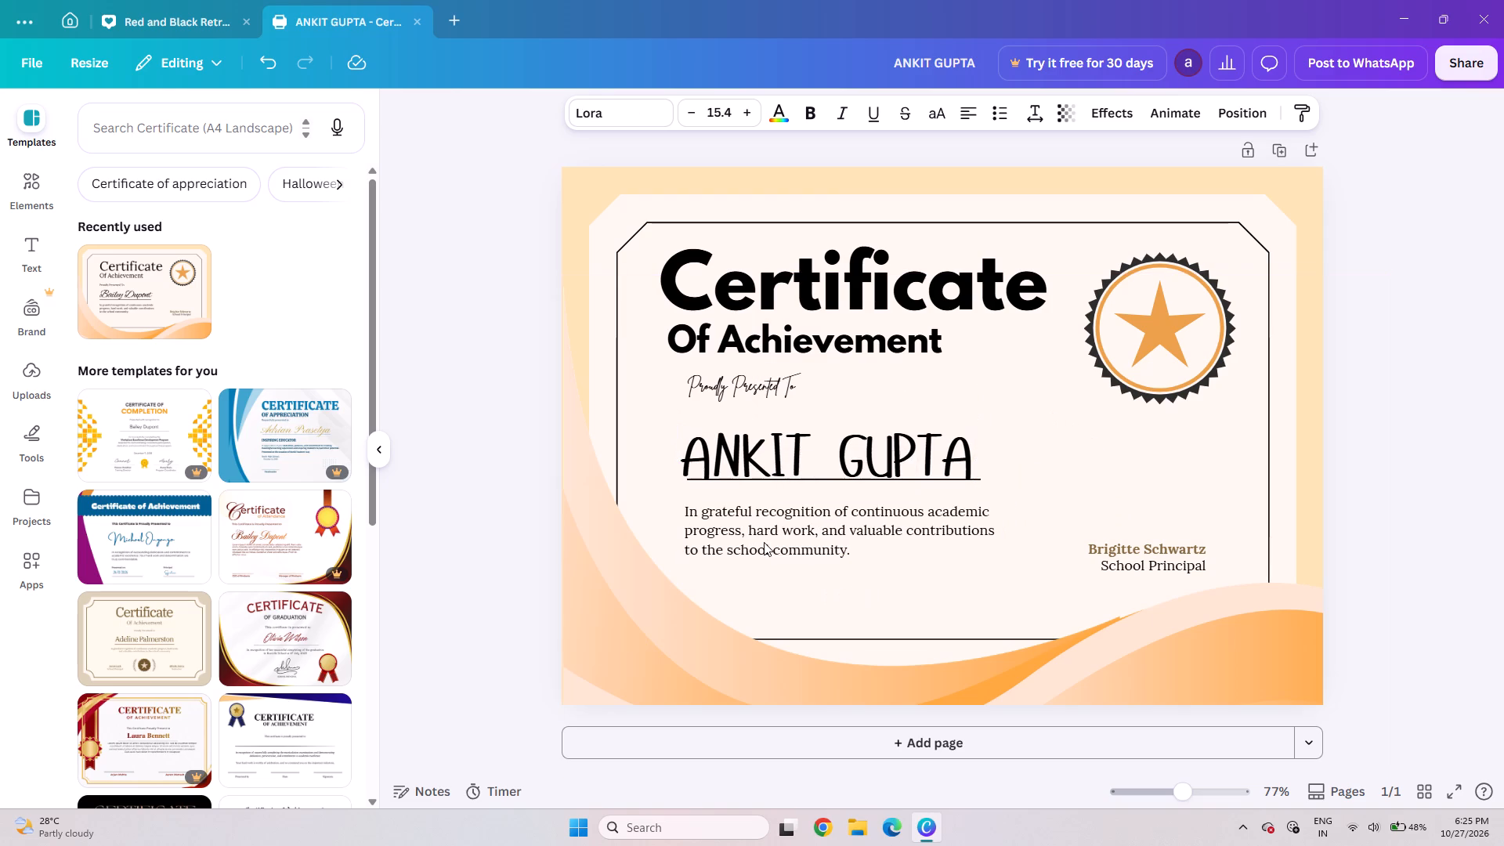
pyautogui.press('Left')
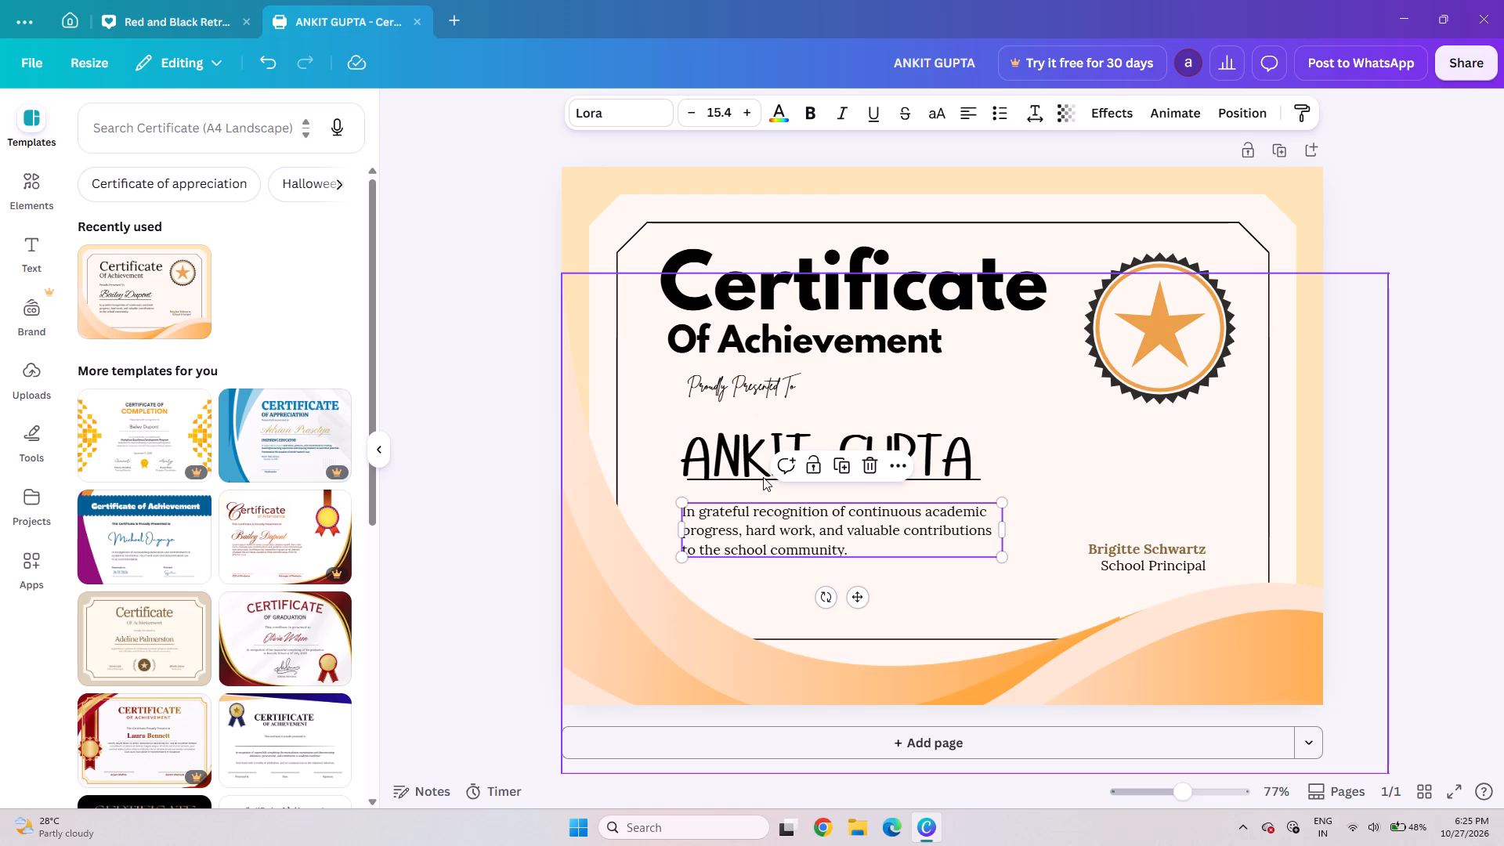
# Nudge the underline down and left so it sits just below the recipient name, clear of the letters.
pyautogui.click(763, 477)
pyautogui.press('Down')
pyautogui.press('Down')
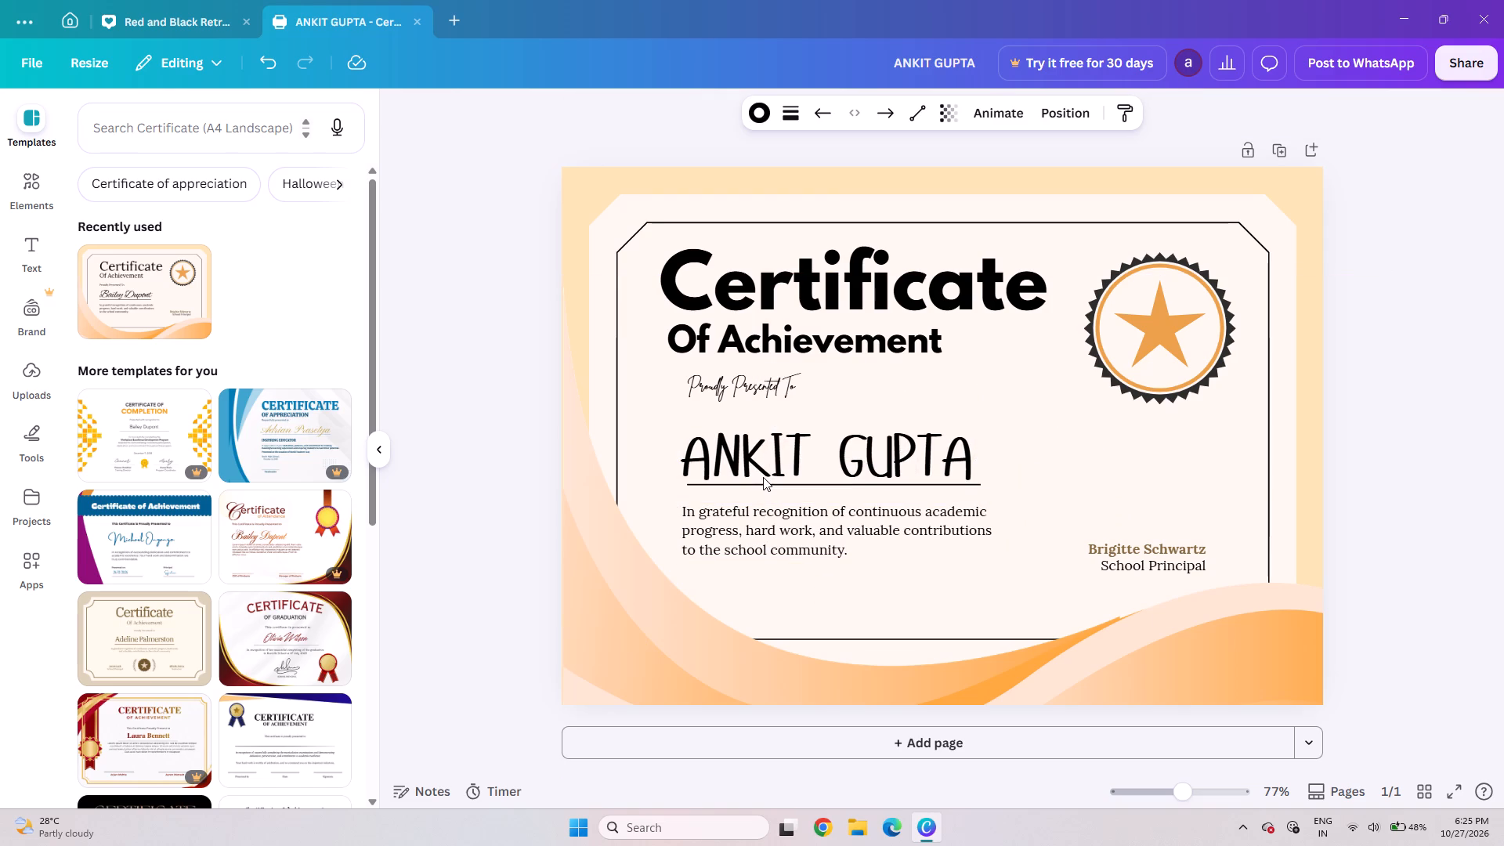
pyautogui.press('Down')
pyautogui.press('Left')
pyautogui.press('Left')
pyautogui.press('Down')
pyautogui.press('Down')
pyautogui.press('Left')
pyautogui.press('Left')
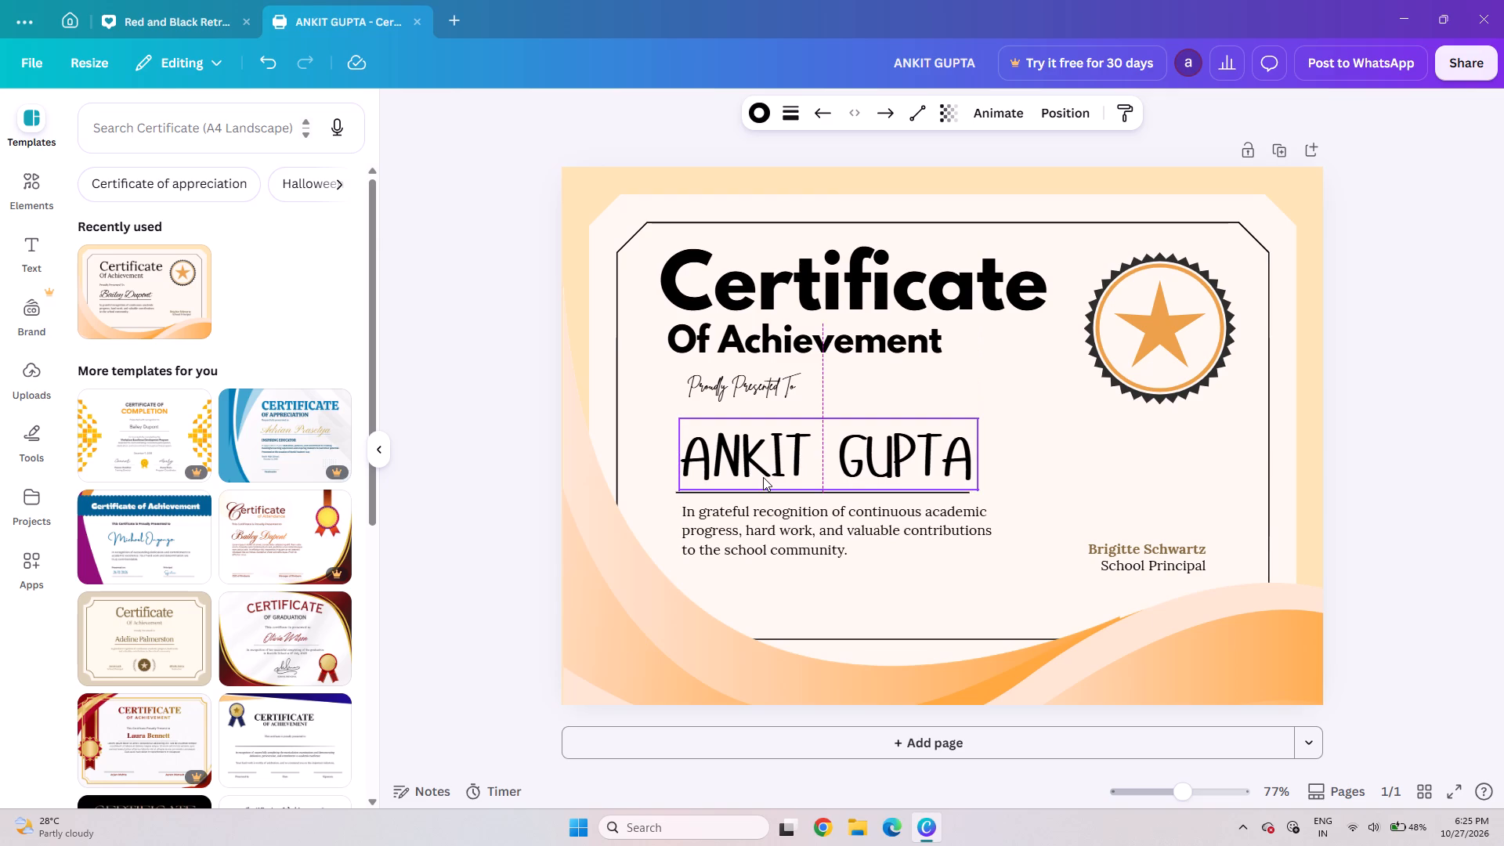
pyautogui.press('Up')
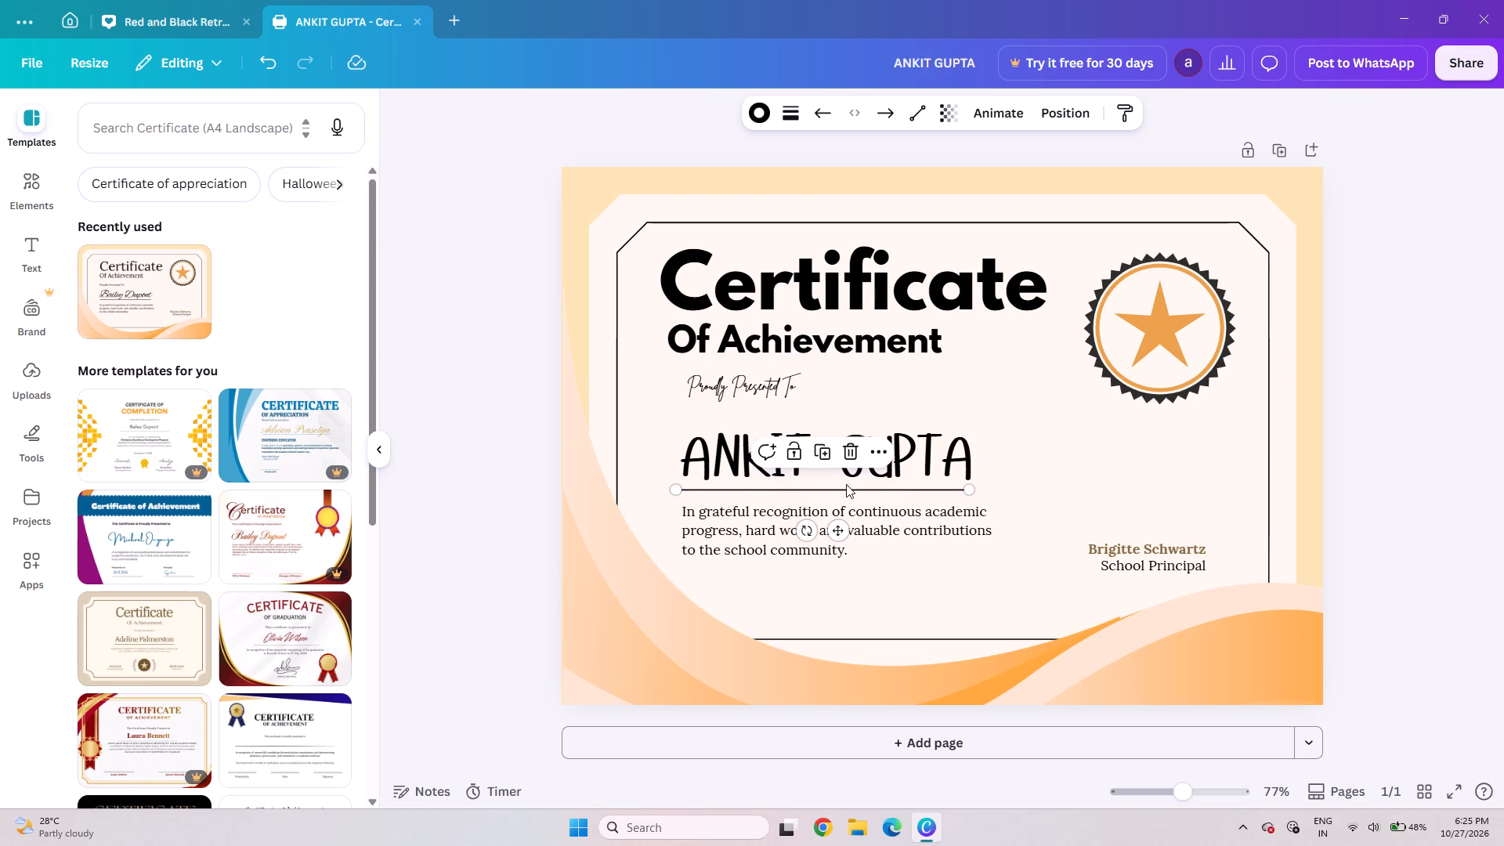
pyautogui.click(1402, 432)
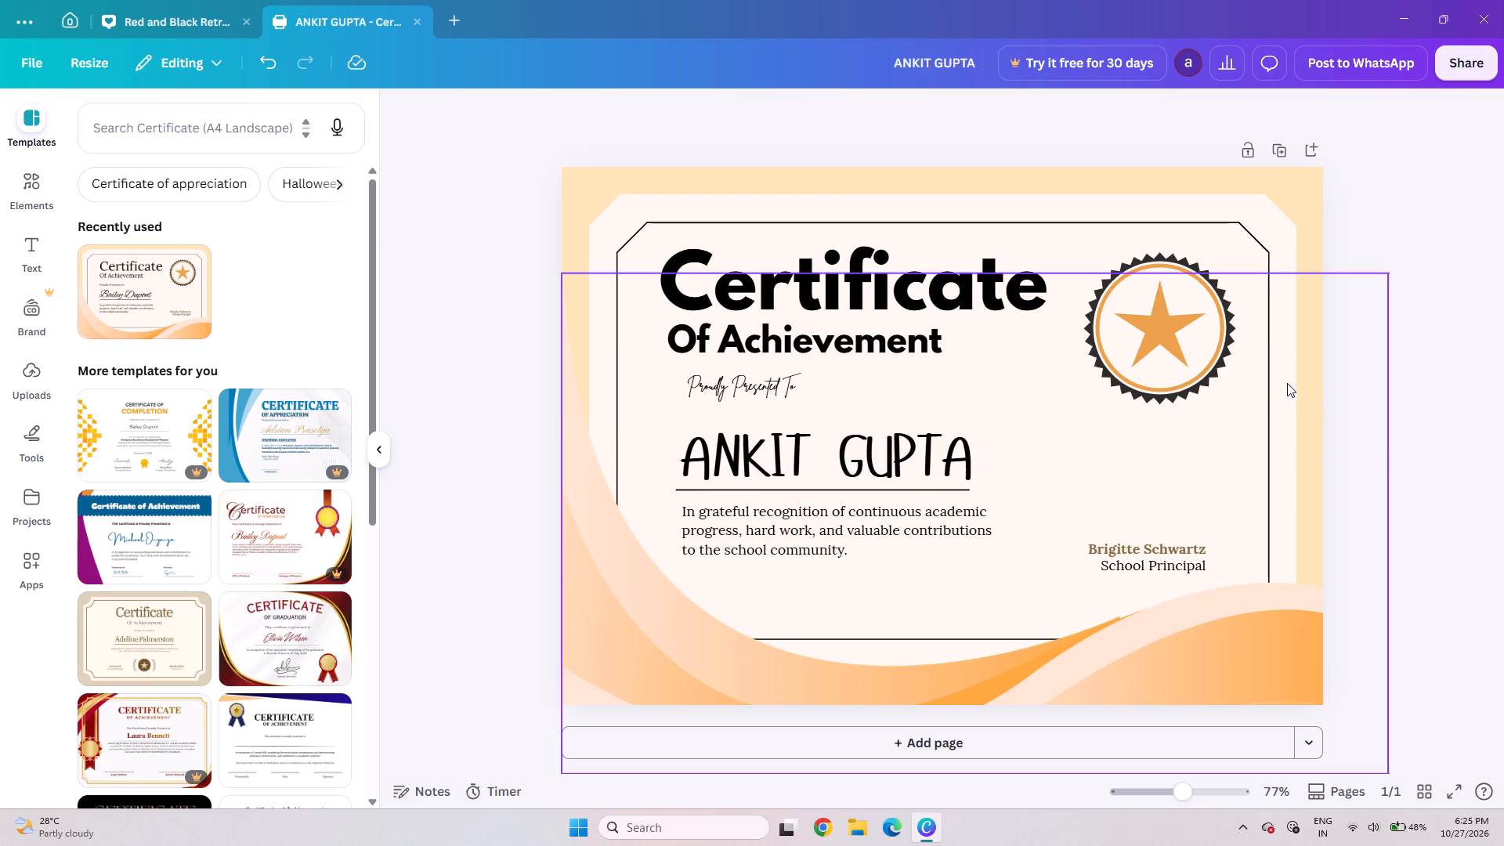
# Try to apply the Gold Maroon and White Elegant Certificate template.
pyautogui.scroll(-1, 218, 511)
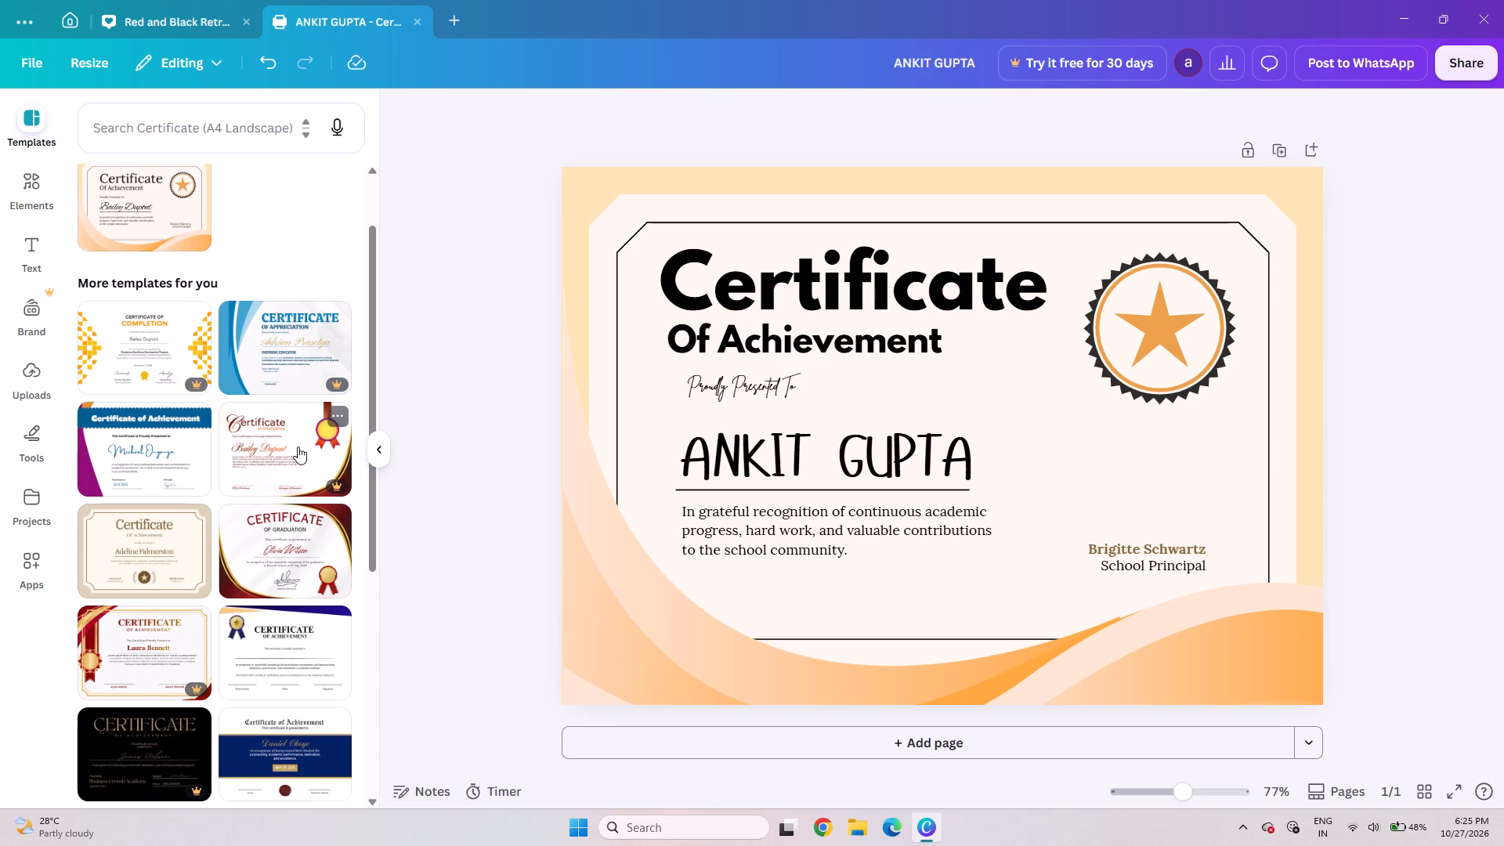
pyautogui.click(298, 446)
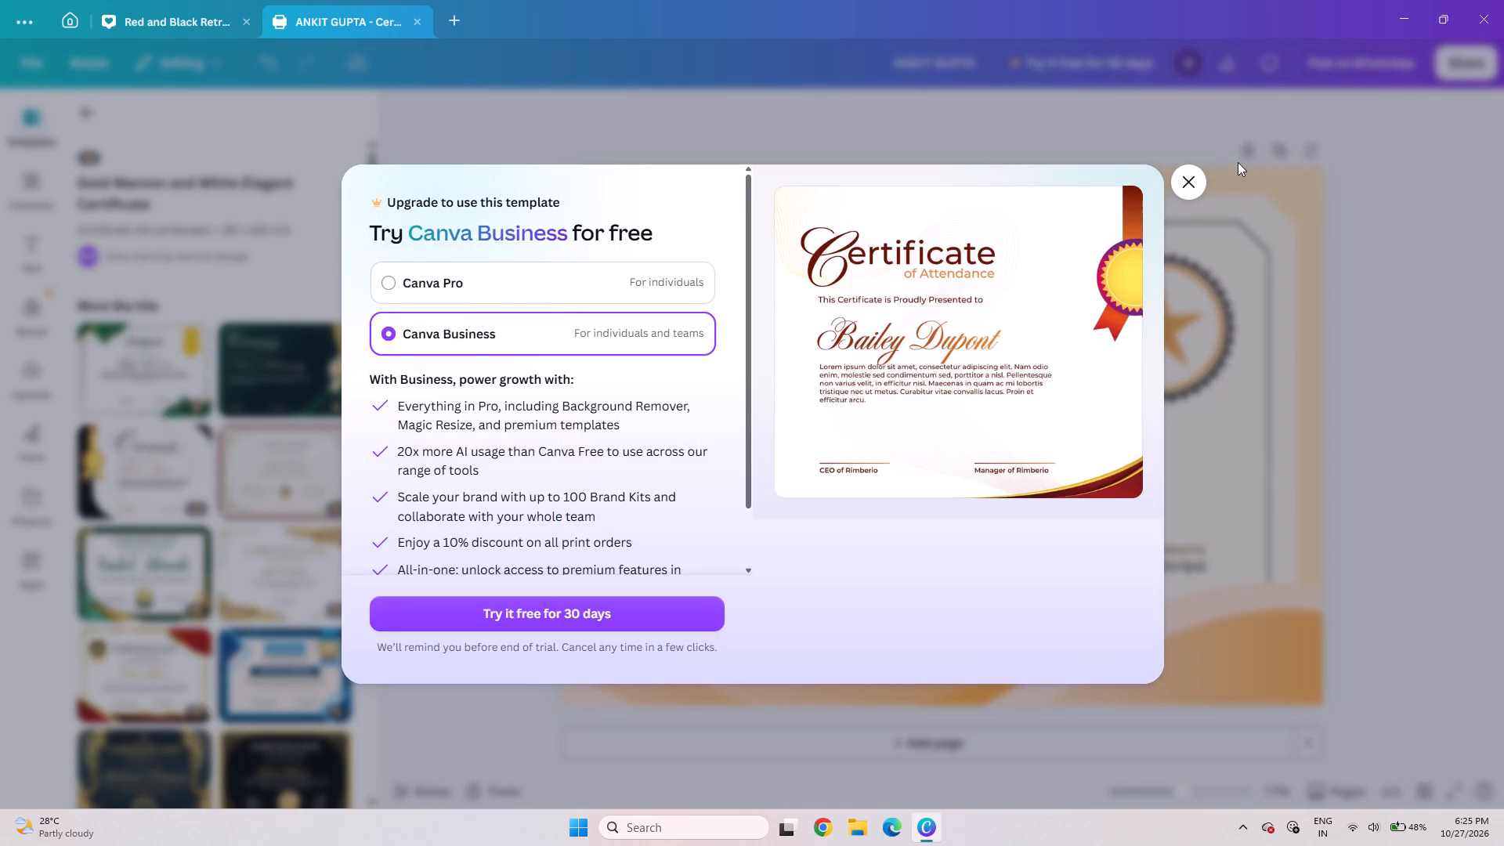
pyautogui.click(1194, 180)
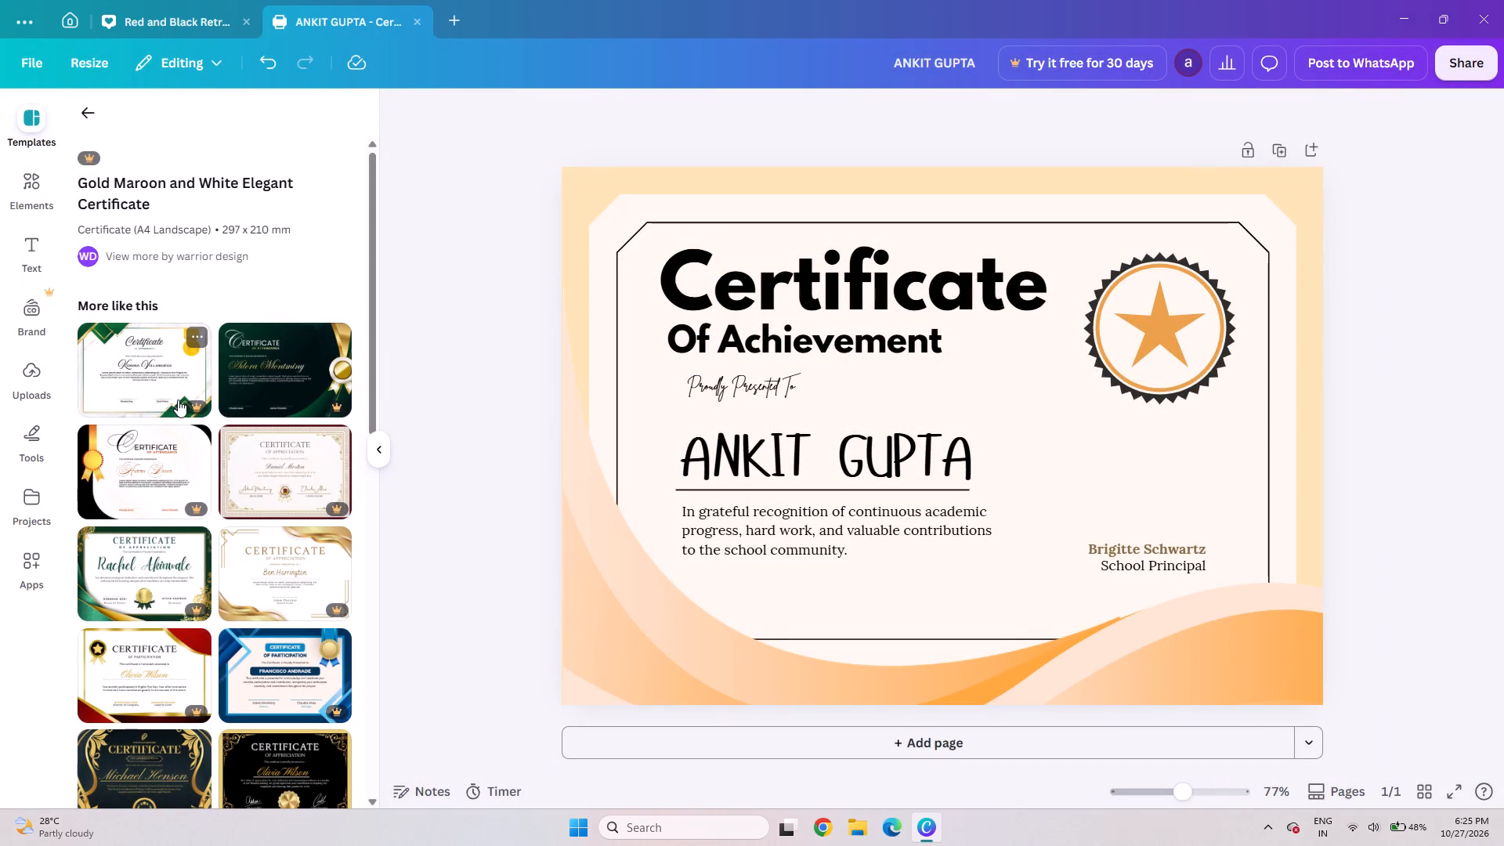
# Search the elements for "achievement" and add the solid black ribbon badge with a star outline.
pyautogui.click(15, 179)
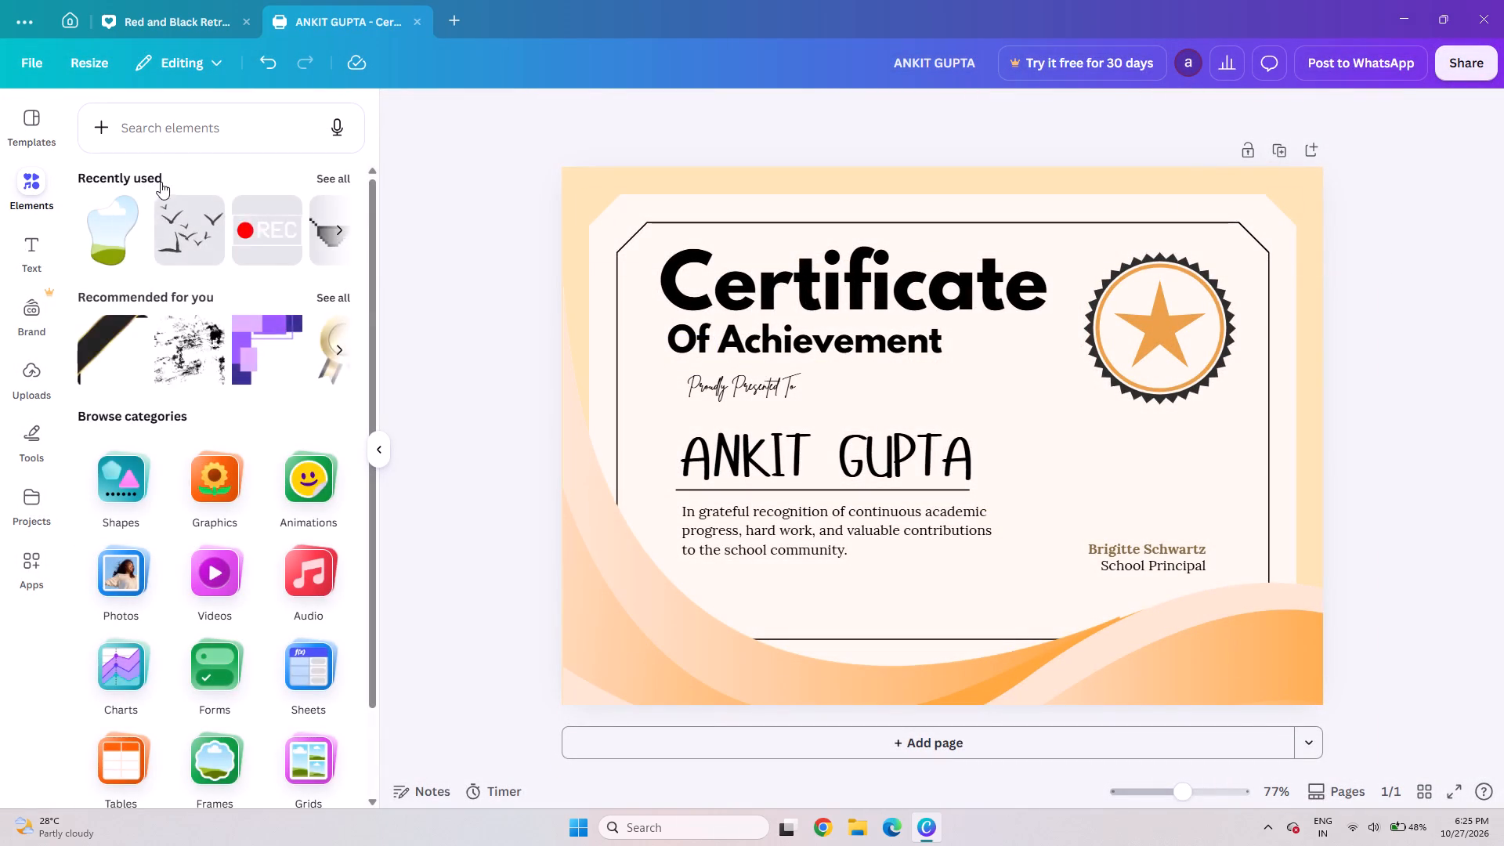
pyautogui.click(152, 138)
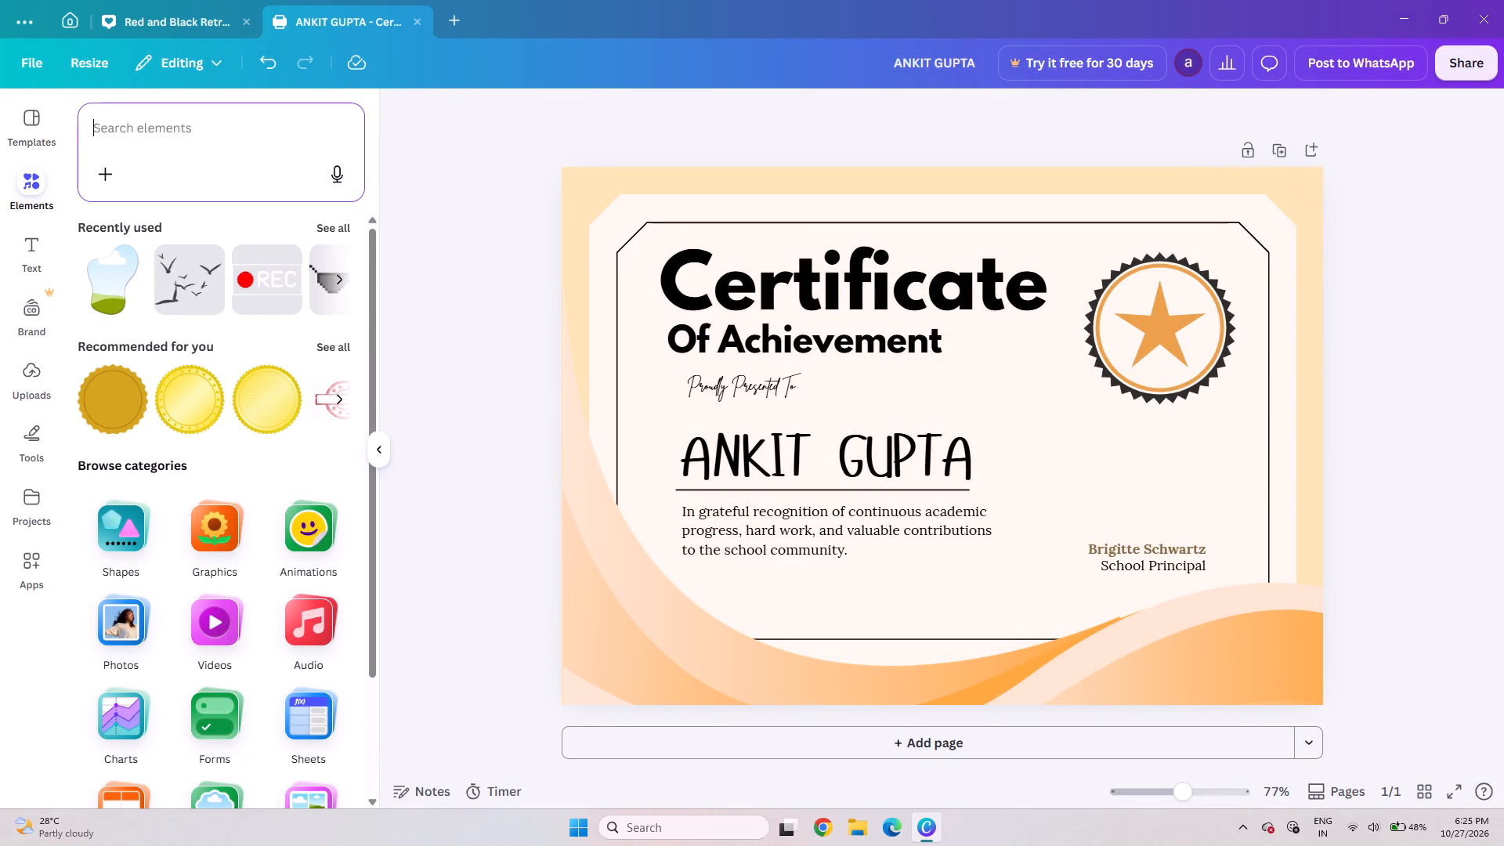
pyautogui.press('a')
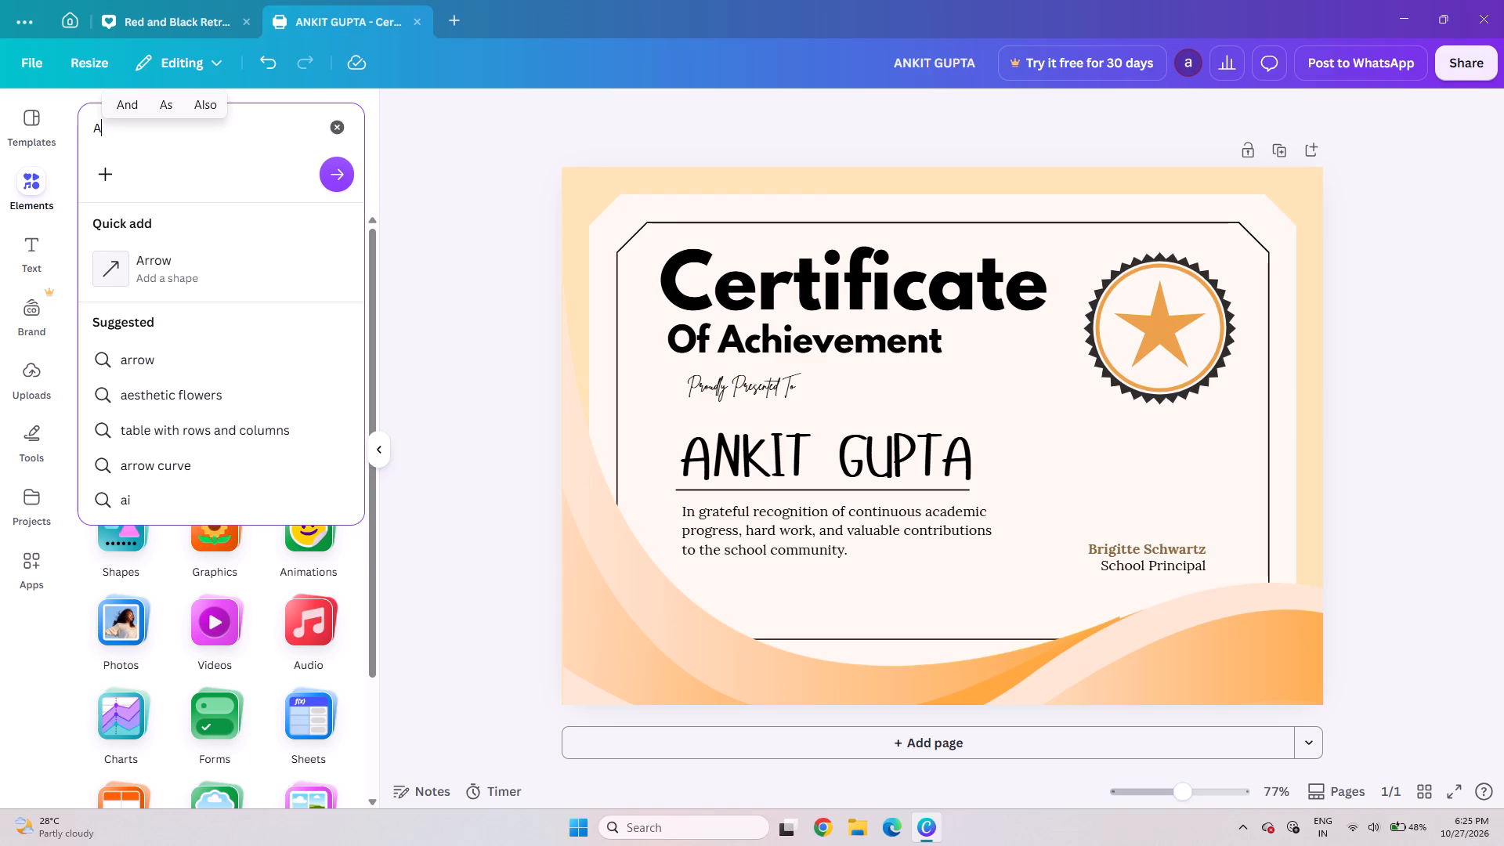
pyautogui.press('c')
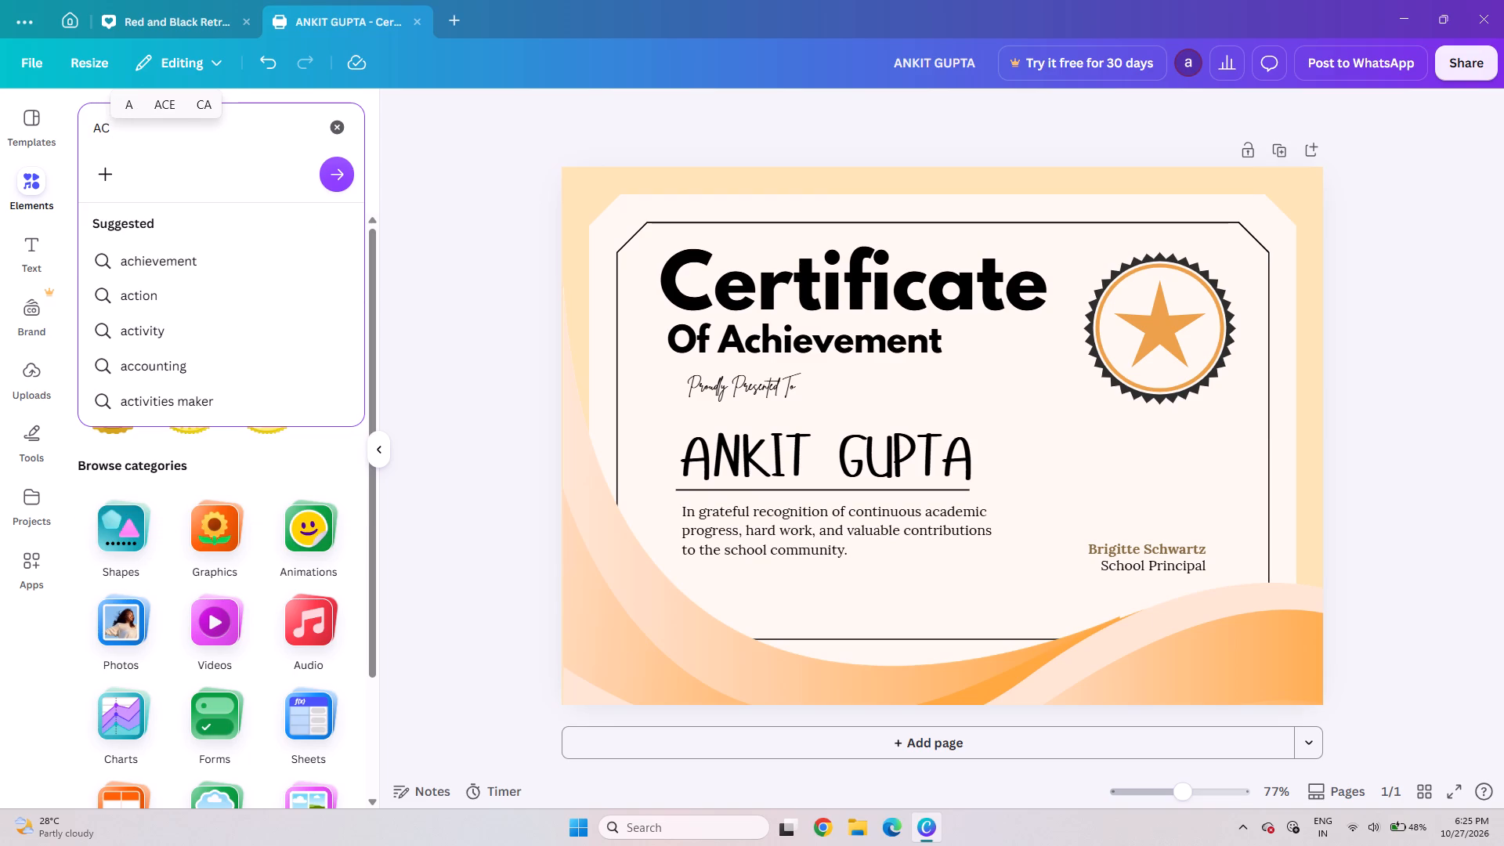
pyautogui.click(192, 270)
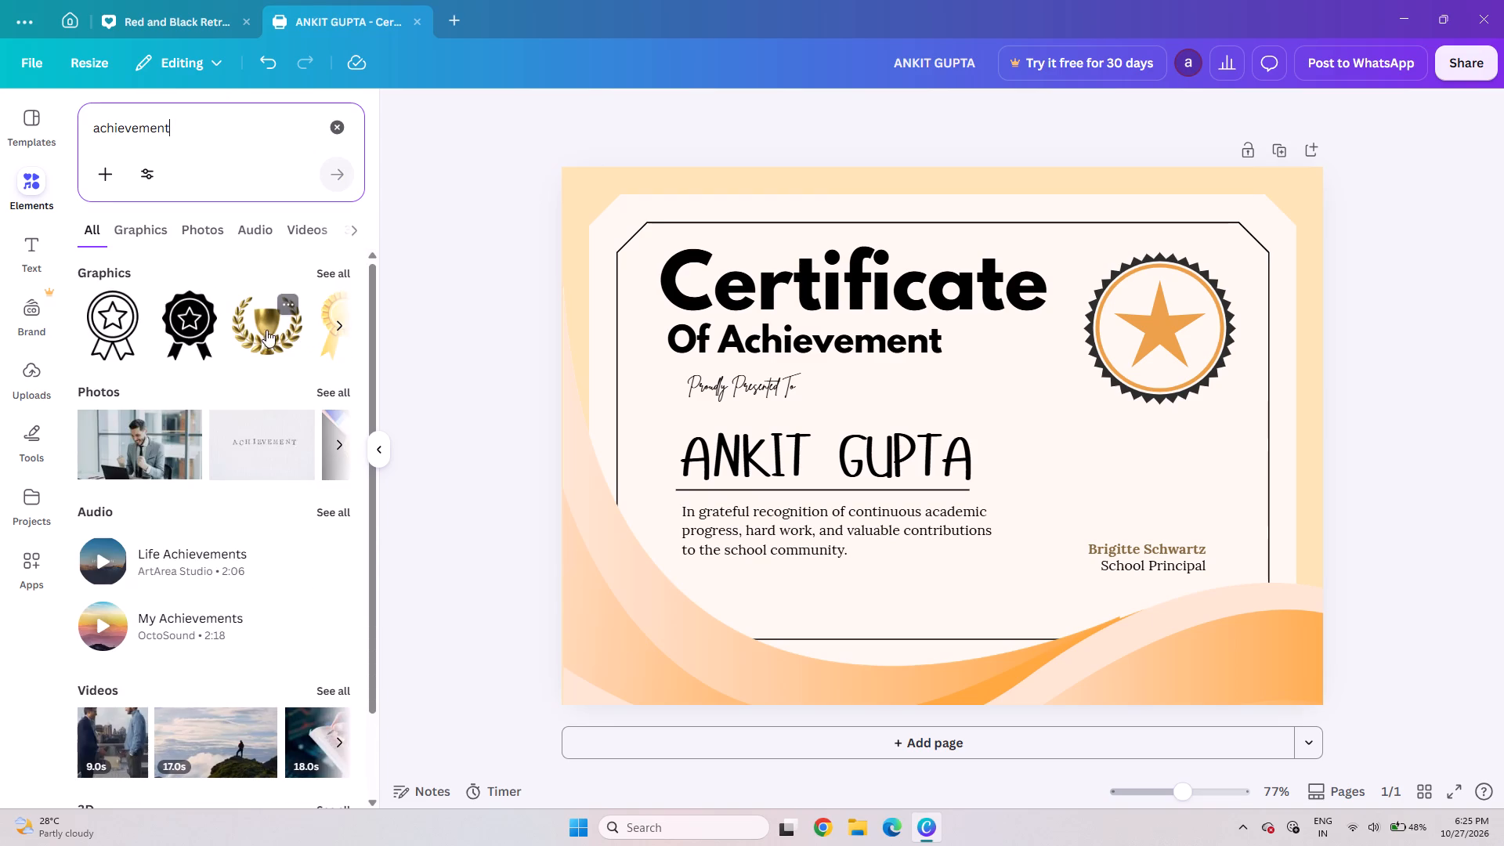
pyautogui.click(187, 322)
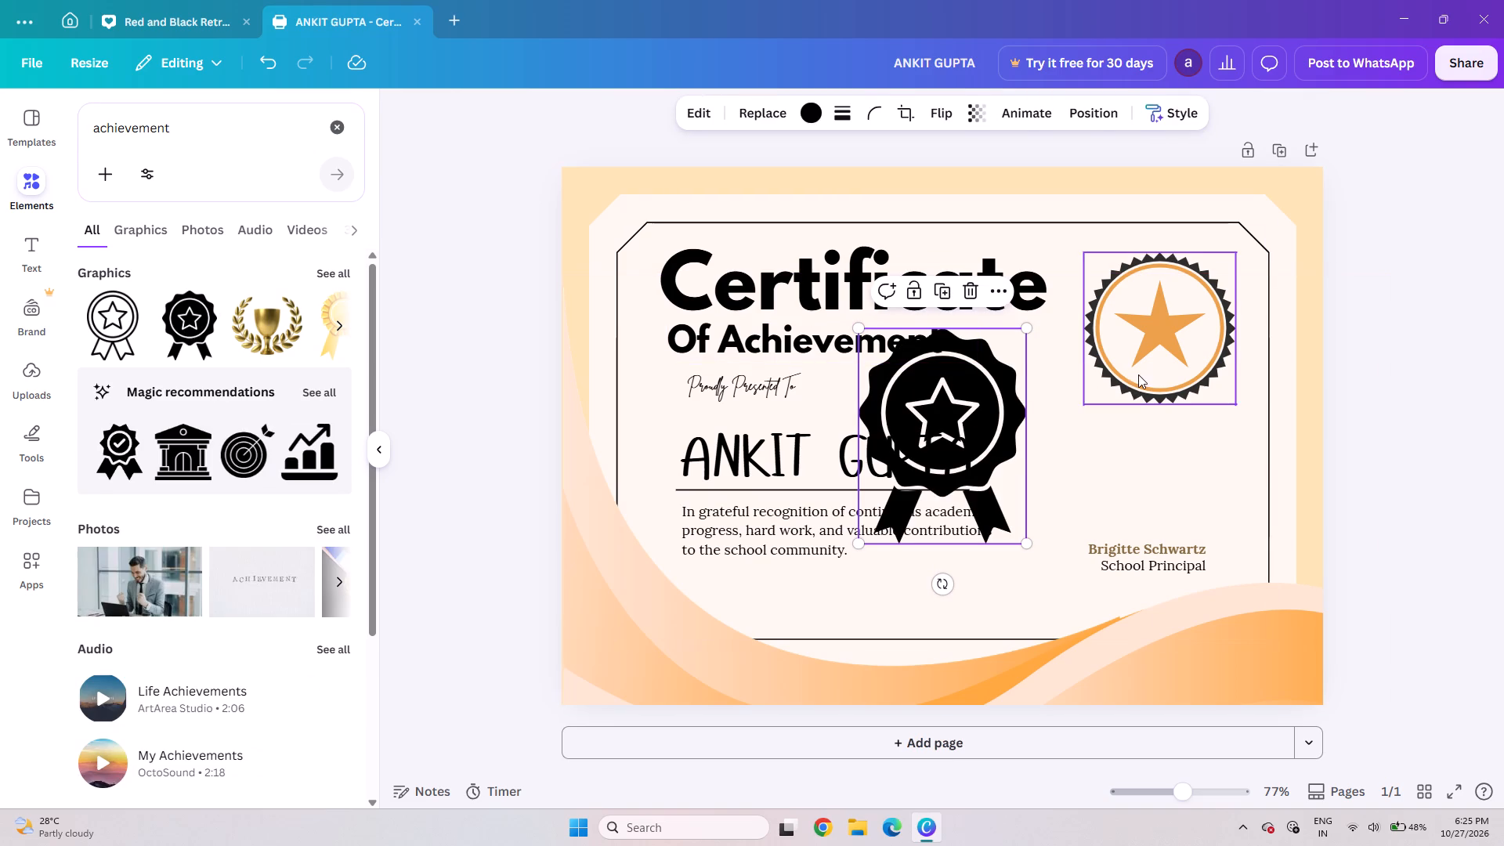
# Delete the template's original badge, both the serrated round seal and the orange star inside it.
pyautogui.moveTo(1138, 374); pyautogui.dragTo(1129, 374)
pyautogui.click(1183, 214)
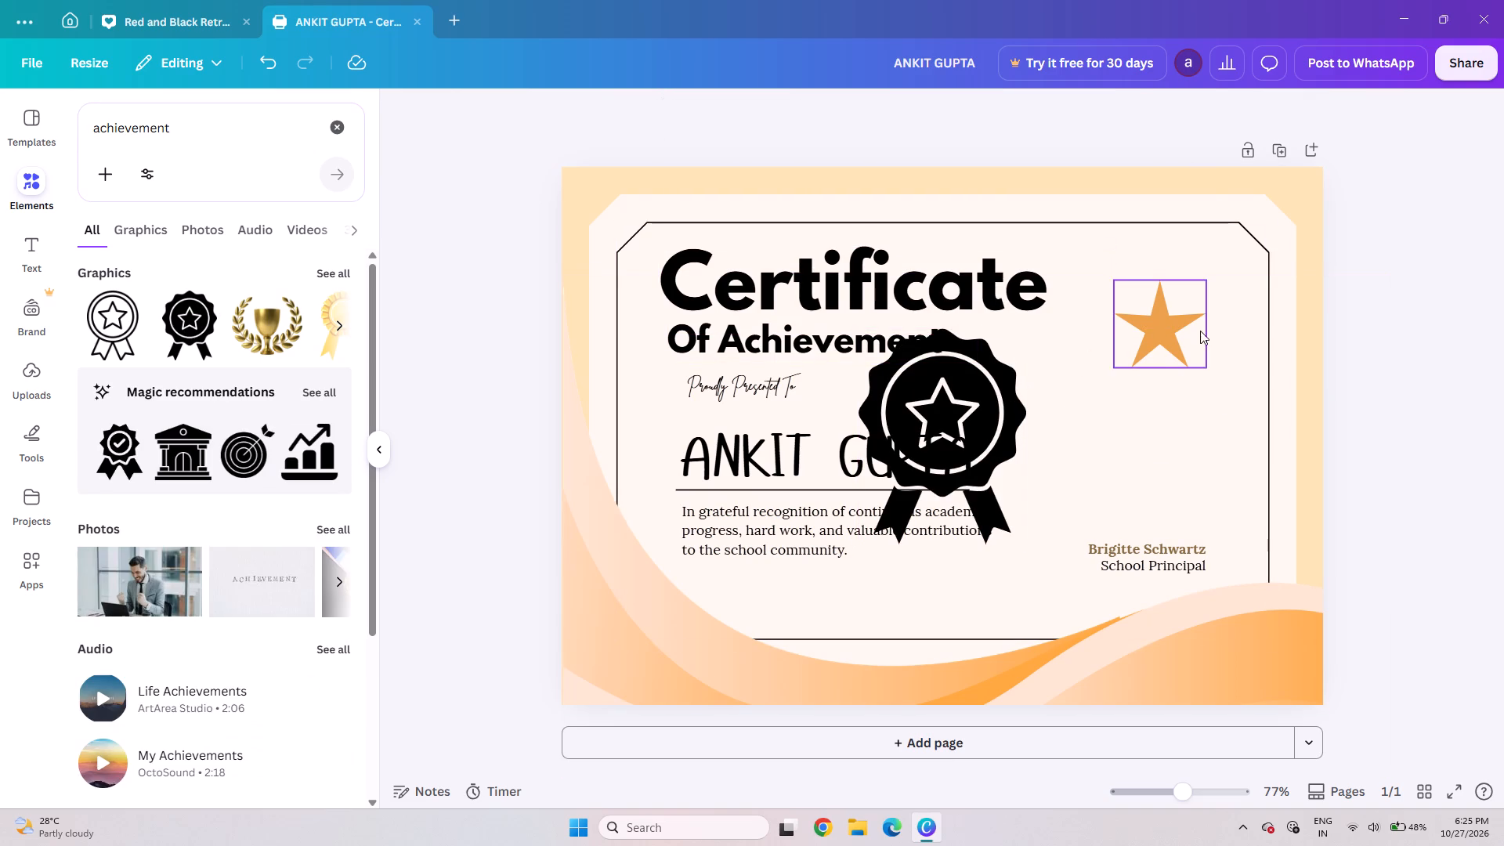
pyautogui.click(1200, 331)
pyautogui.click(1188, 245)
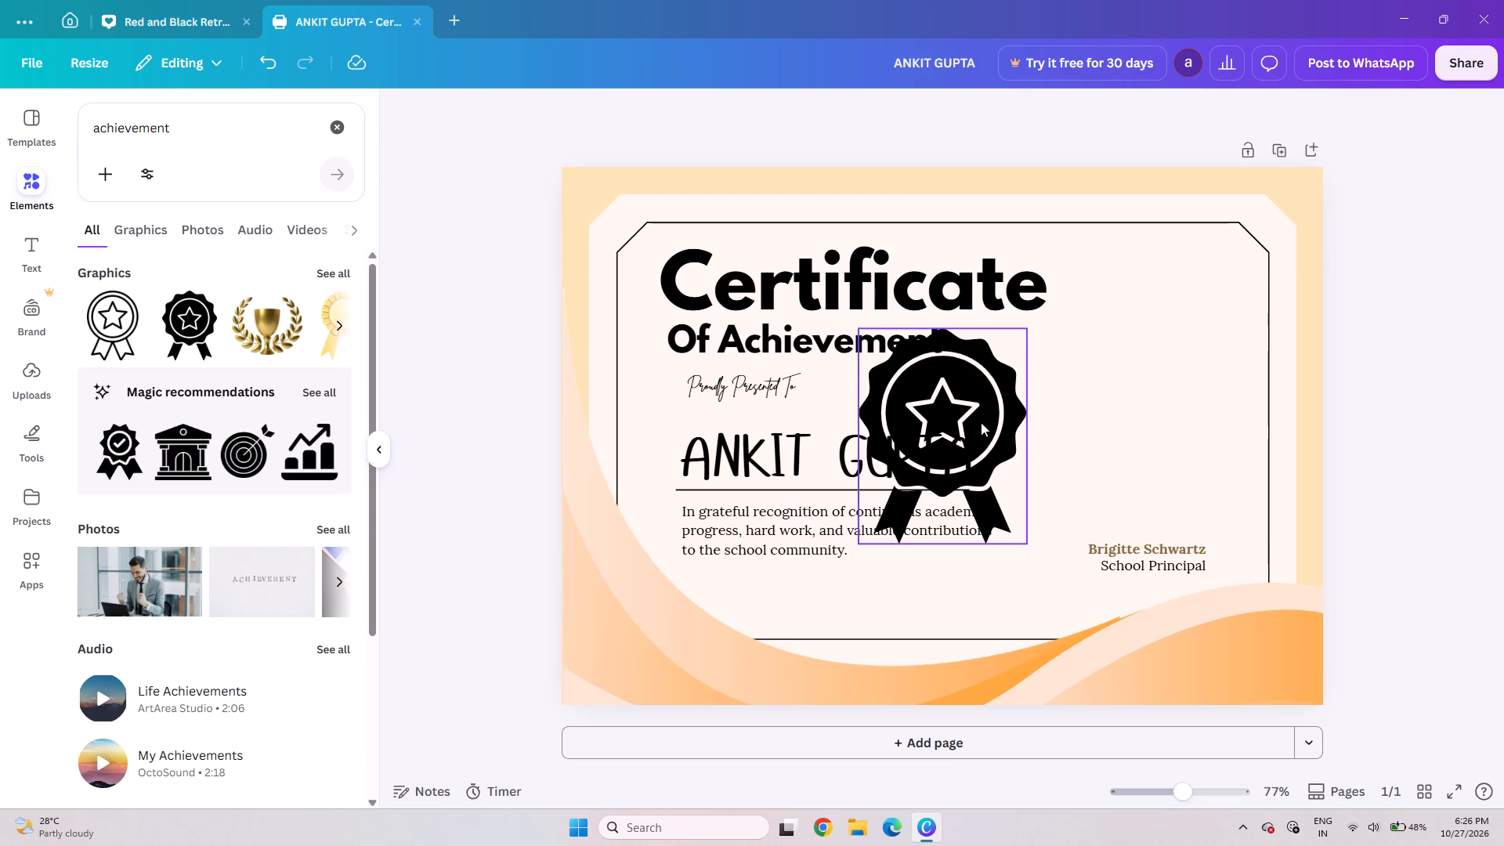
# Move the black ribbon badge beside the "Certificate" title, into the spot of the deleted seal.
pyautogui.moveTo(981, 422); pyautogui.dragTo(1184, 366)
pyautogui.moveTo(1190, 350); pyautogui.dragTo(1204, 313)
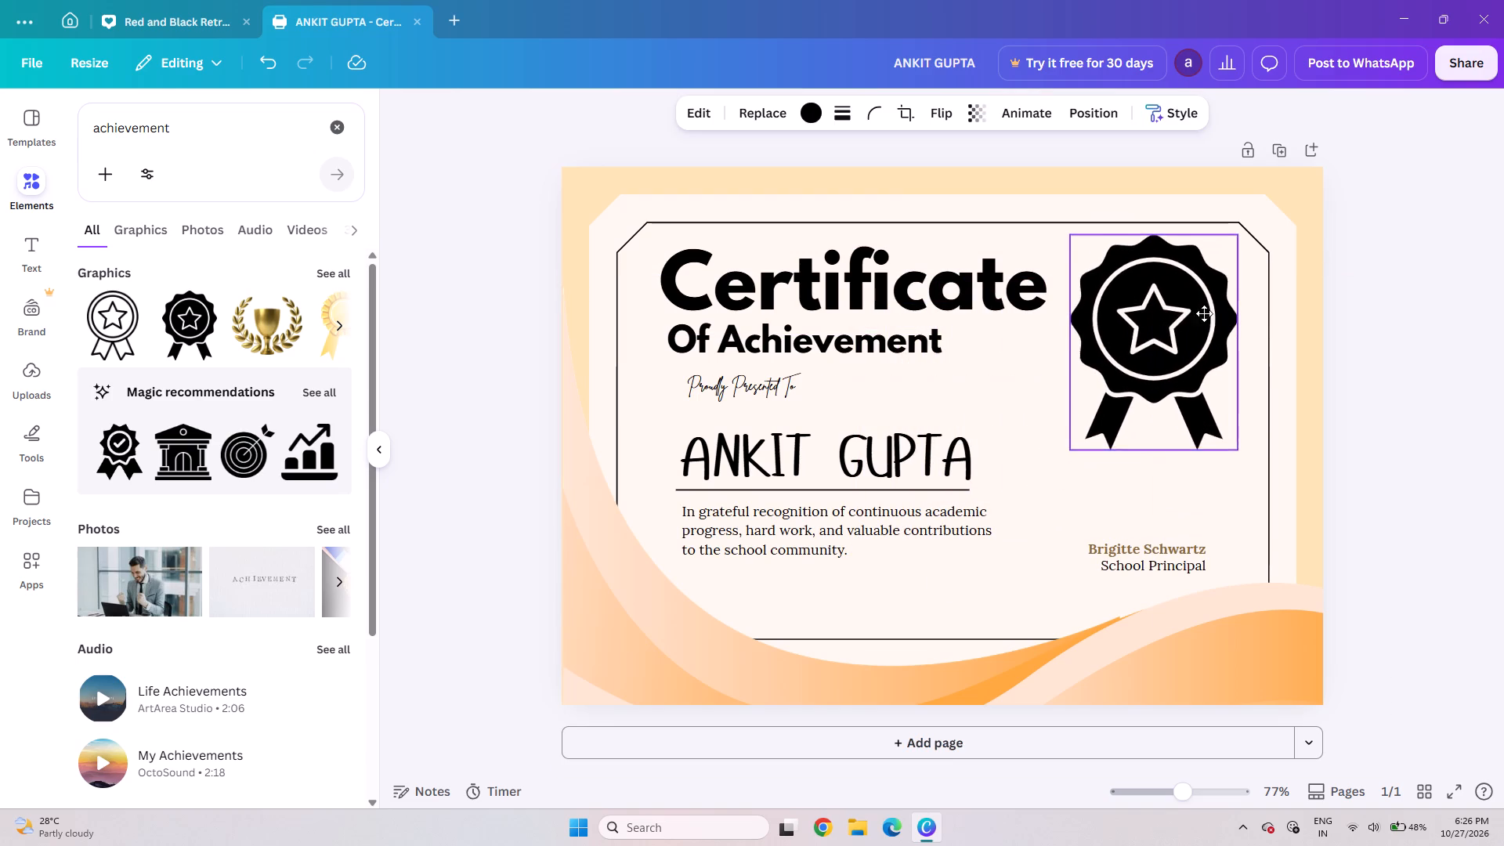
pyautogui.moveTo(1204, 313); pyautogui.dragTo(1205, 327)
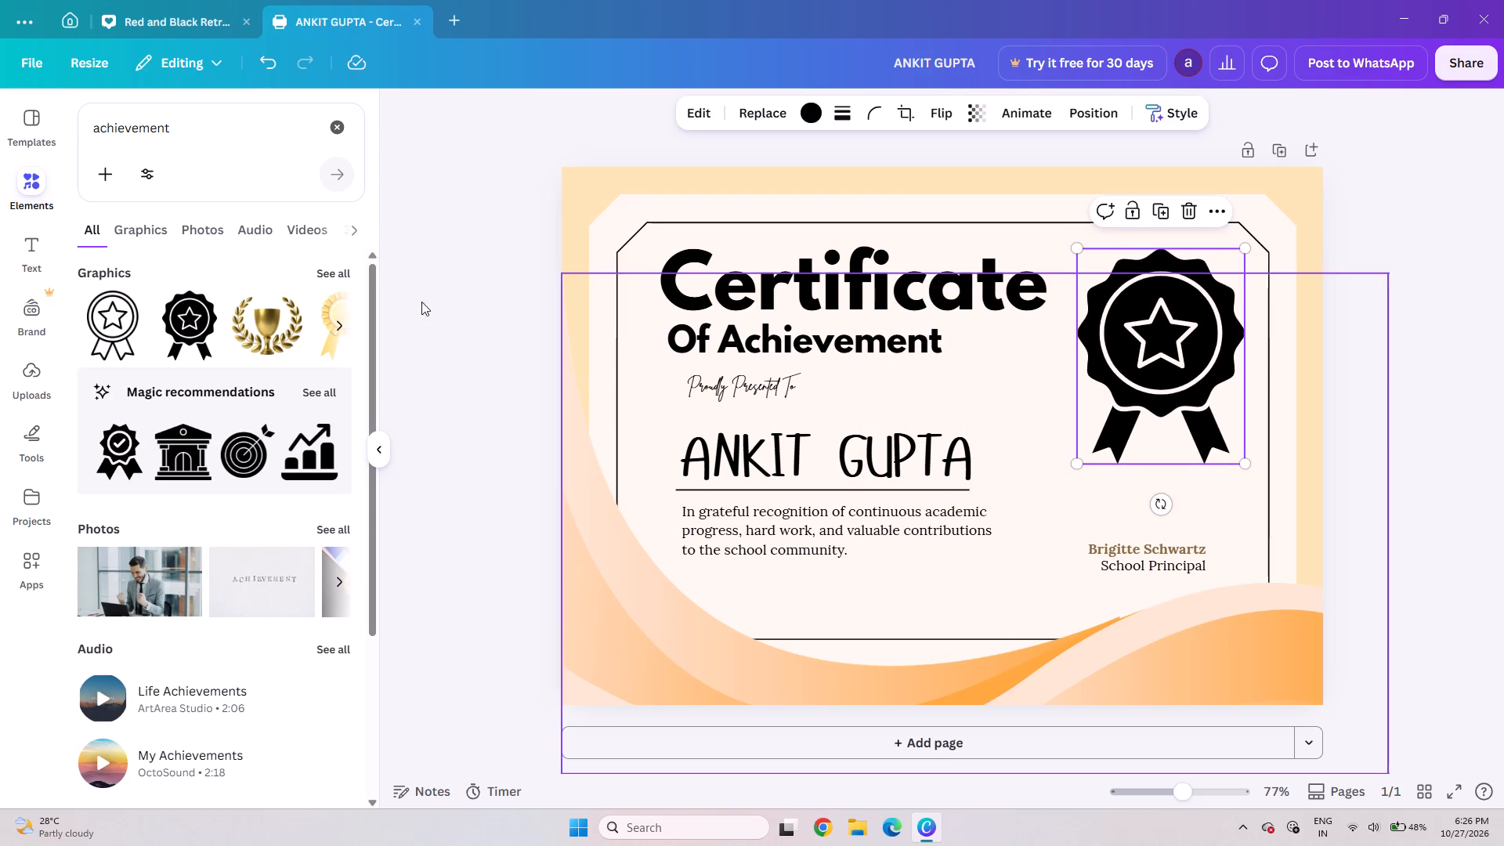
# Browse the "achievement" graphics and add the gold medal with a blue ribbon and blue laurel wreath to the certificate.
pyautogui.scroll(-1, 161, 349)
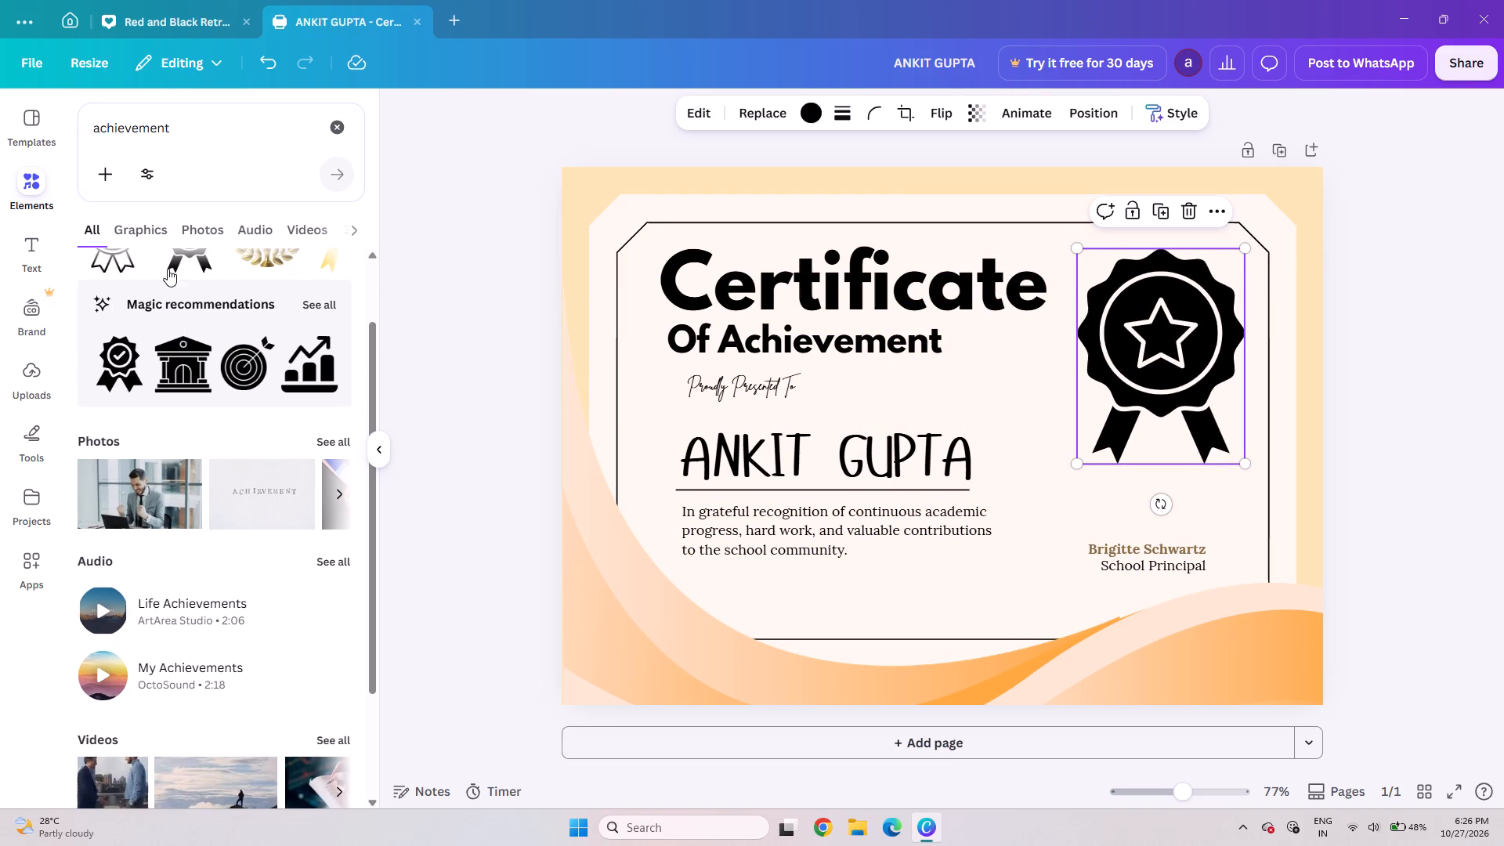
pyautogui.scroll(3, 168, 269)
pyautogui.click(334, 330)
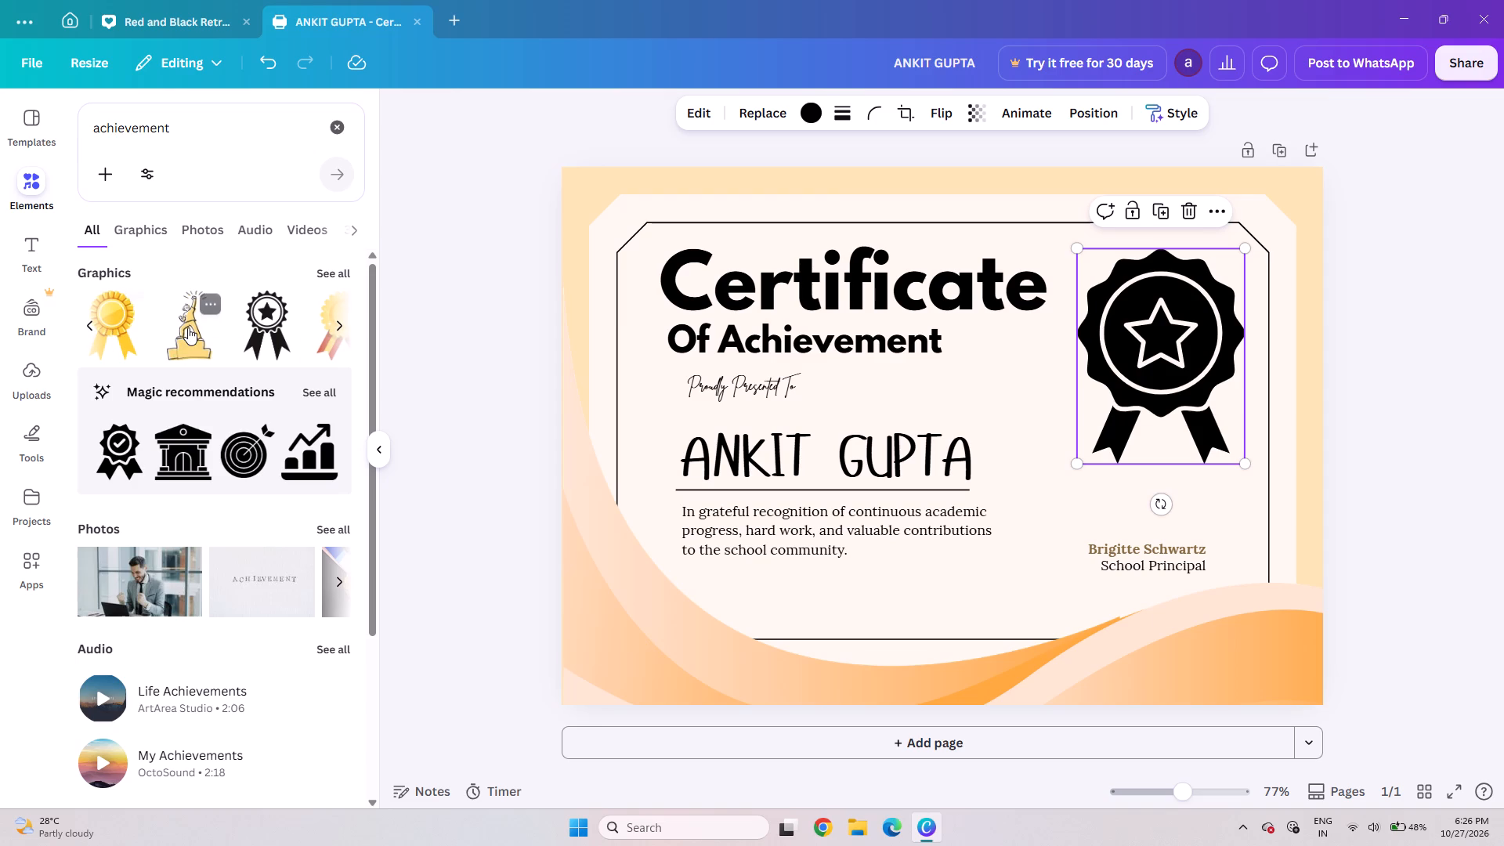
pyautogui.click(345, 332)
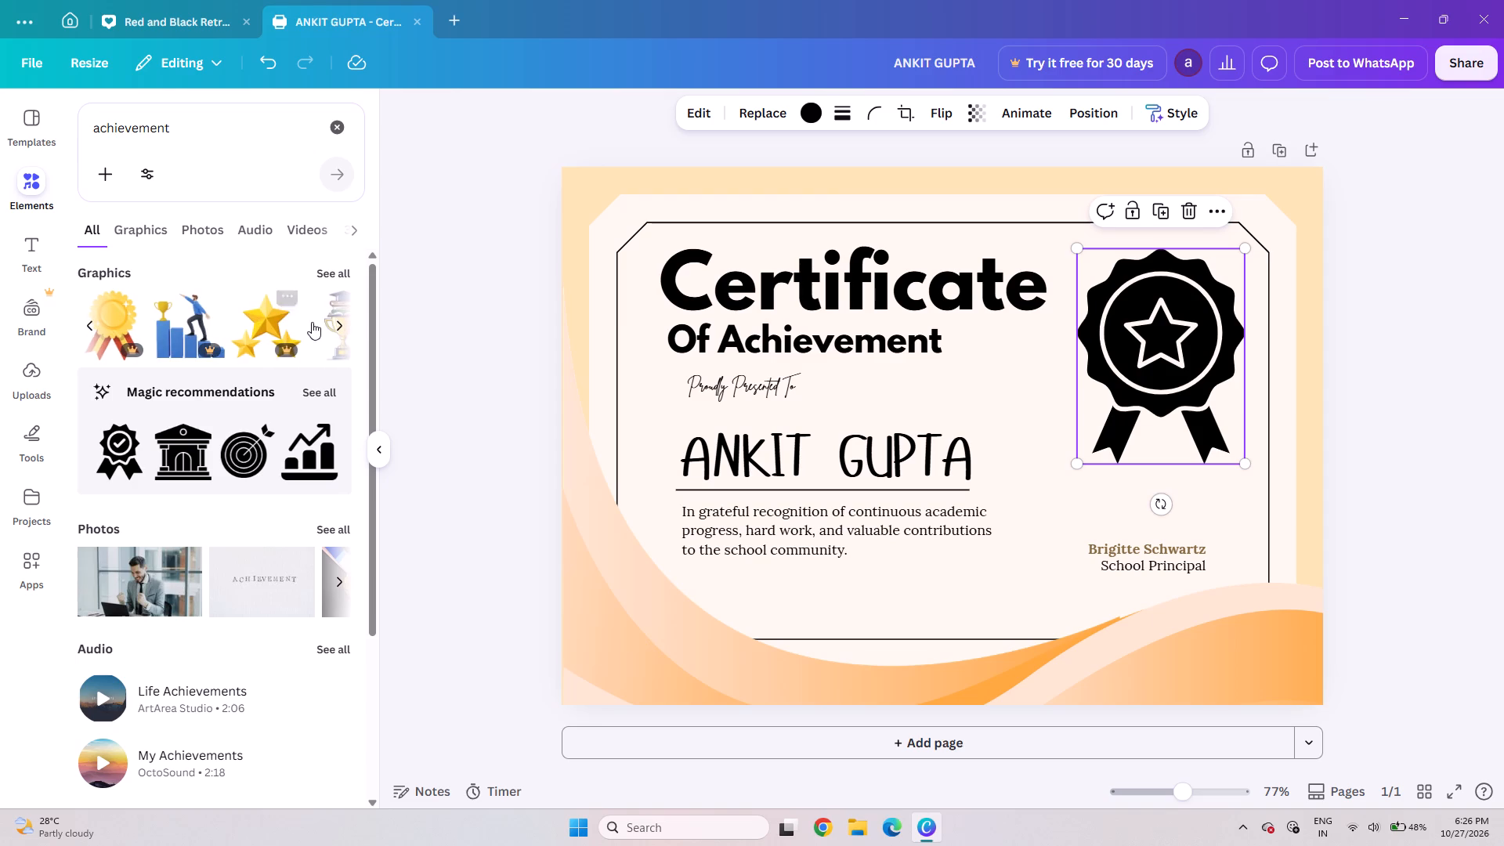
pyautogui.click(334, 318)
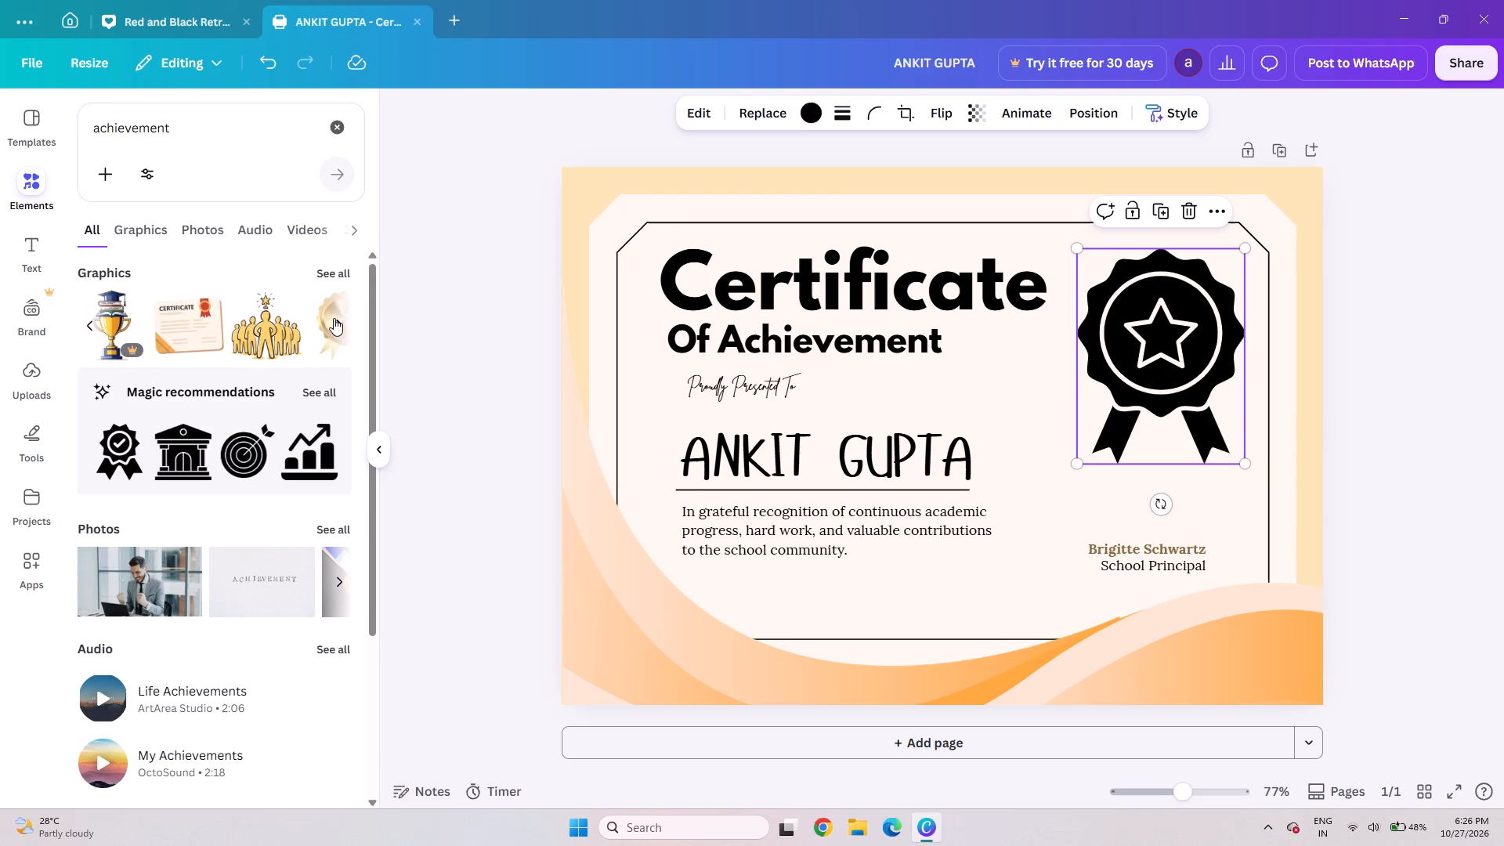
pyautogui.click(336, 319)
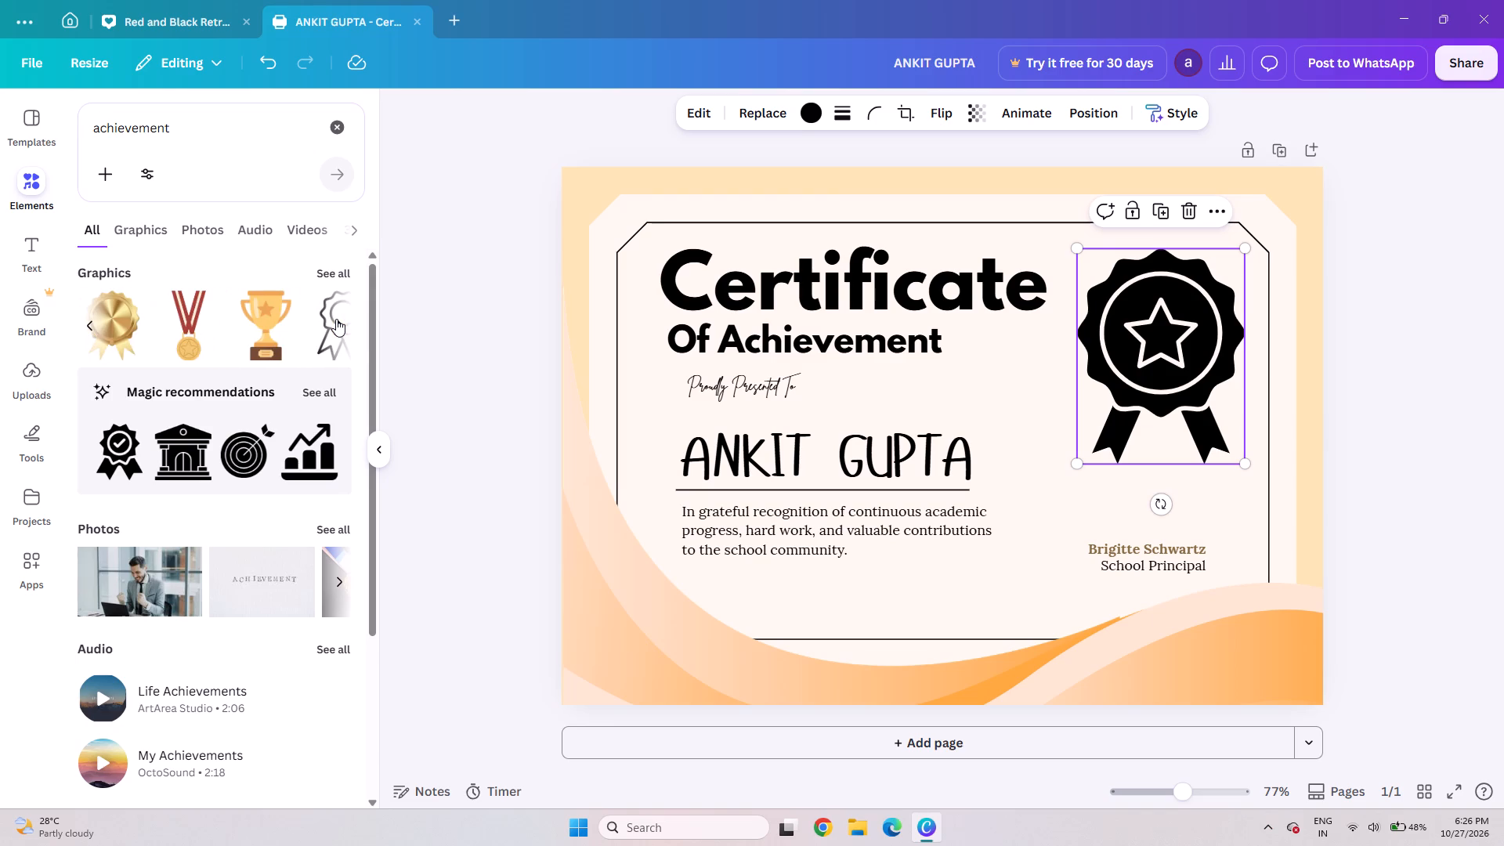
pyautogui.click(336, 319)
pyautogui.click(336, 319)
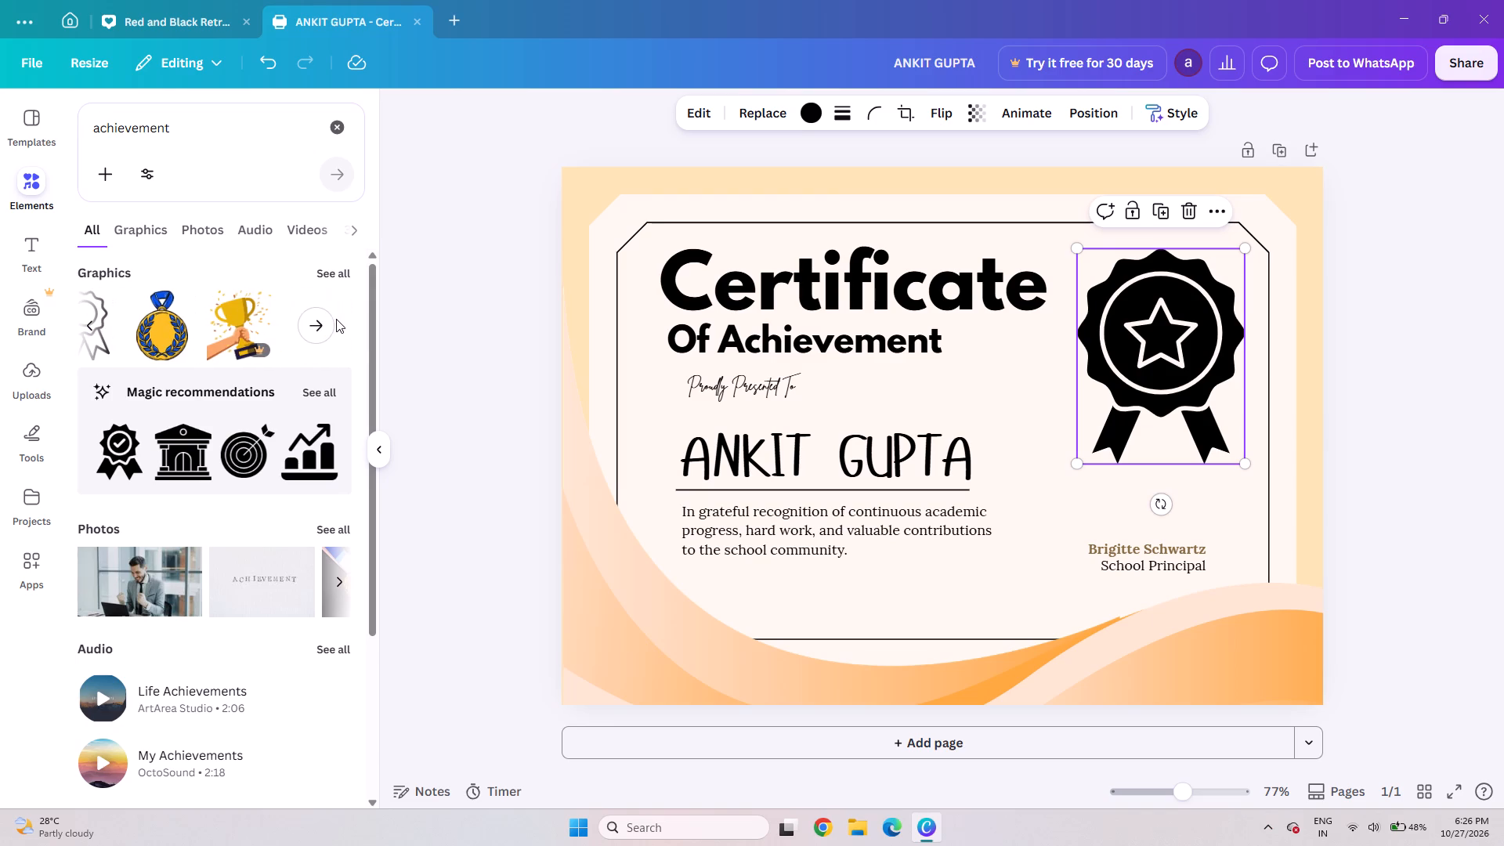
pyautogui.click(336, 319)
pyautogui.scroll(5, 150, 316)
pyautogui.moveTo(150, 316); pyautogui.dragTo(98, 312)
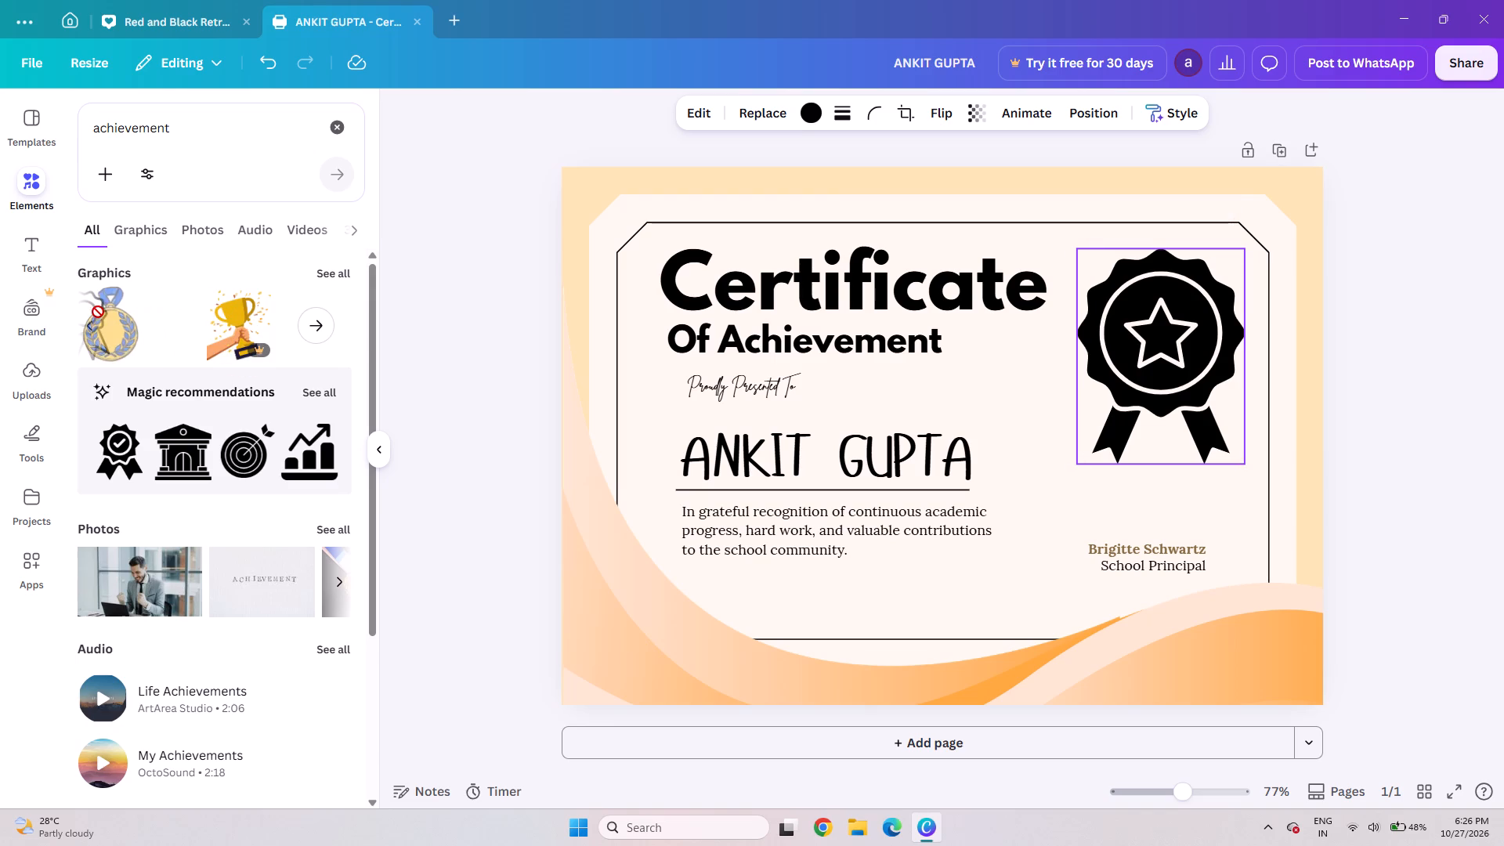
pyautogui.moveTo(98, 312); pyautogui.dragTo(140, 326)
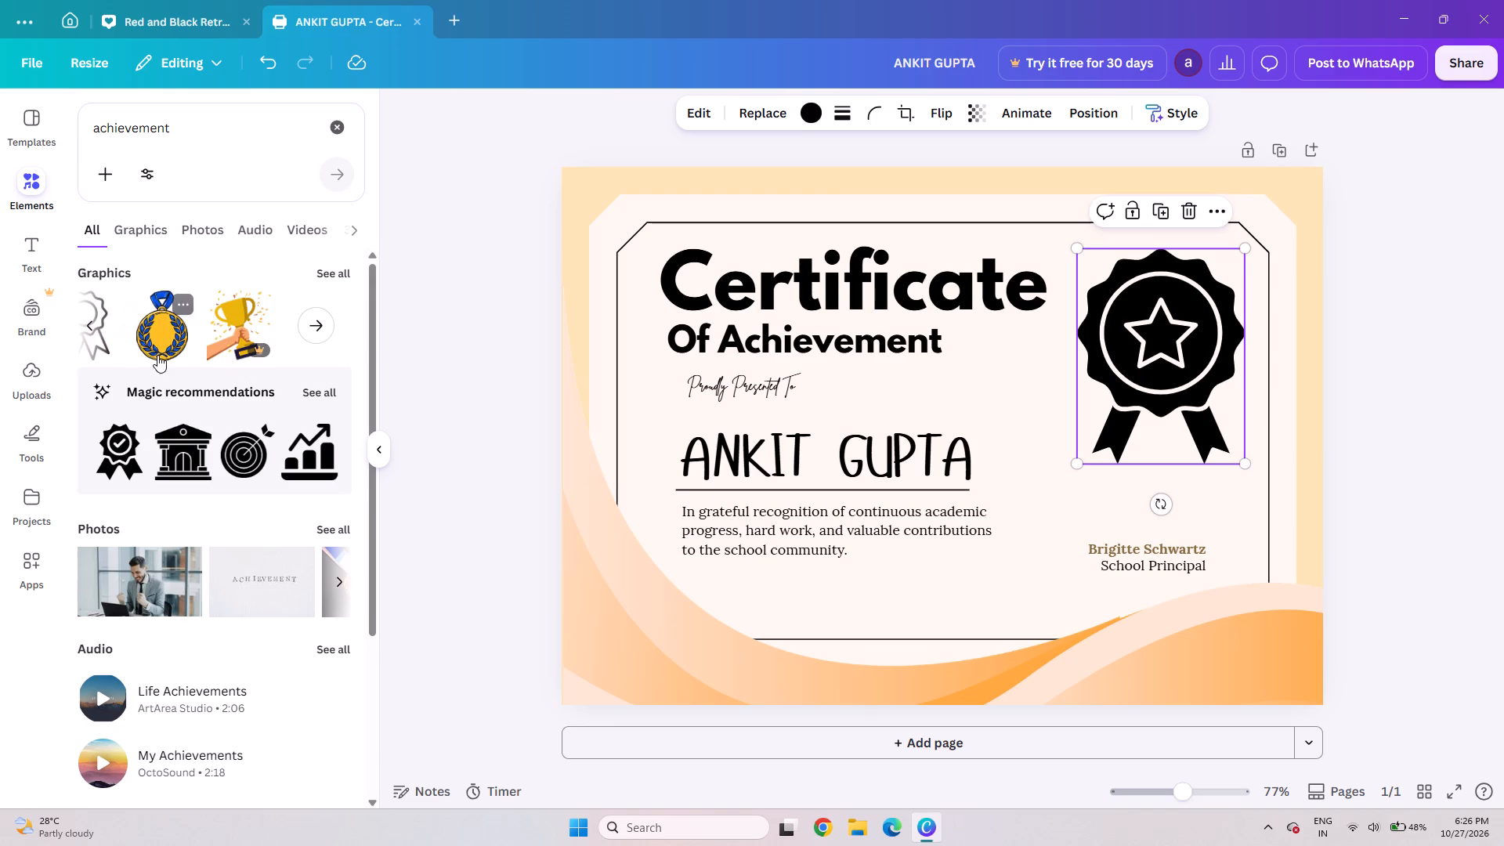
pyautogui.moveTo(154, 330); pyautogui.dragTo(1054, 301)
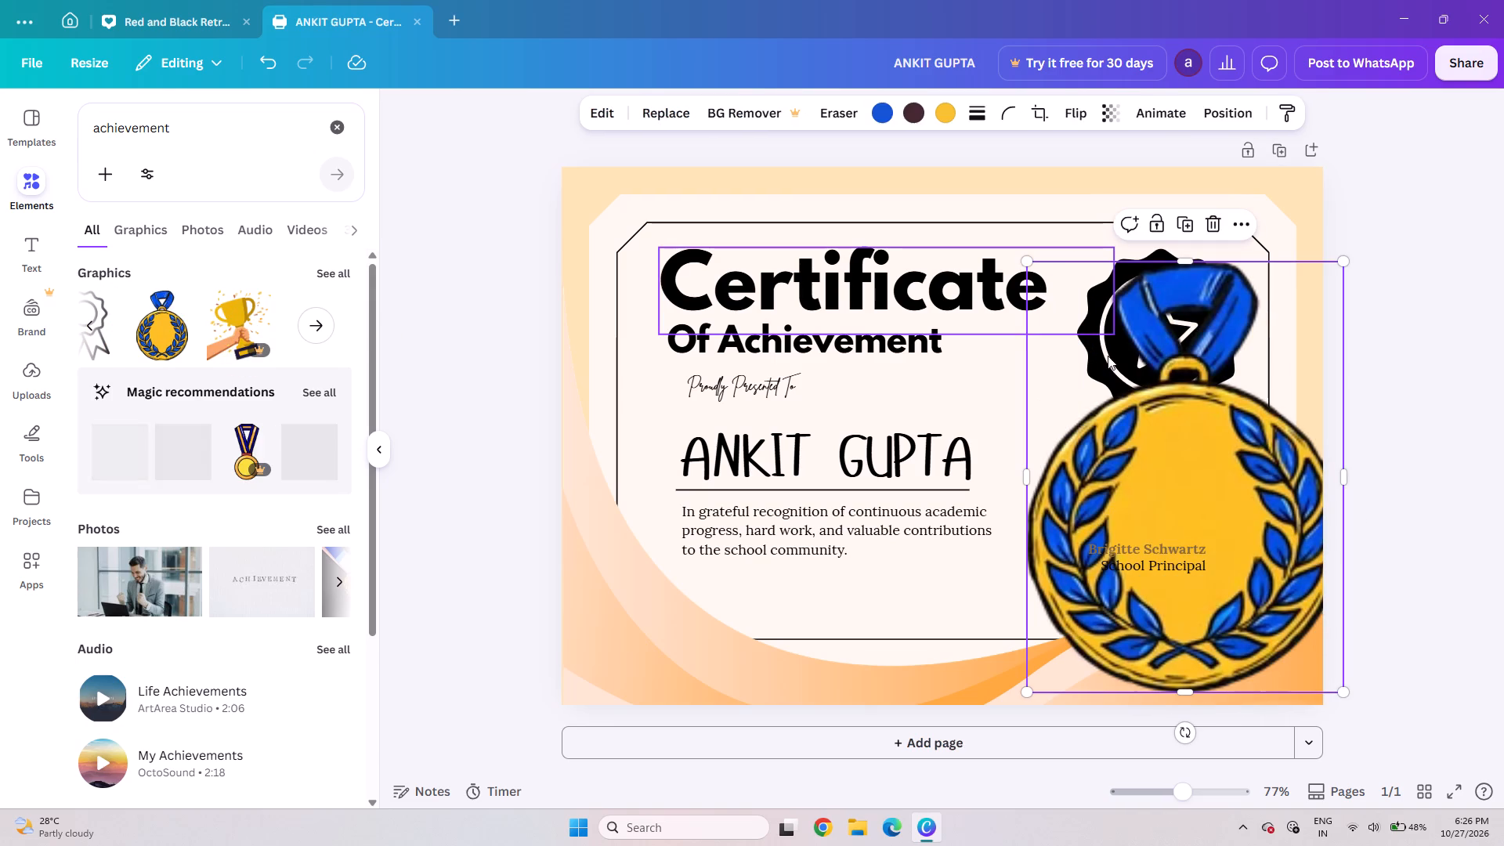
# Shrink the gold medal to a small graphic beside the end of the "Certificate" title, uncovering the black badge.
pyautogui.click(1252, 332)
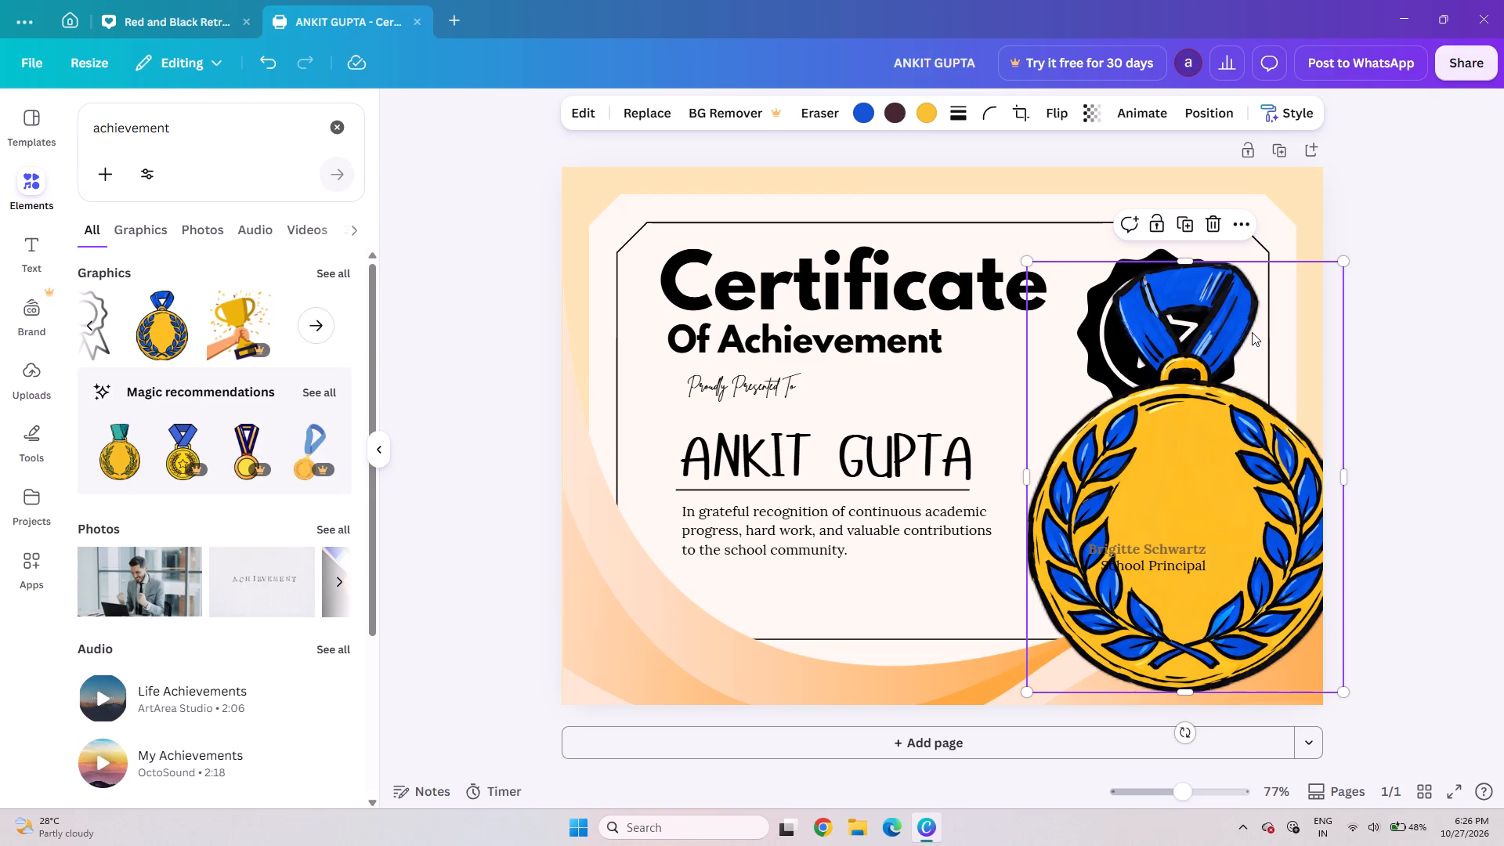
pyautogui.click(1309, 671)
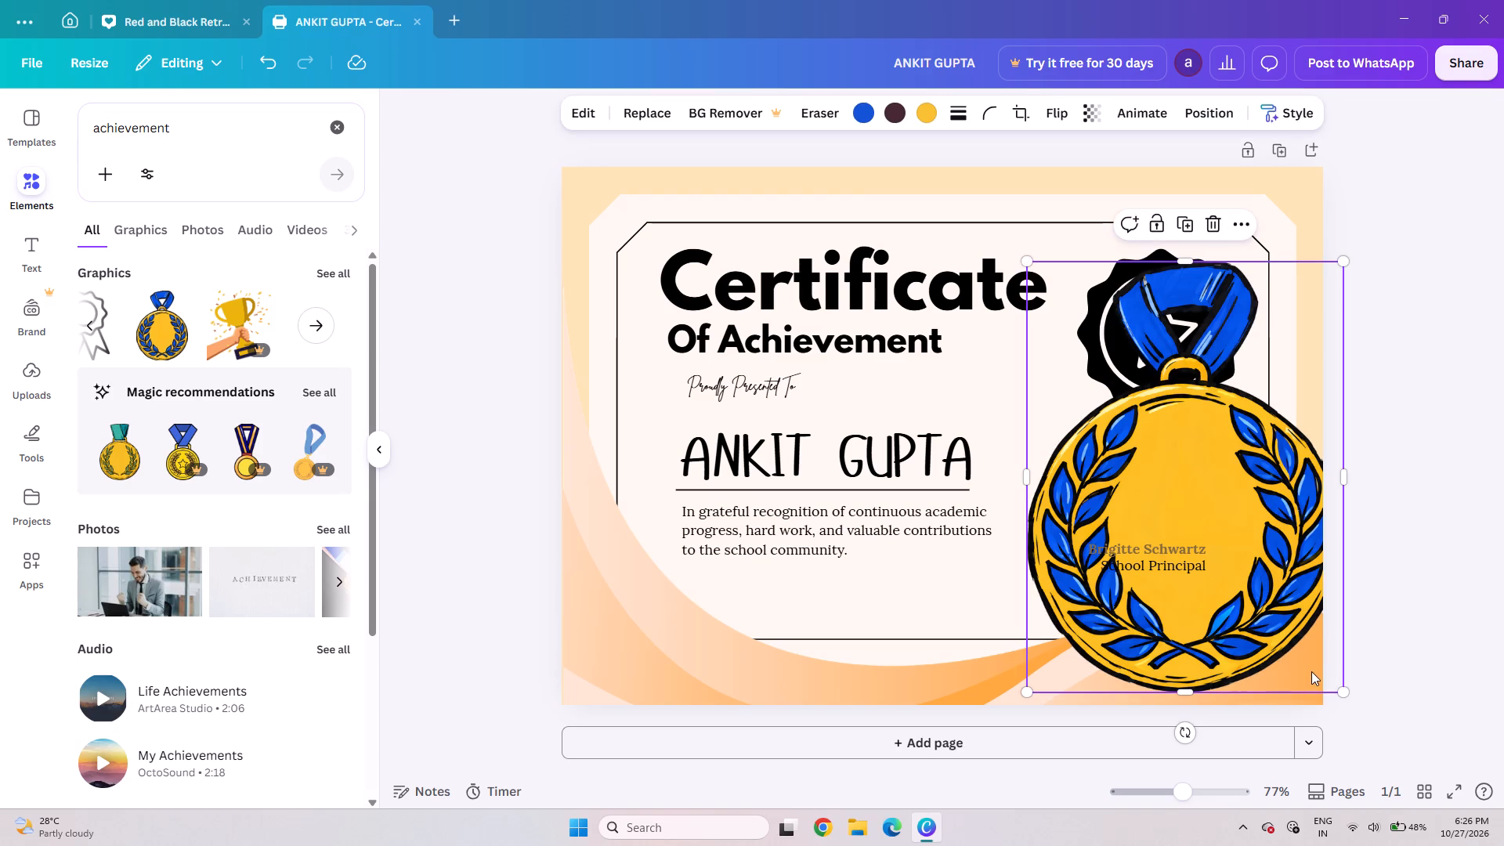
pyautogui.moveTo(1342, 687); pyautogui.dragTo(1025, 369)
# Delete the black ribbon badge with the star outline.
pyautogui.click(1105, 363)
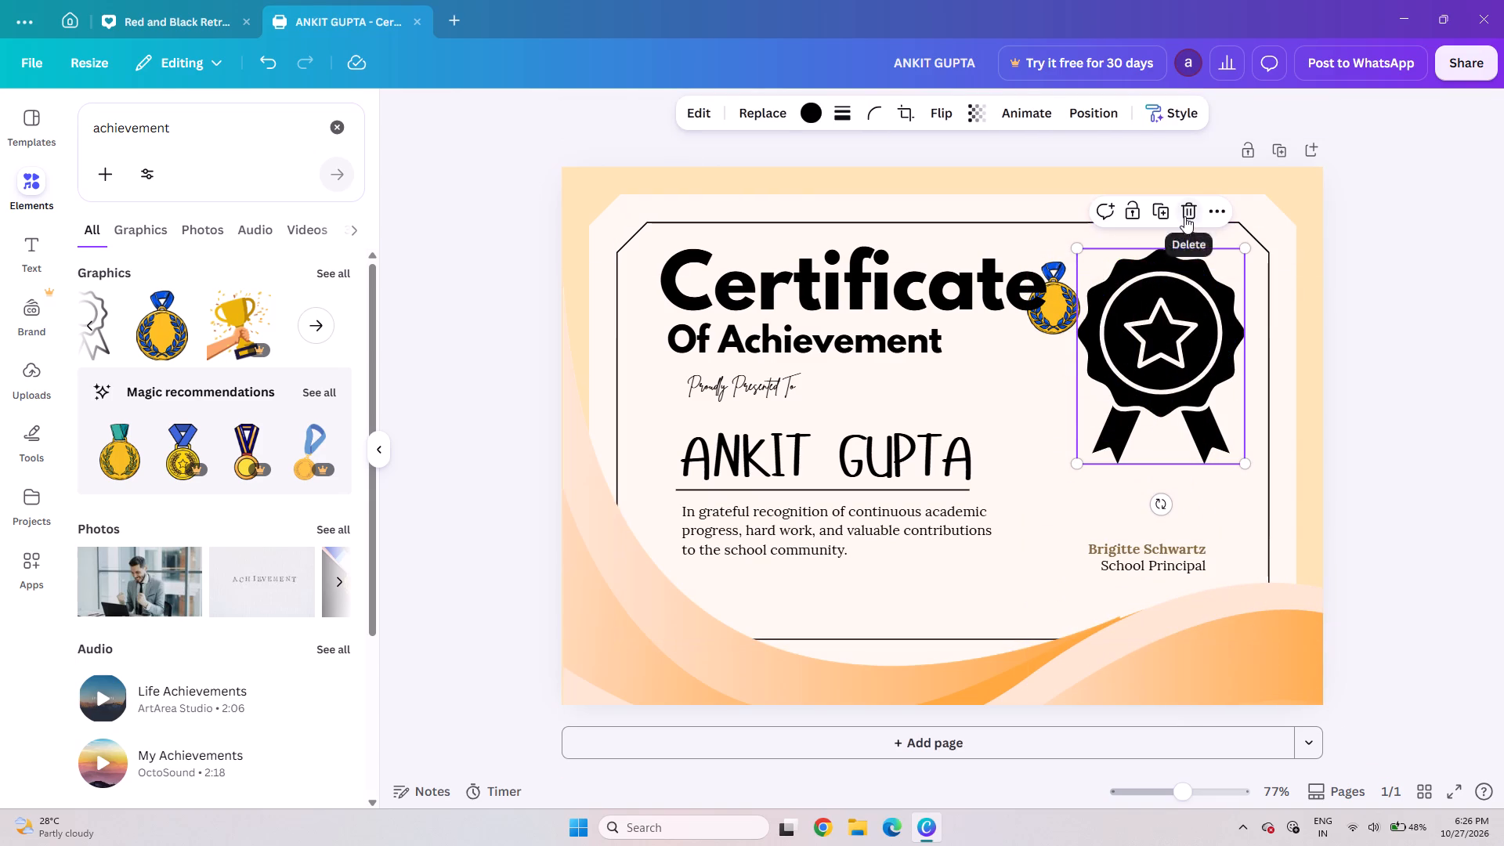
pyautogui.click(1184, 216)
# Narrow the "Certificate" title's text box to free the small medal and move the medal onto the frame's right border line.
pyautogui.click(1068, 302)
pyautogui.click(1071, 316)
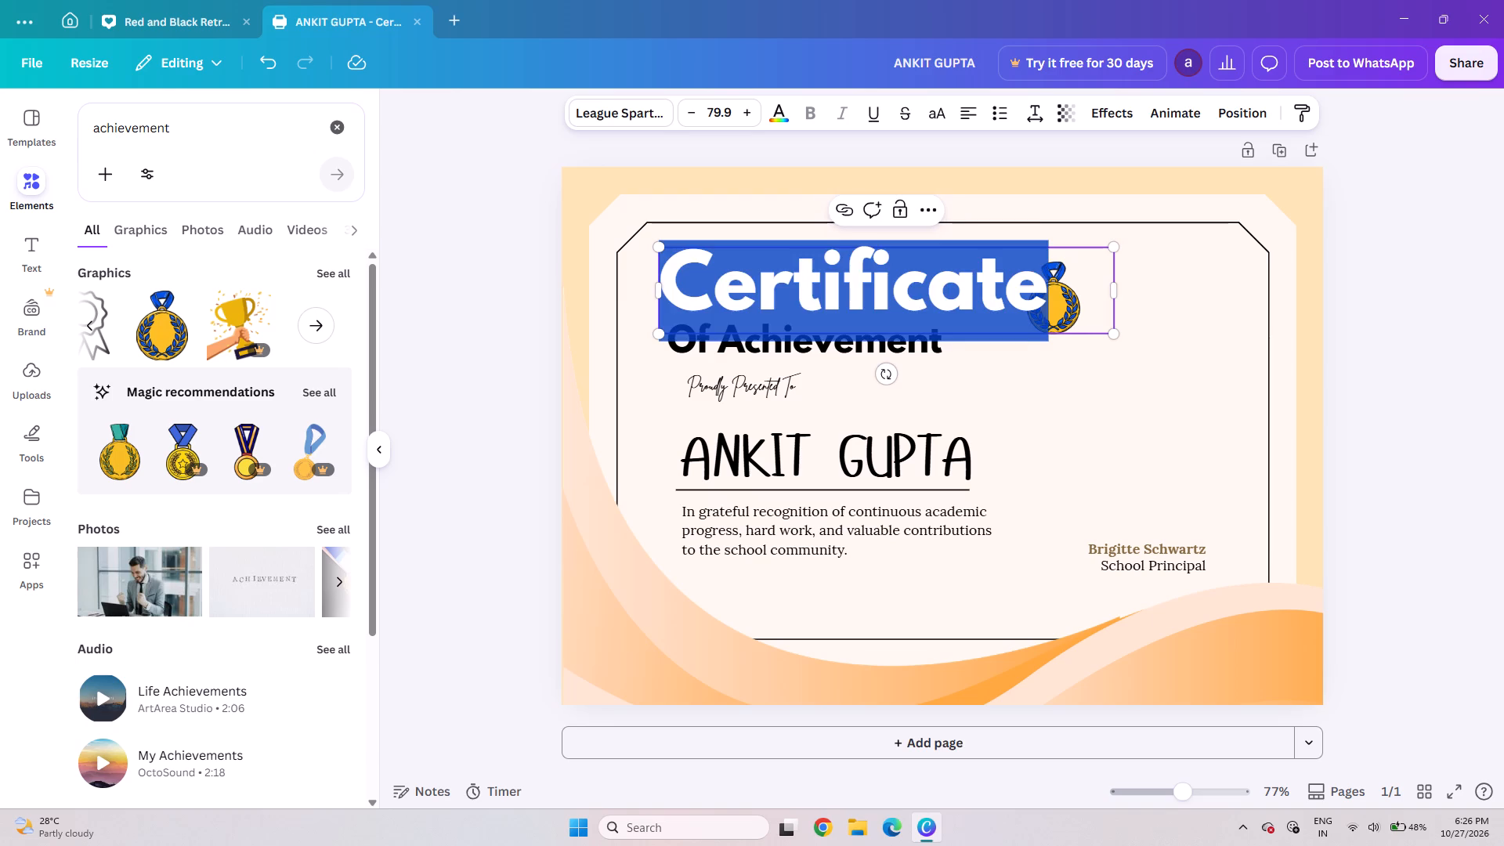
pyautogui.click(1071, 316)
pyautogui.click(1111, 291)
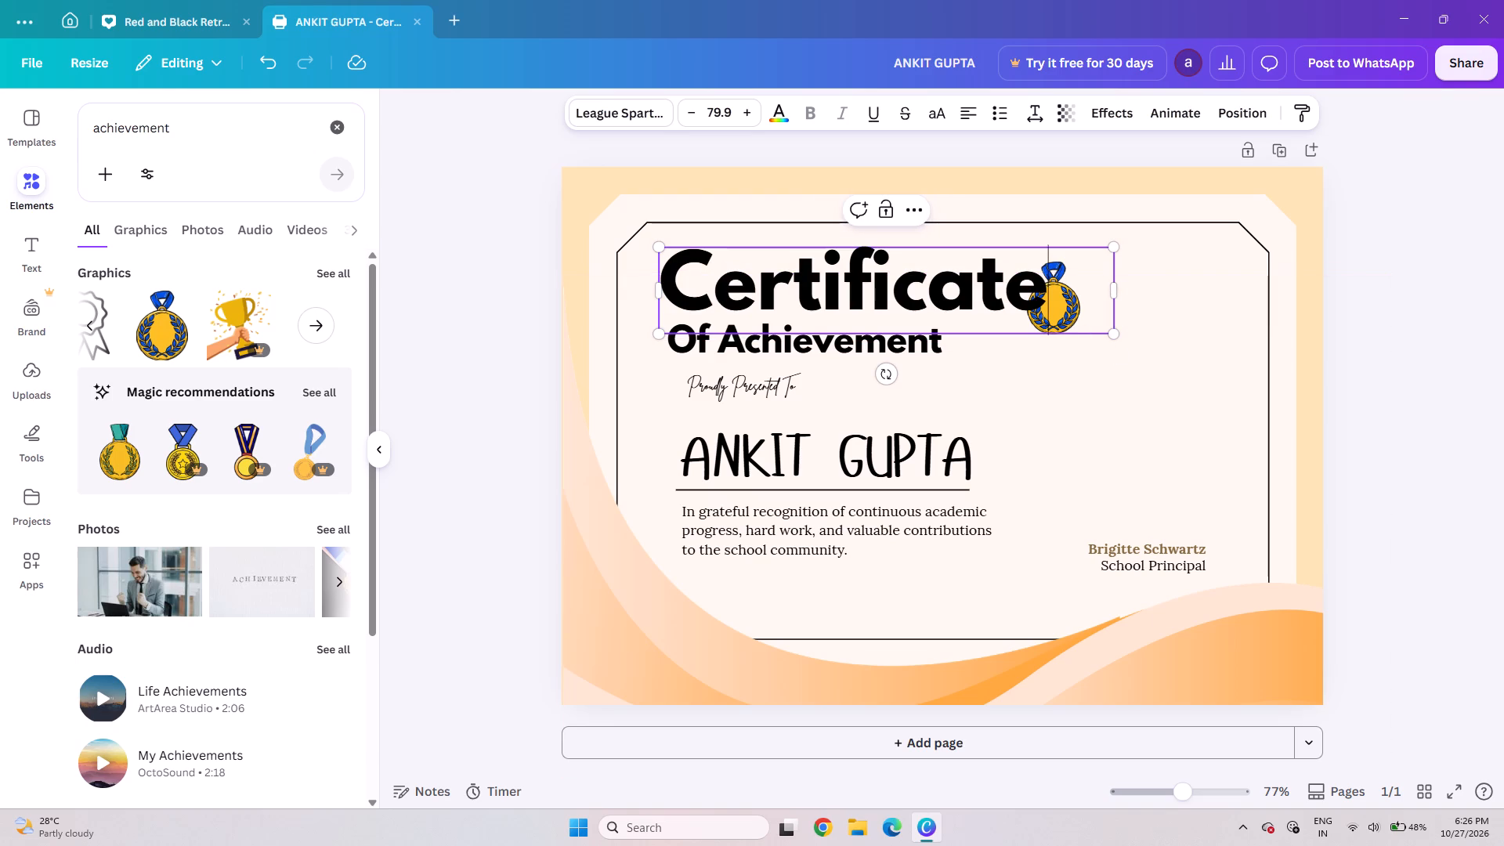
pyautogui.moveTo(1115, 290); pyautogui.dragTo(942, 301)
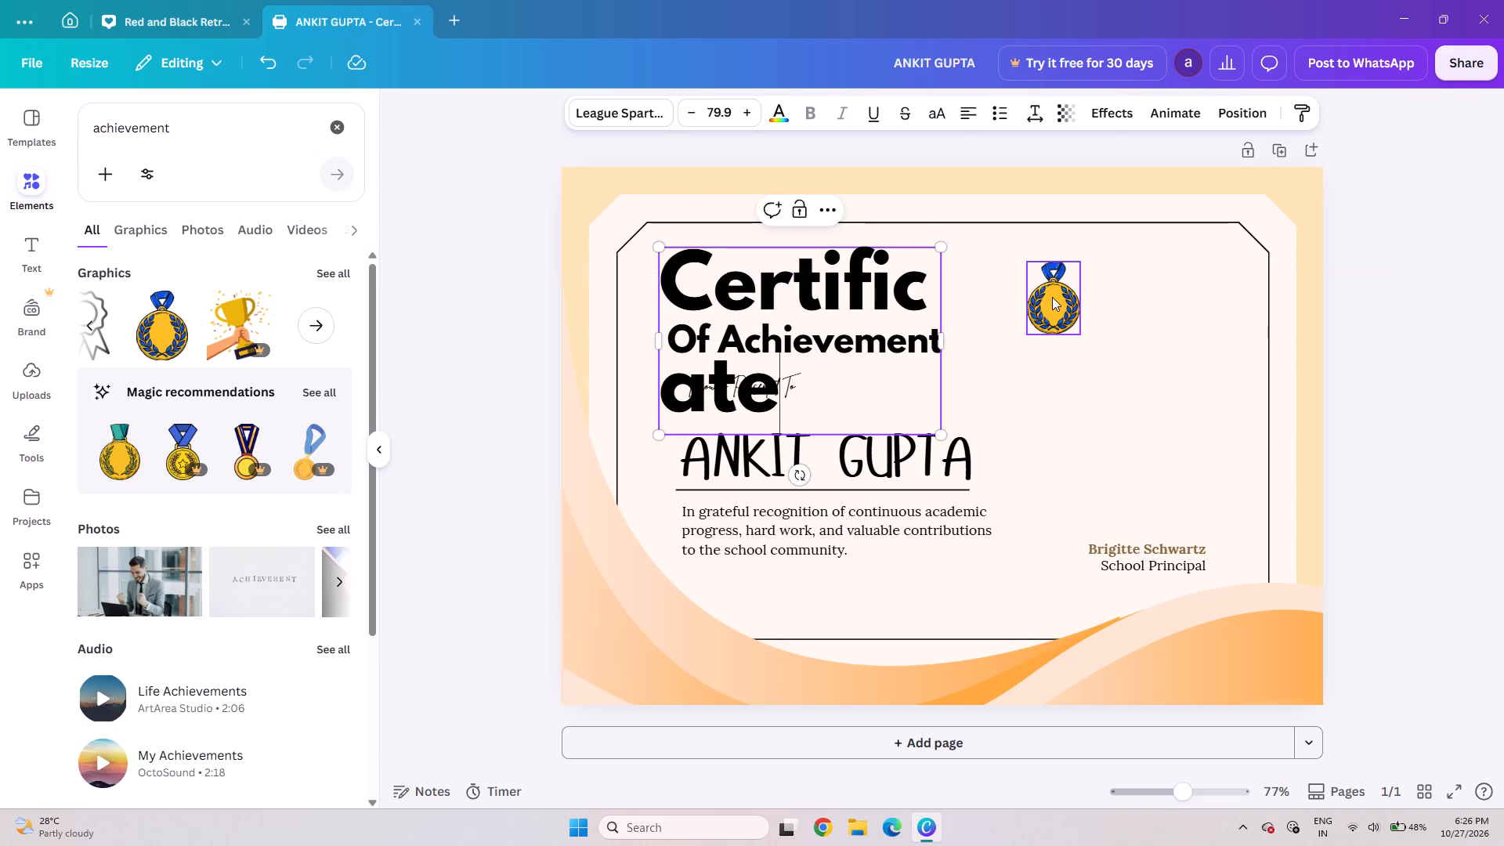
pyautogui.click(1052, 297)
pyautogui.moveTo(1052, 297); pyautogui.dragTo(1235, 364)
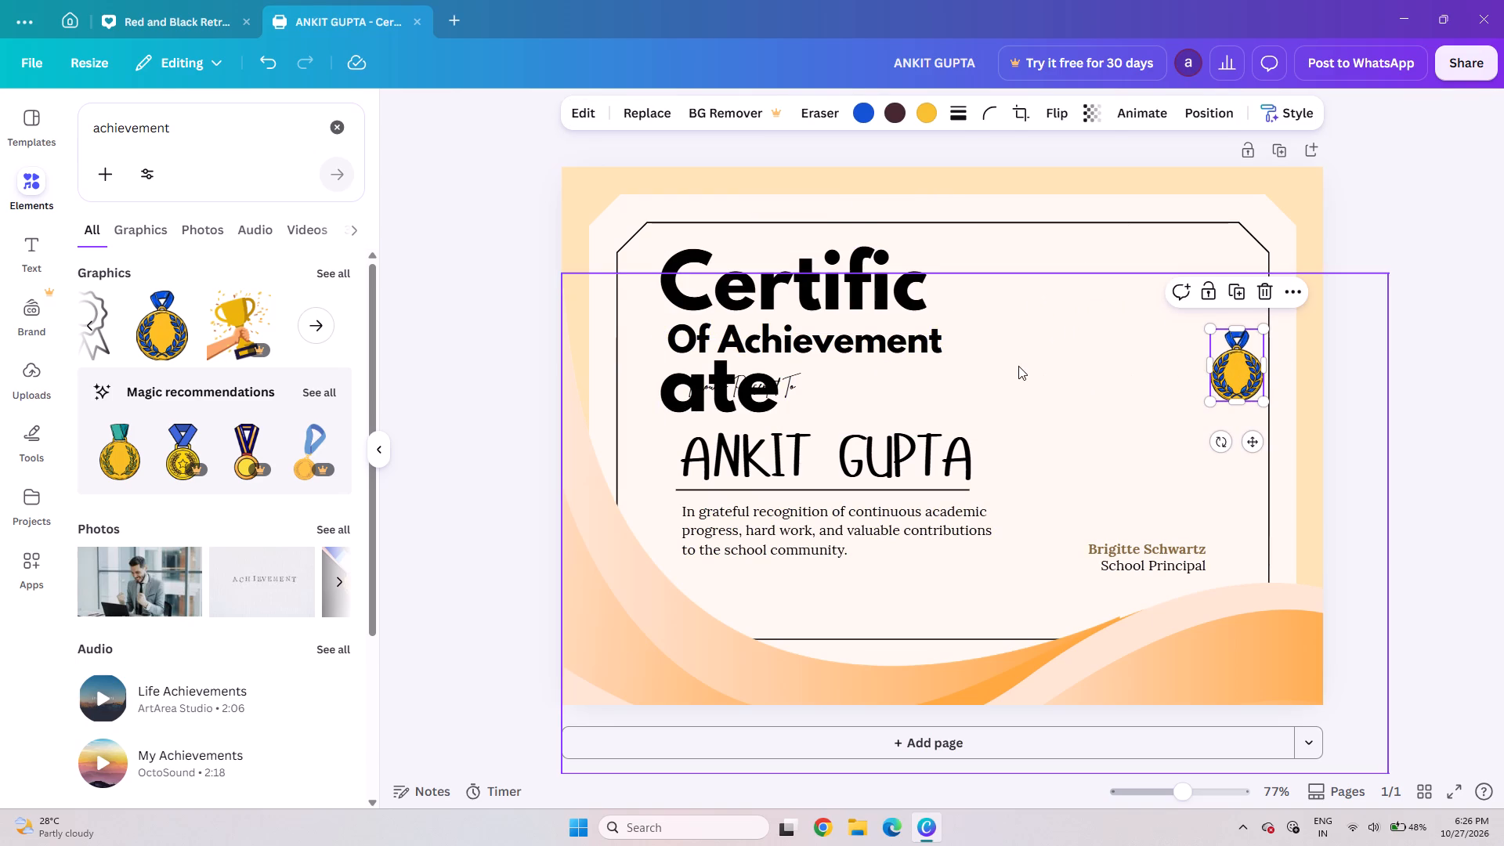
# Widen the "Certificate" title's text box until the word fits on one line, with the box ending just past its last letter.
pyautogui.click(810, 282)
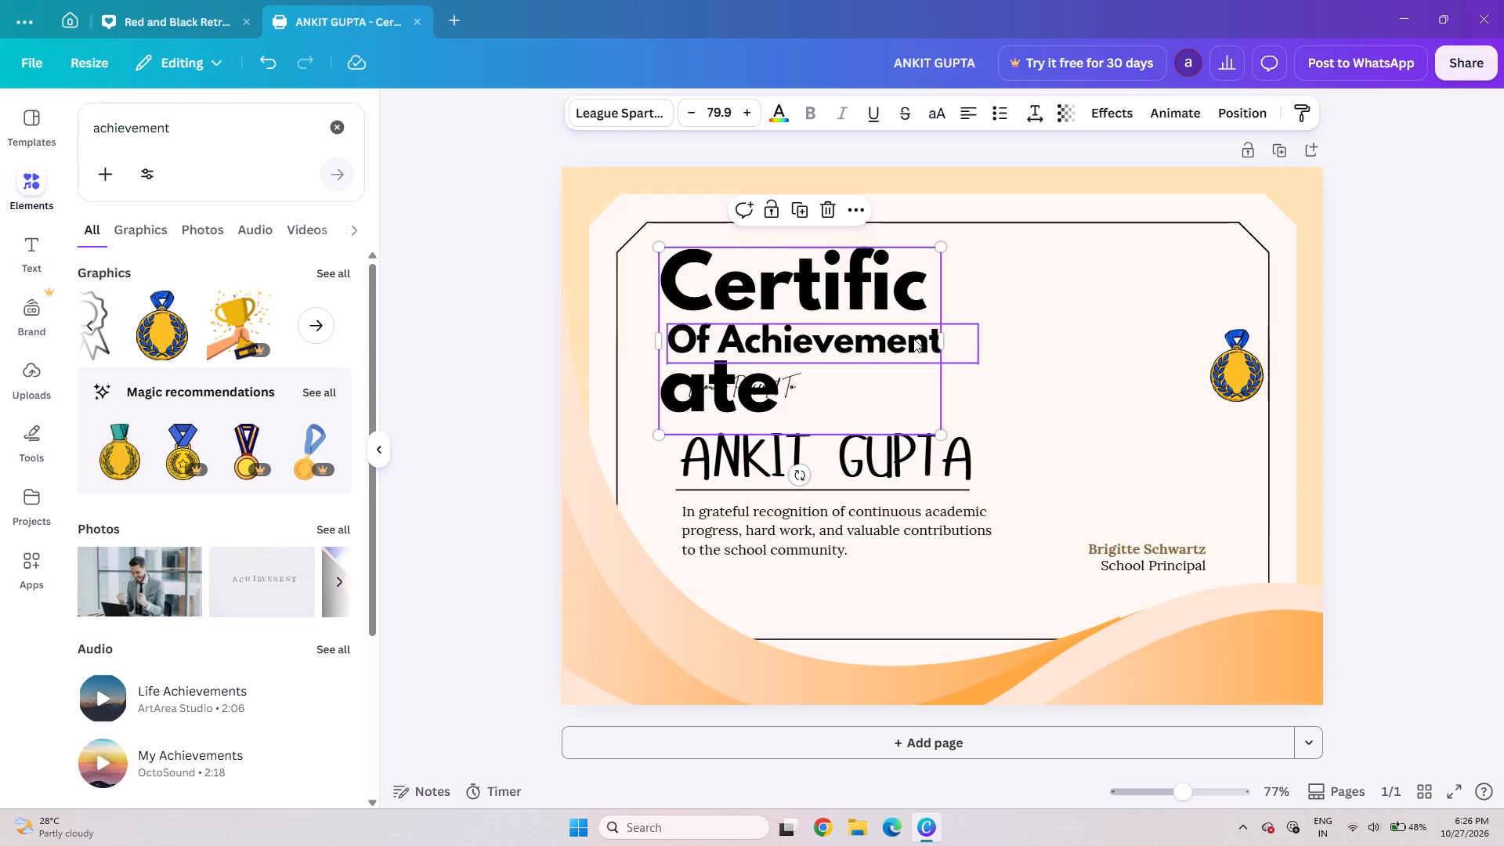
pyautogui.moveTo(945, 342); pyautogui.dragTo(1068, 358)
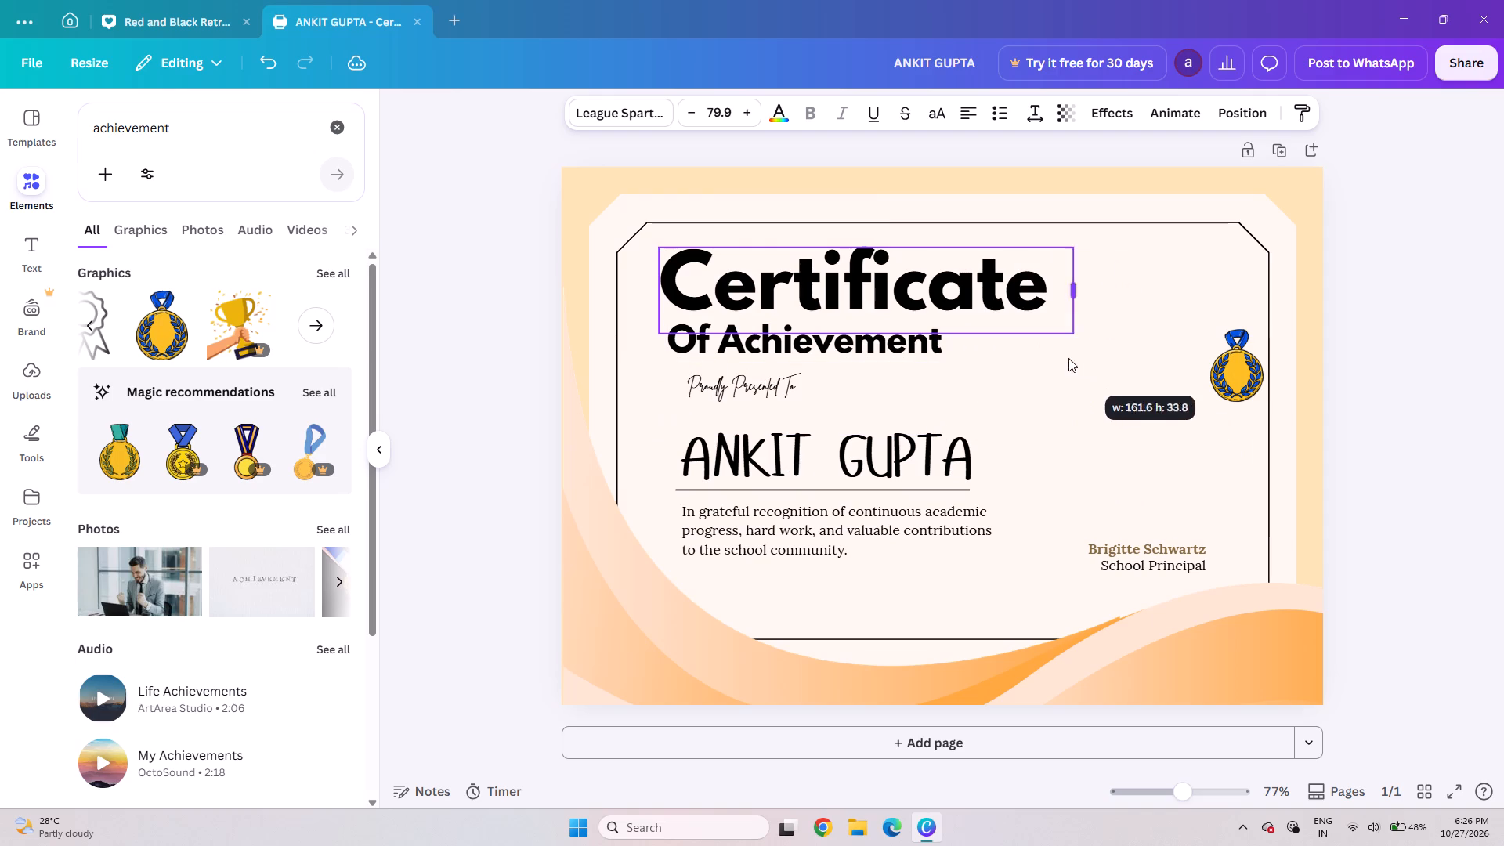
pyautogui.moveTo(1068, 358); pyautogui.dragTo(1055, 352)
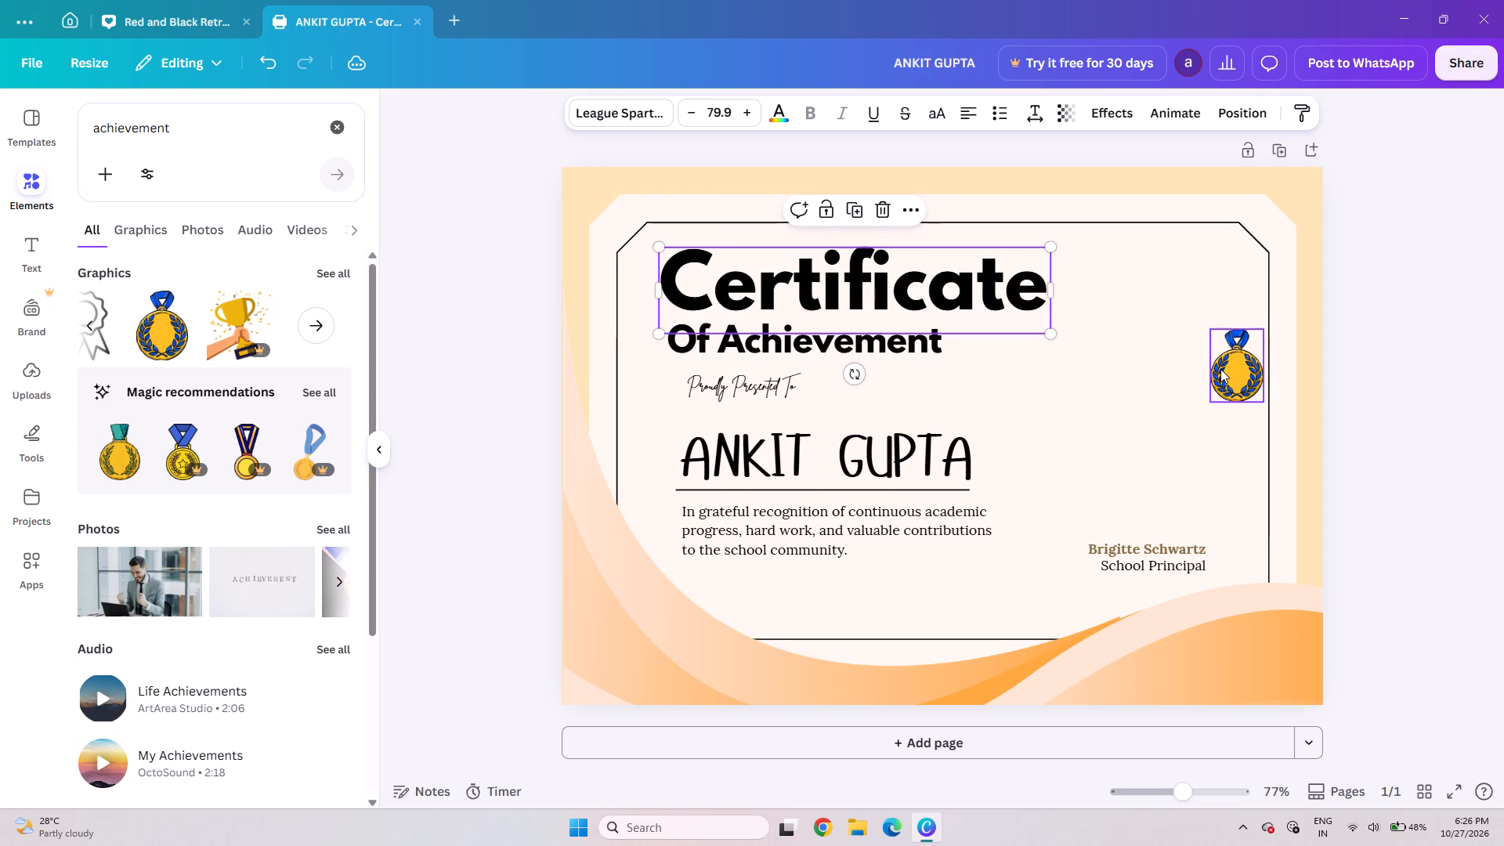
# Move the gold medal into the empty badge spot beside the title and enlarge it to fill the space above the principal's name.
pyautogui.click(1220, 369)
pyautogui.moveTo(1221, 372); pyautogui.dragTo(1147, 297)
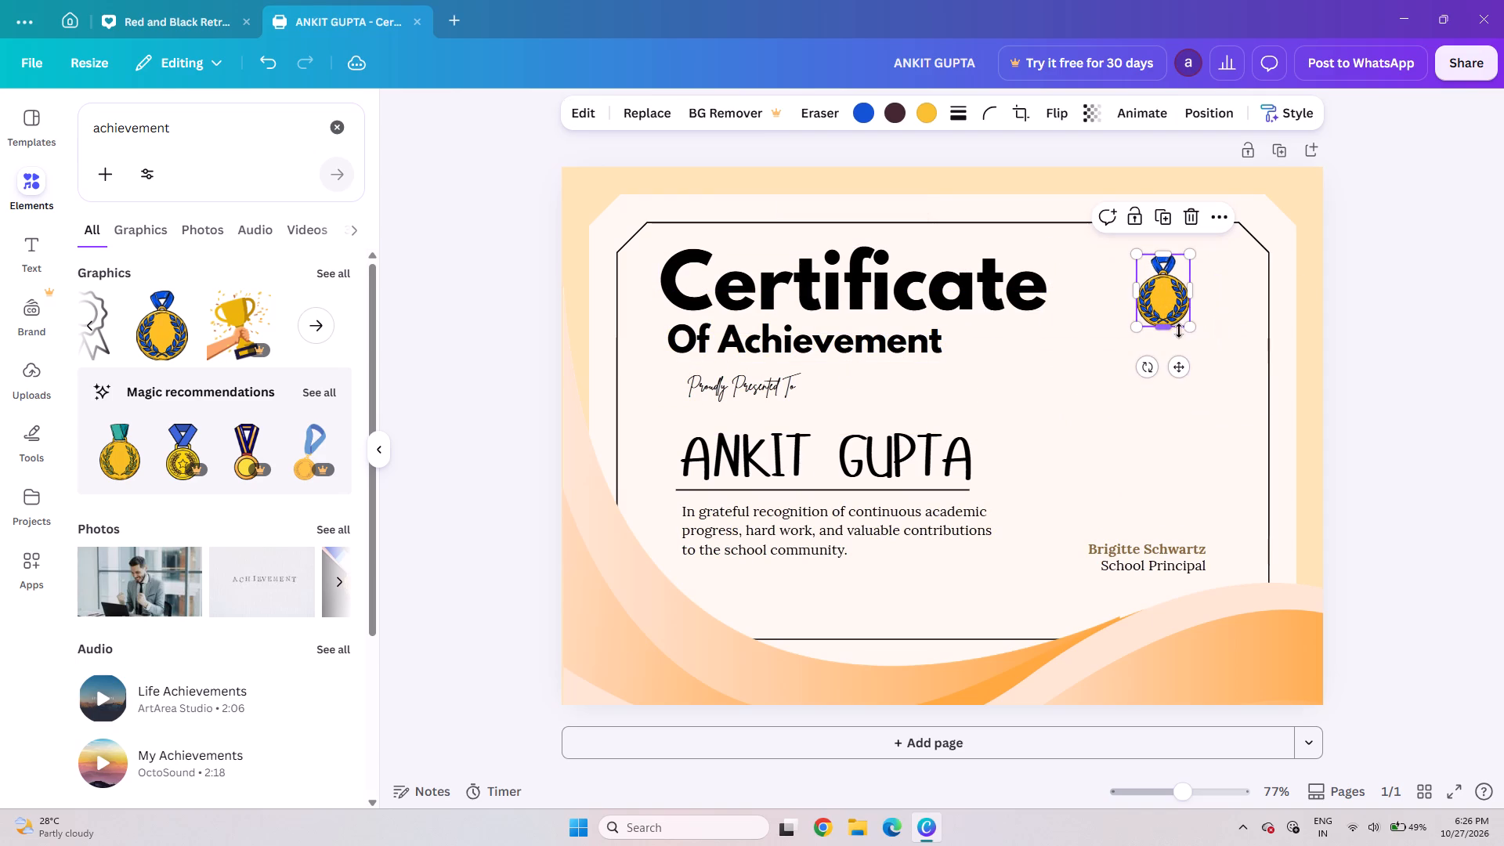
pyautogui.moveTo(1194, 326); pyautogui.dragTo(1218, 415)
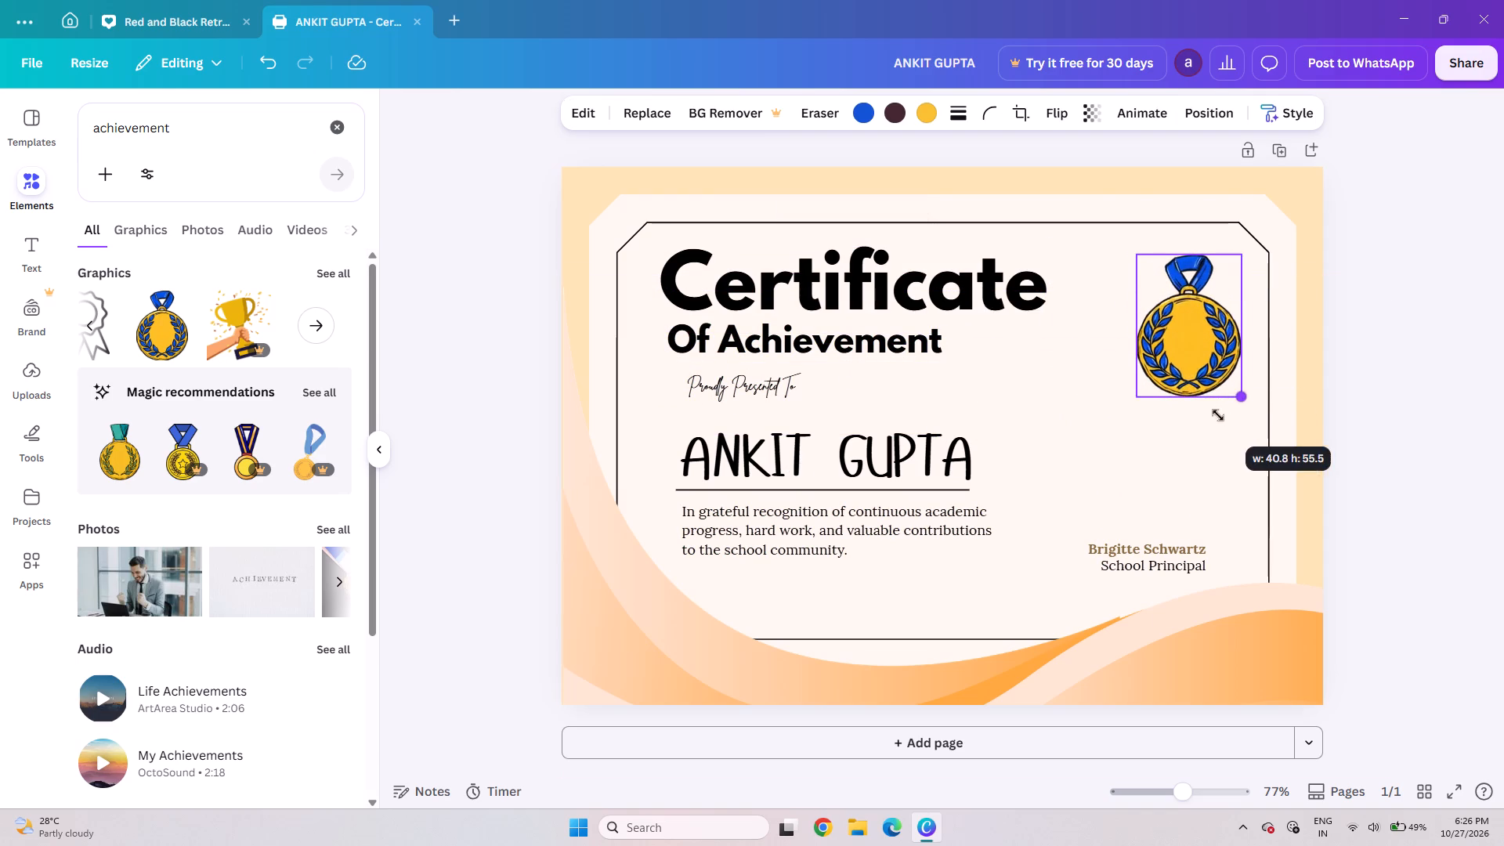
pyautogui.moveTo(1218, 415); pyautogui.dragTo(1204, 414)
pyautogui.moveTo(1188, 343); pyautogui.dragTo(1164, 331)
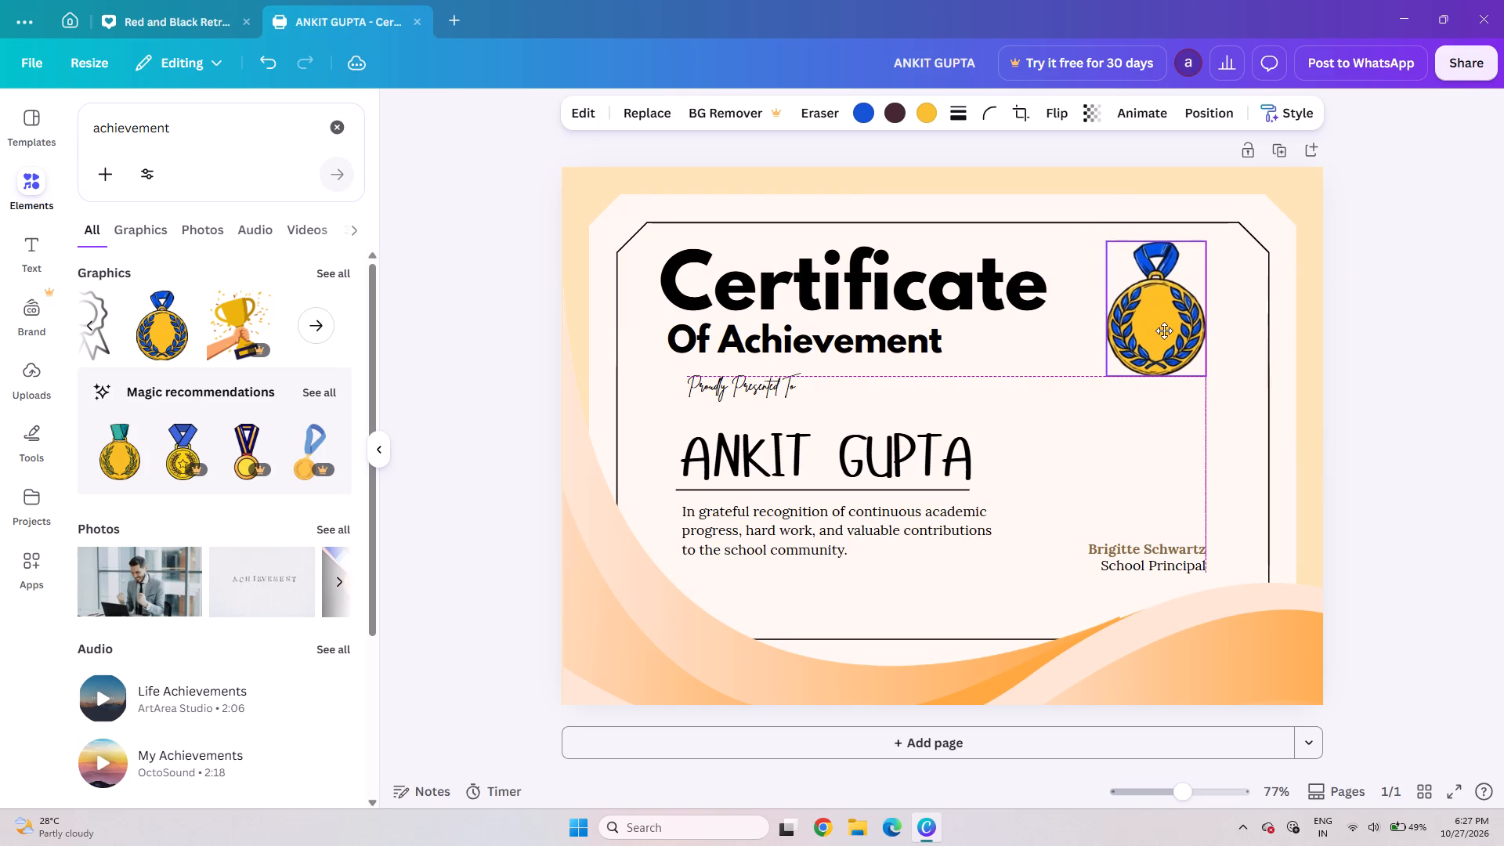
pyautogui.moveTo(1164, 331); pyautogui.dragTo(1167, 332)
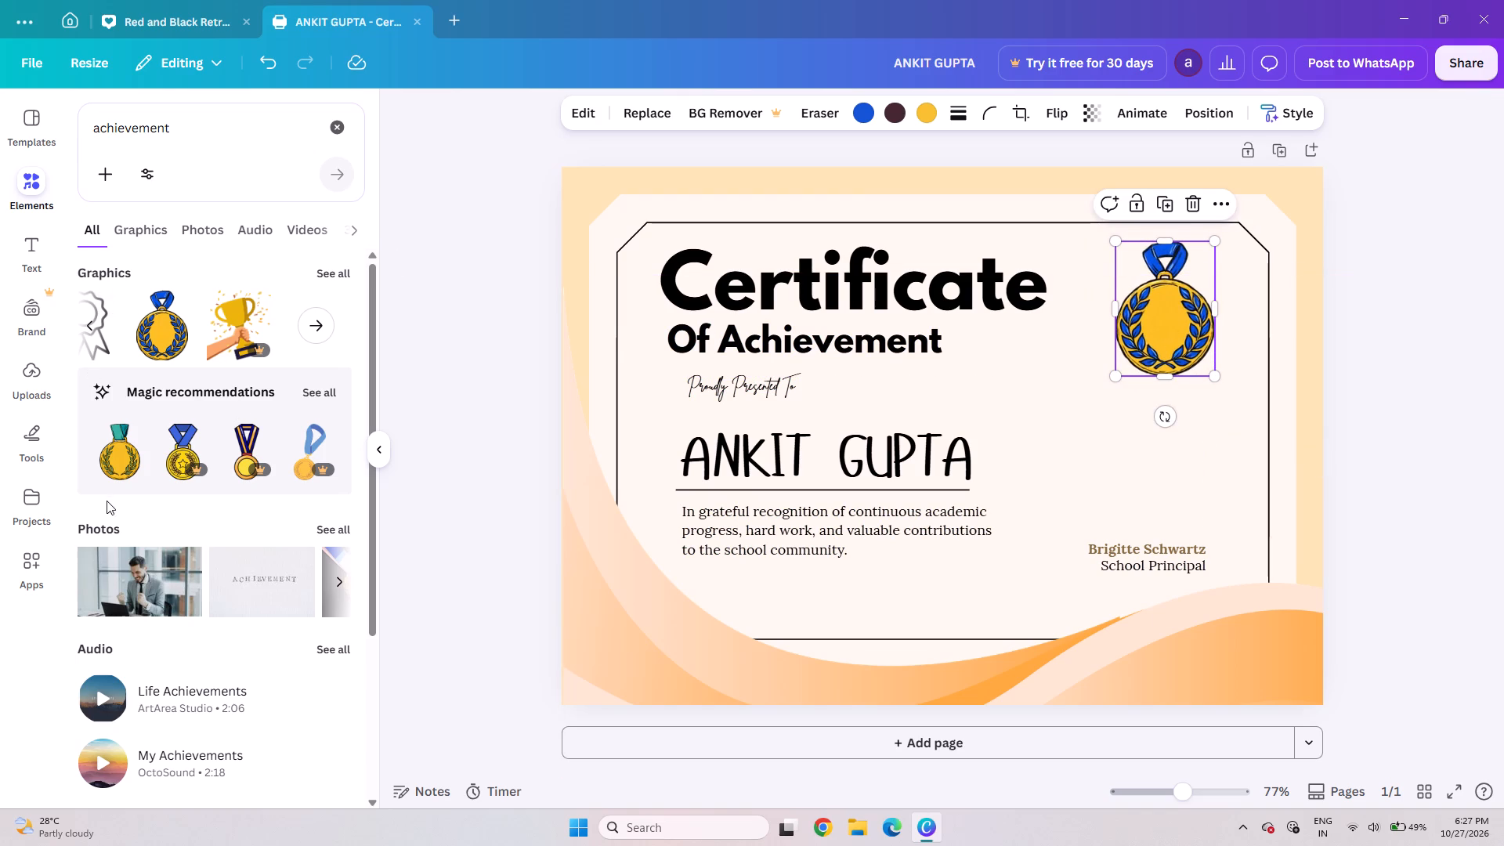
# Browse the achievement search results by element type, from graphics and videos to 3D, shapes, frames, mockups and charts, for more award artwork.
pyautogui.click(158, 244)
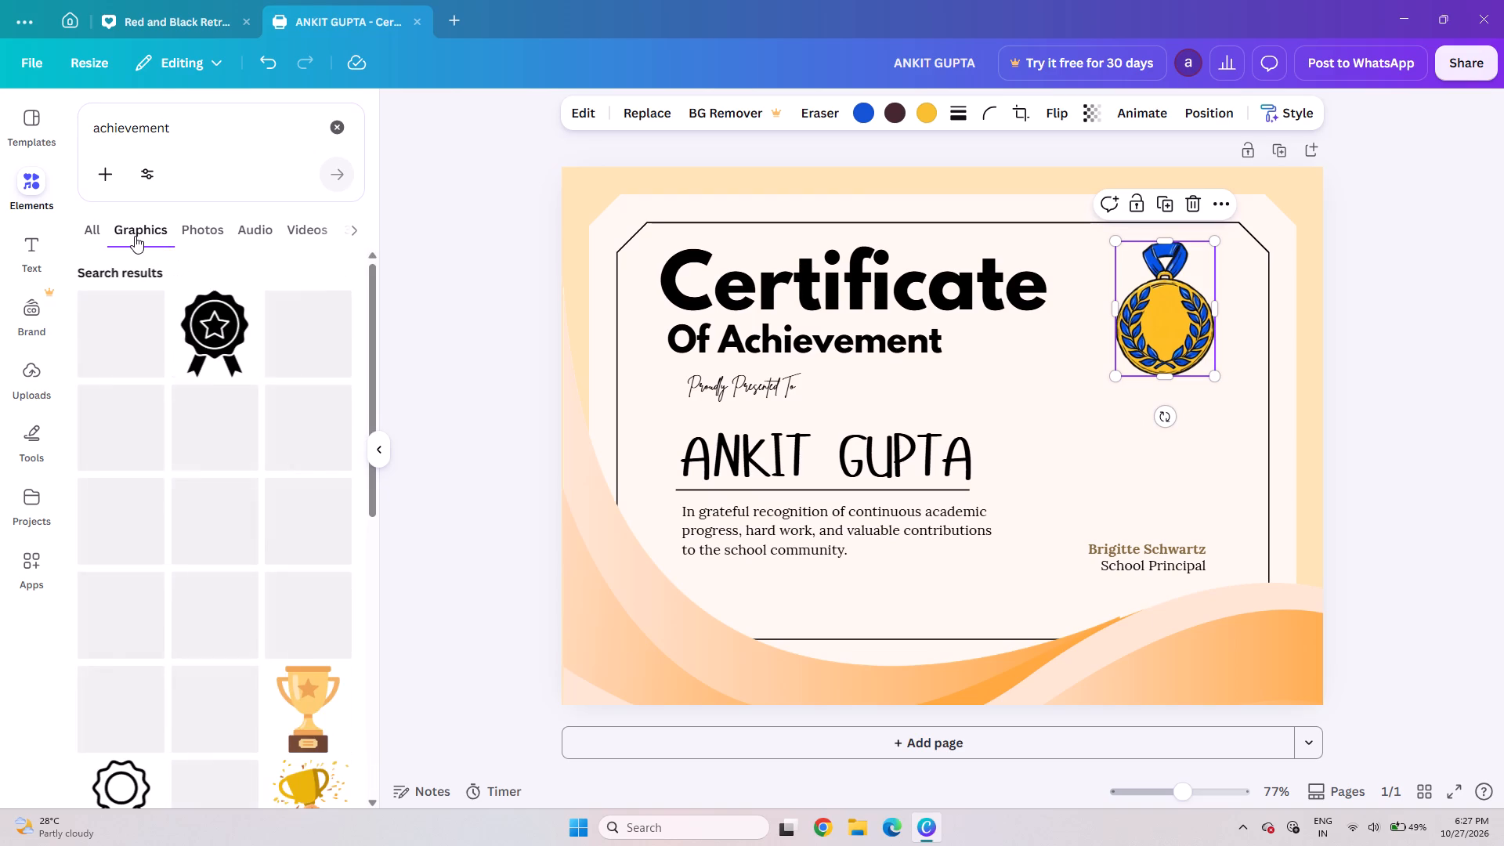
pyautogui.scroll(-2, 66, 379)
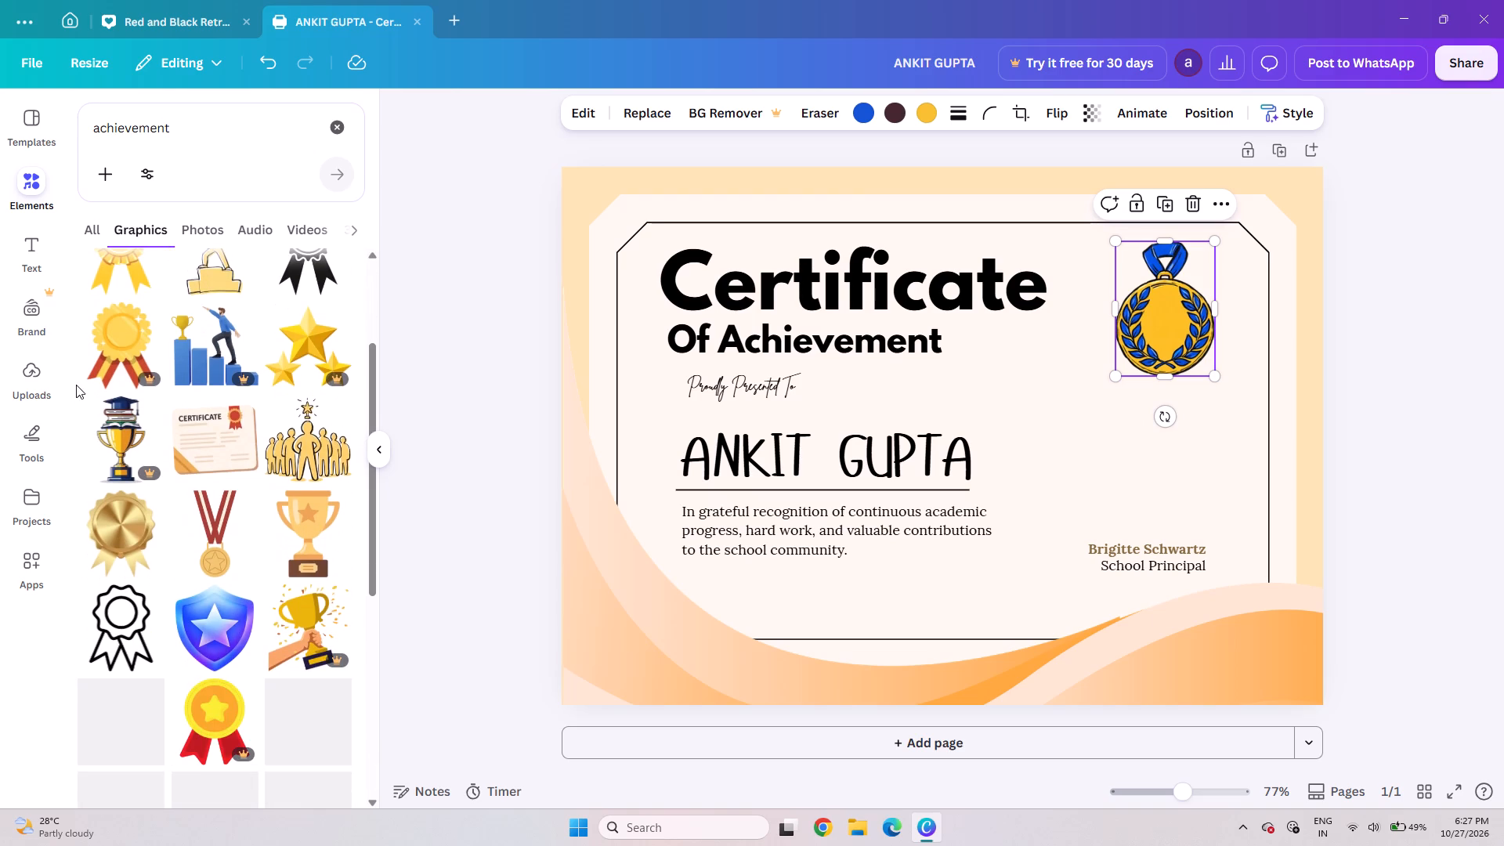
pyautogui.scroll(3, 130, 334)
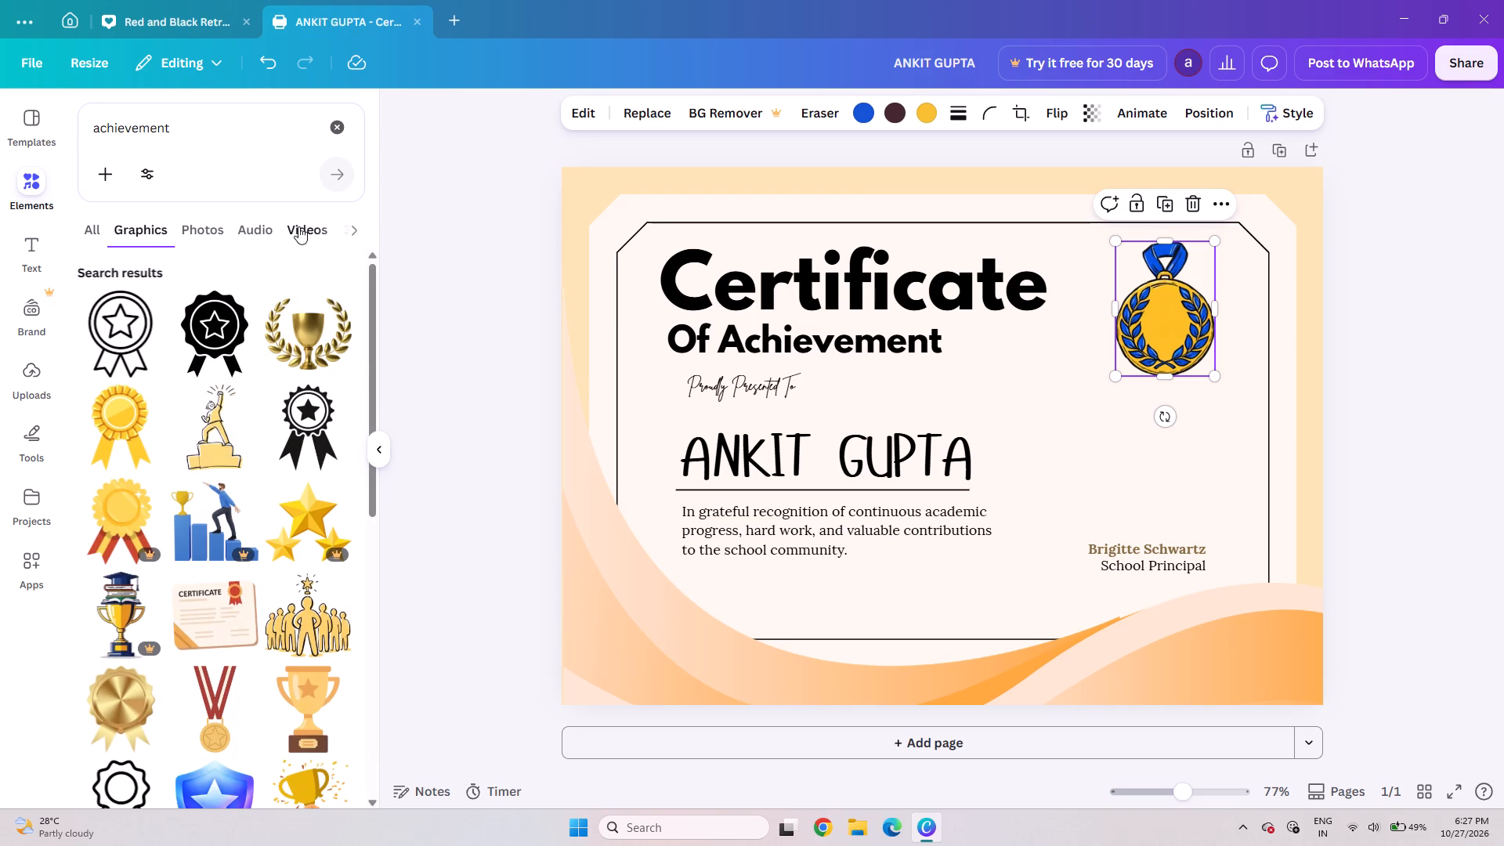
pyautogui.click(298, 226)
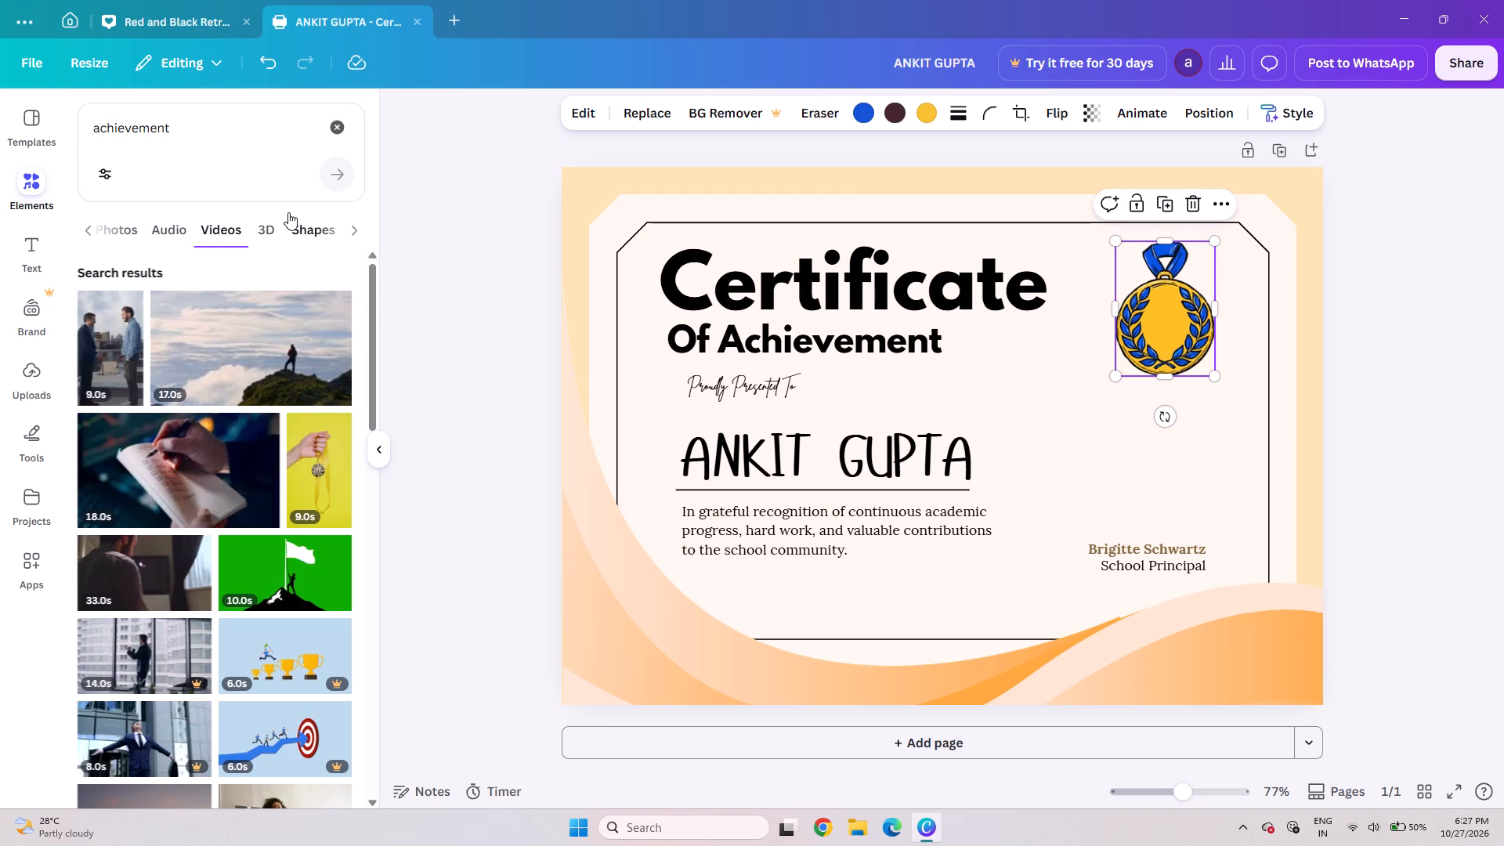
pyautogui.click(256, 221)
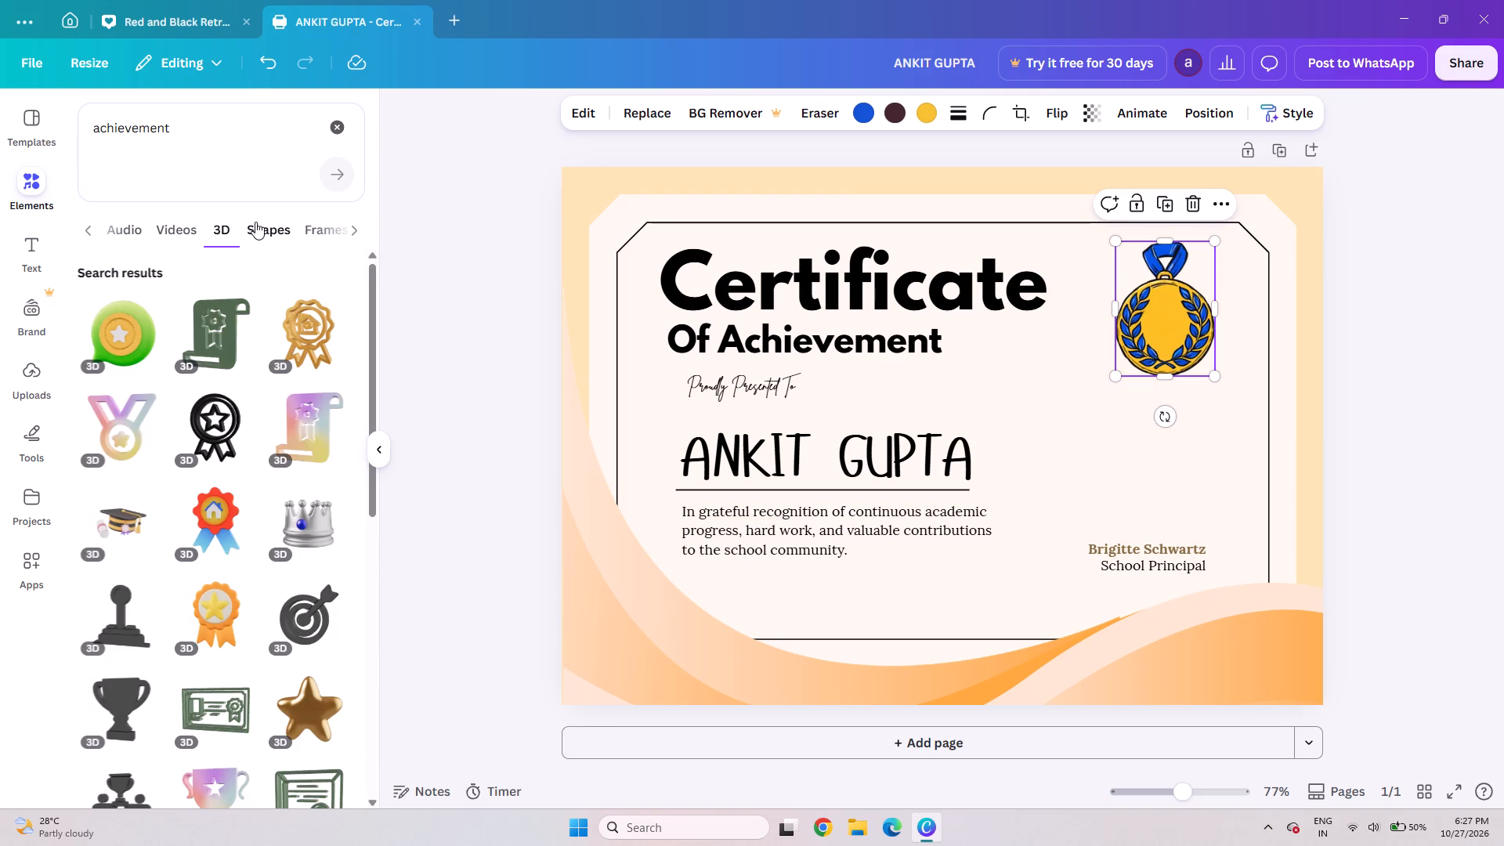
pyautogui.click(293, 226)
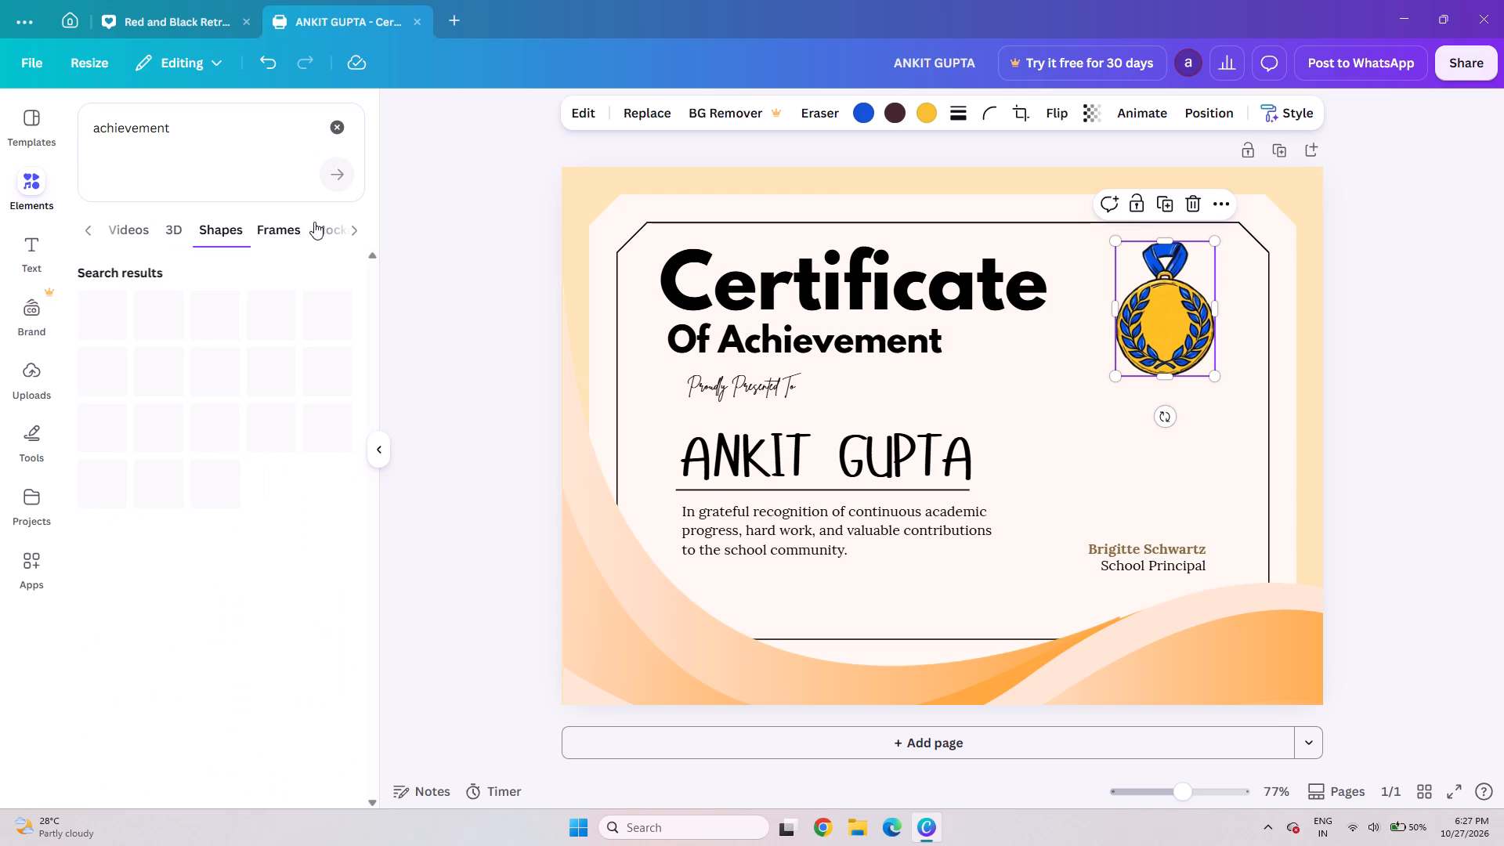
pyautogui.click(269, 219)
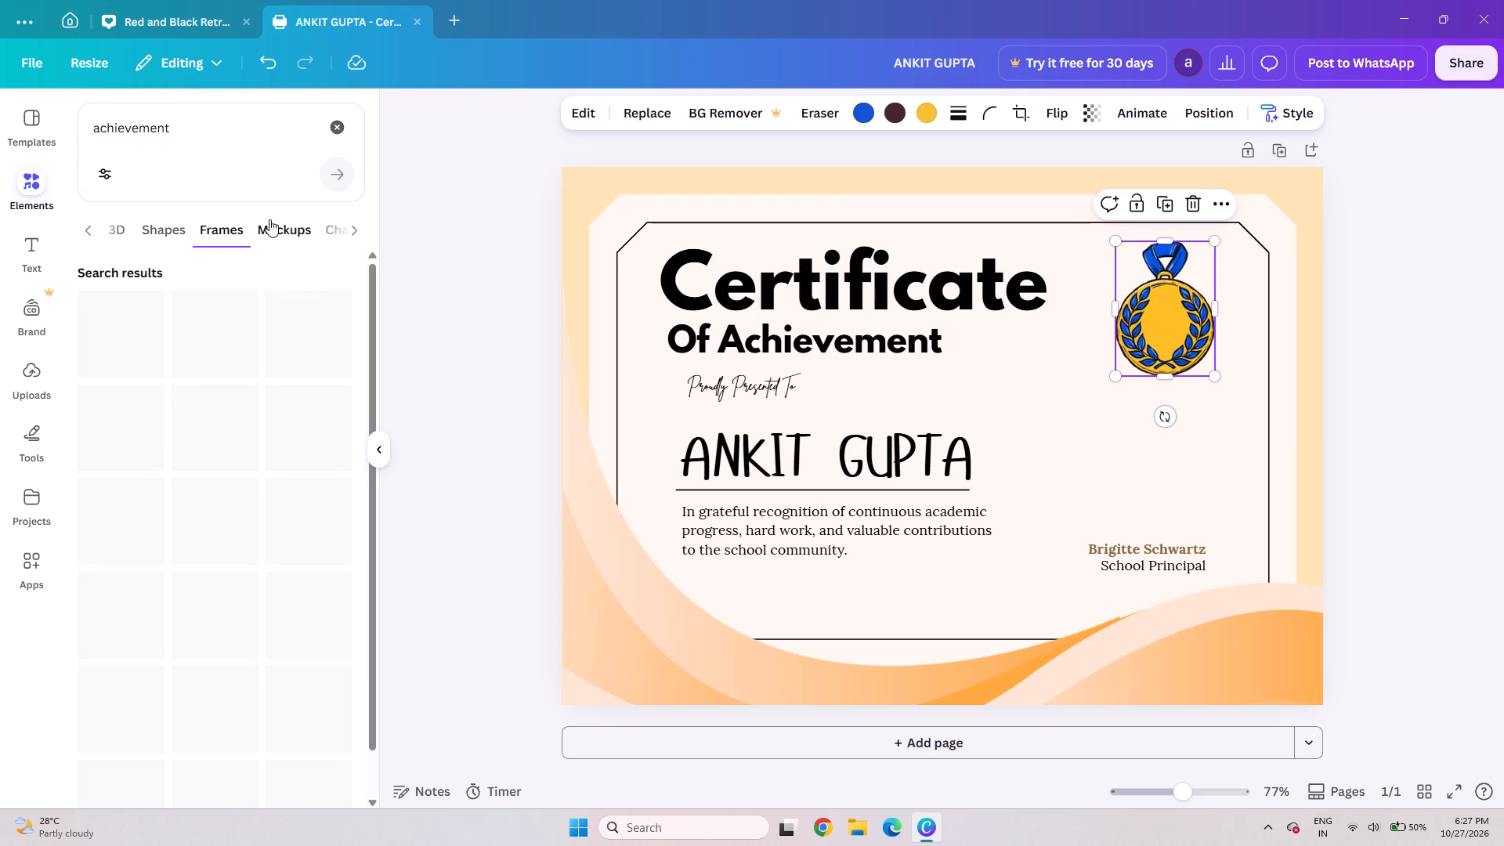
pyautogui.click(269, 219)
pyautogui.click(316, 231)
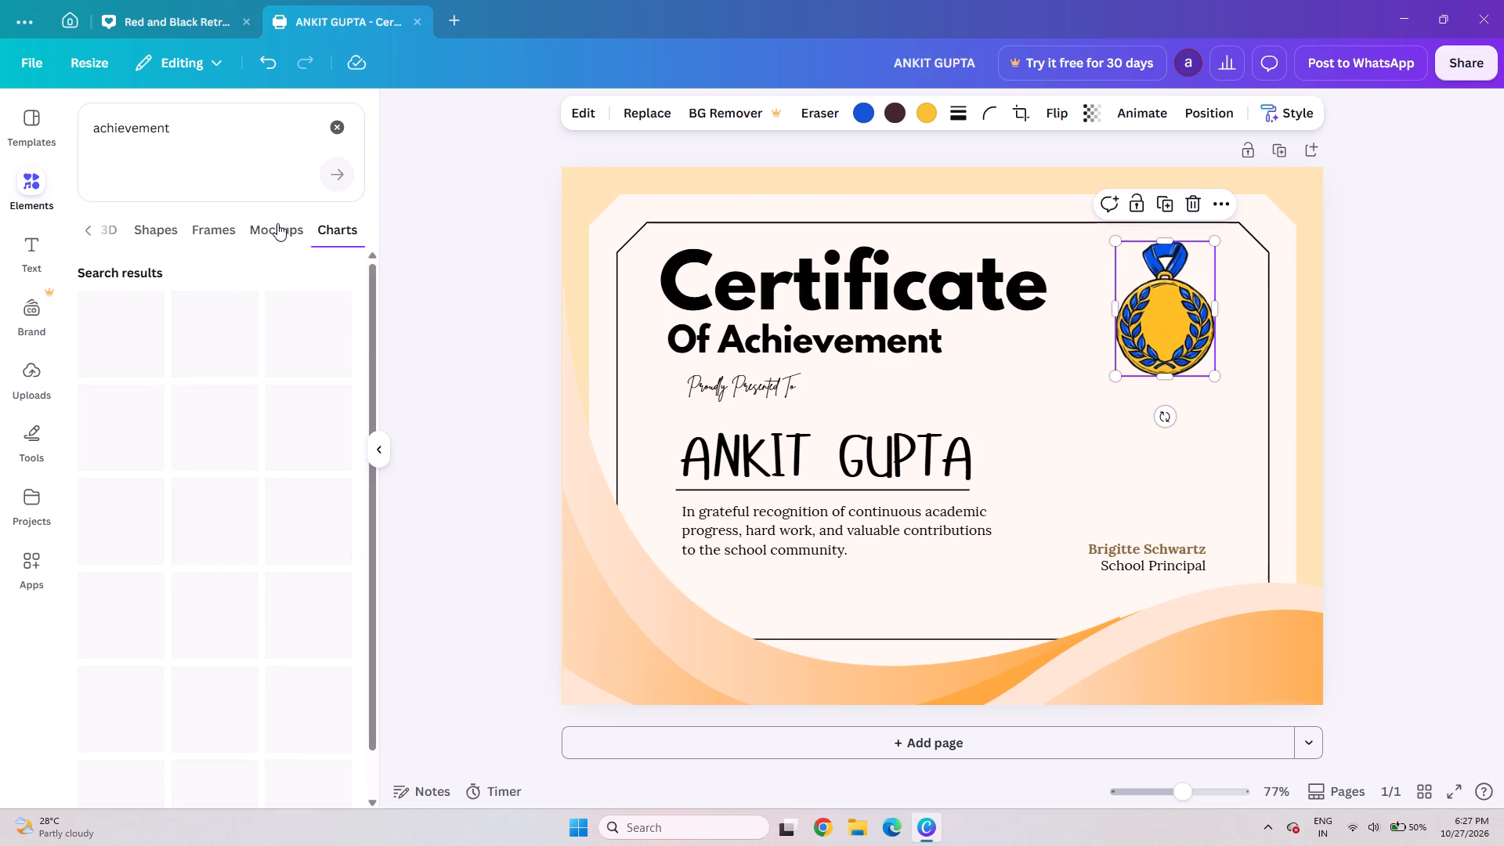
pyautogui.click(179, 216)
pyautogui.click(154, 219)
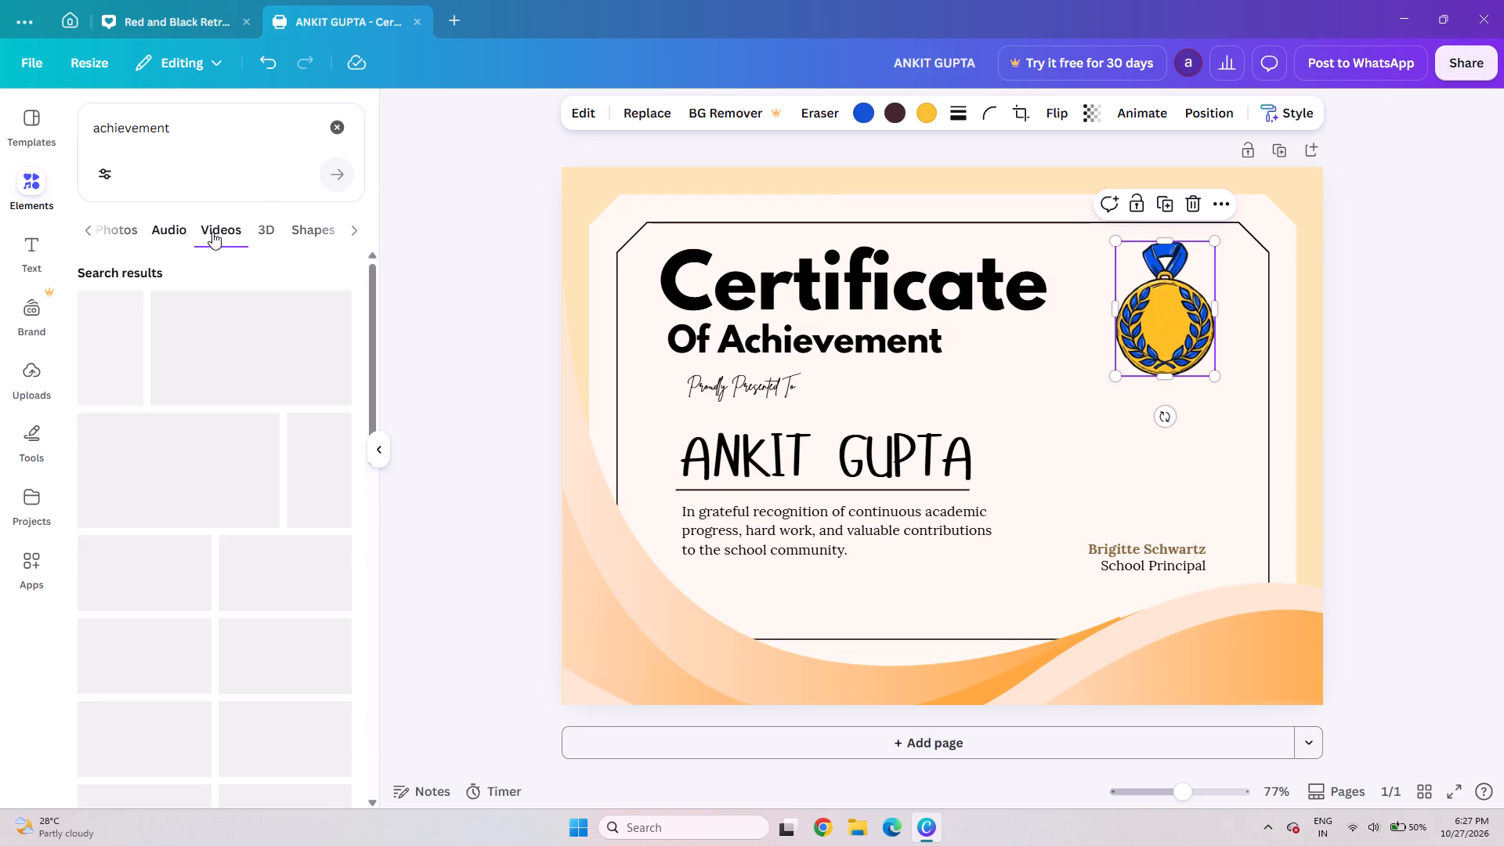
# Look through the 3D results for achievement for a medal, trophy or ribbon that suits the certificate.
pyautogui.click(276, 239)
pyautogui.scroll(-2, 244, 369)
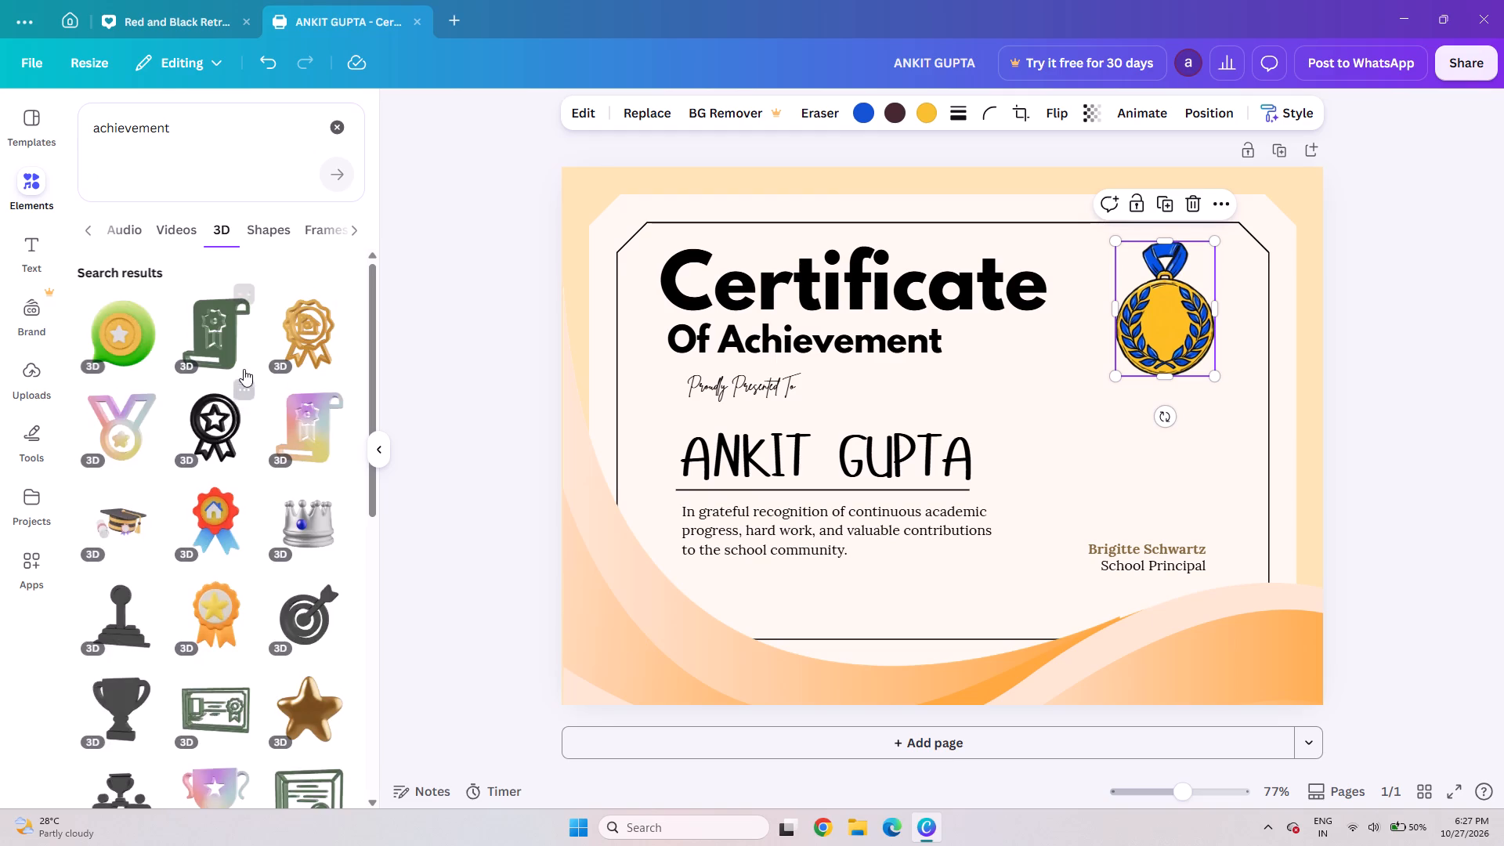
pyautogui.scroll(-3, 244, 369)
pyautogui.scroll(-1, 230, 466)
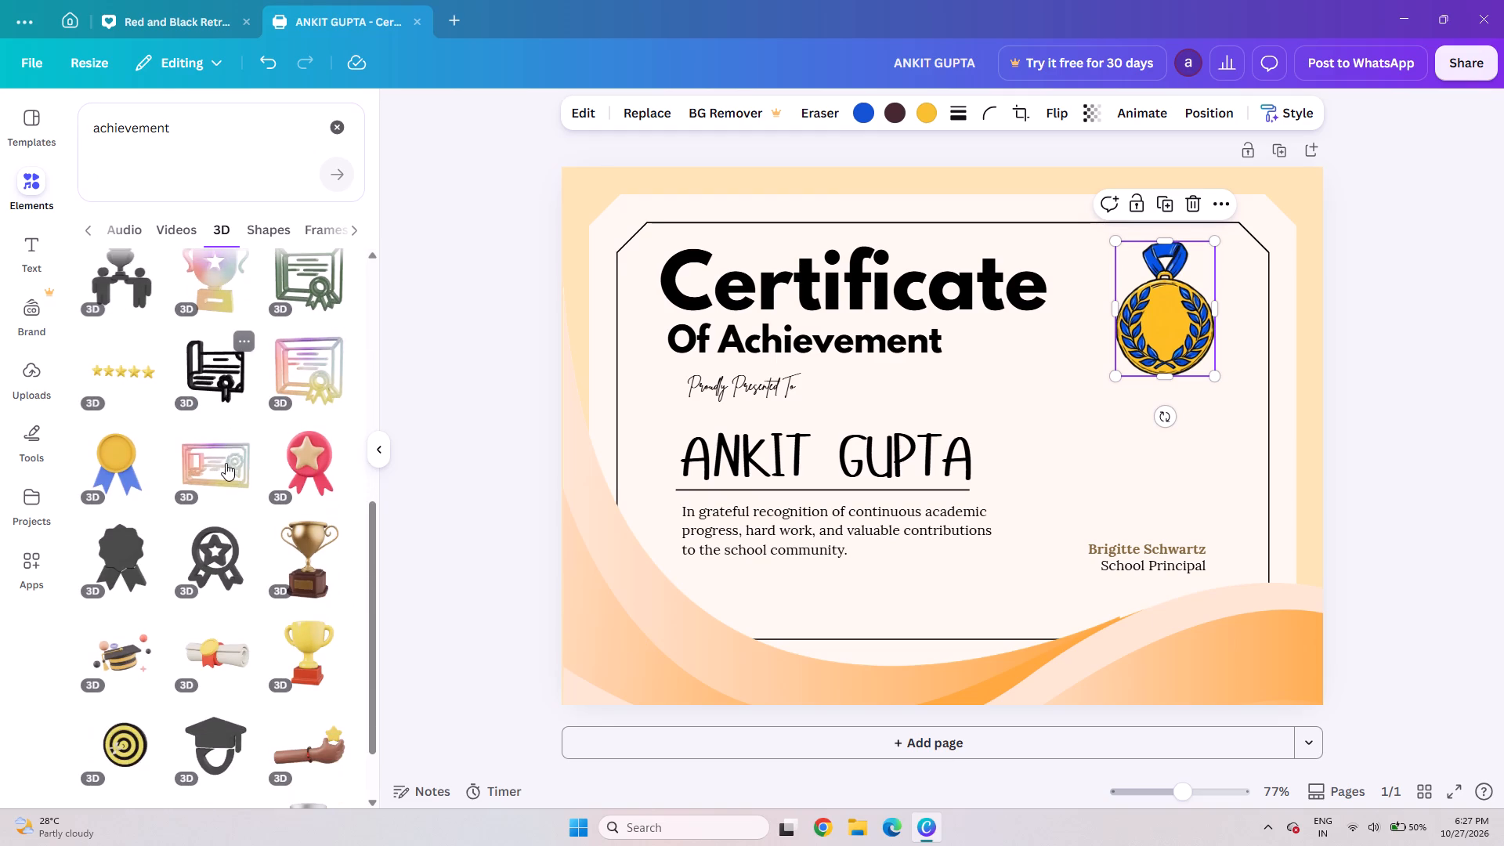
pyautogui.scroll(-2, 230, 429)
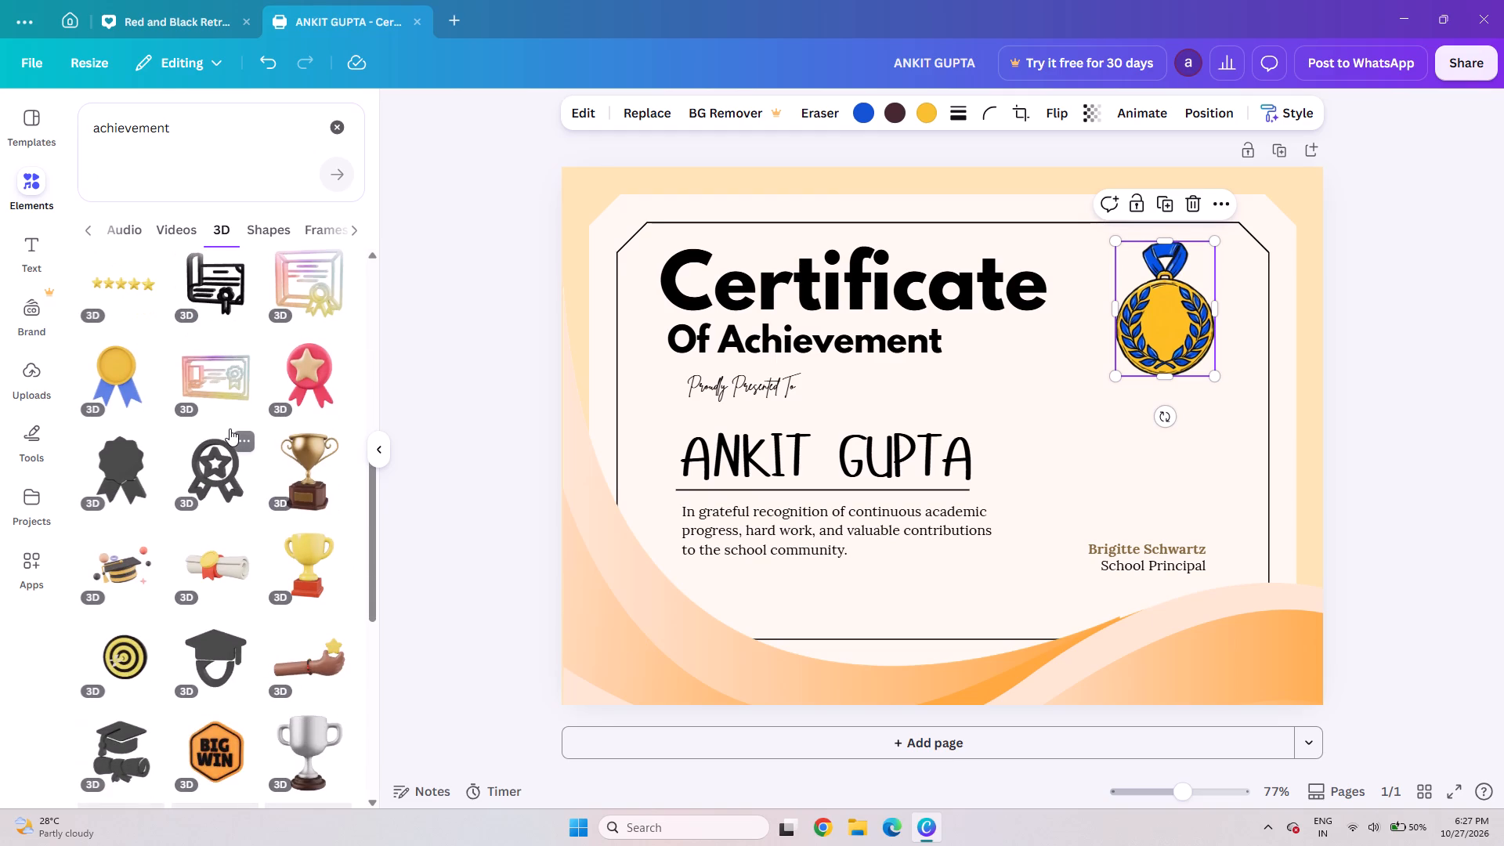
pyautogui.scroll(-3, 230, 433)
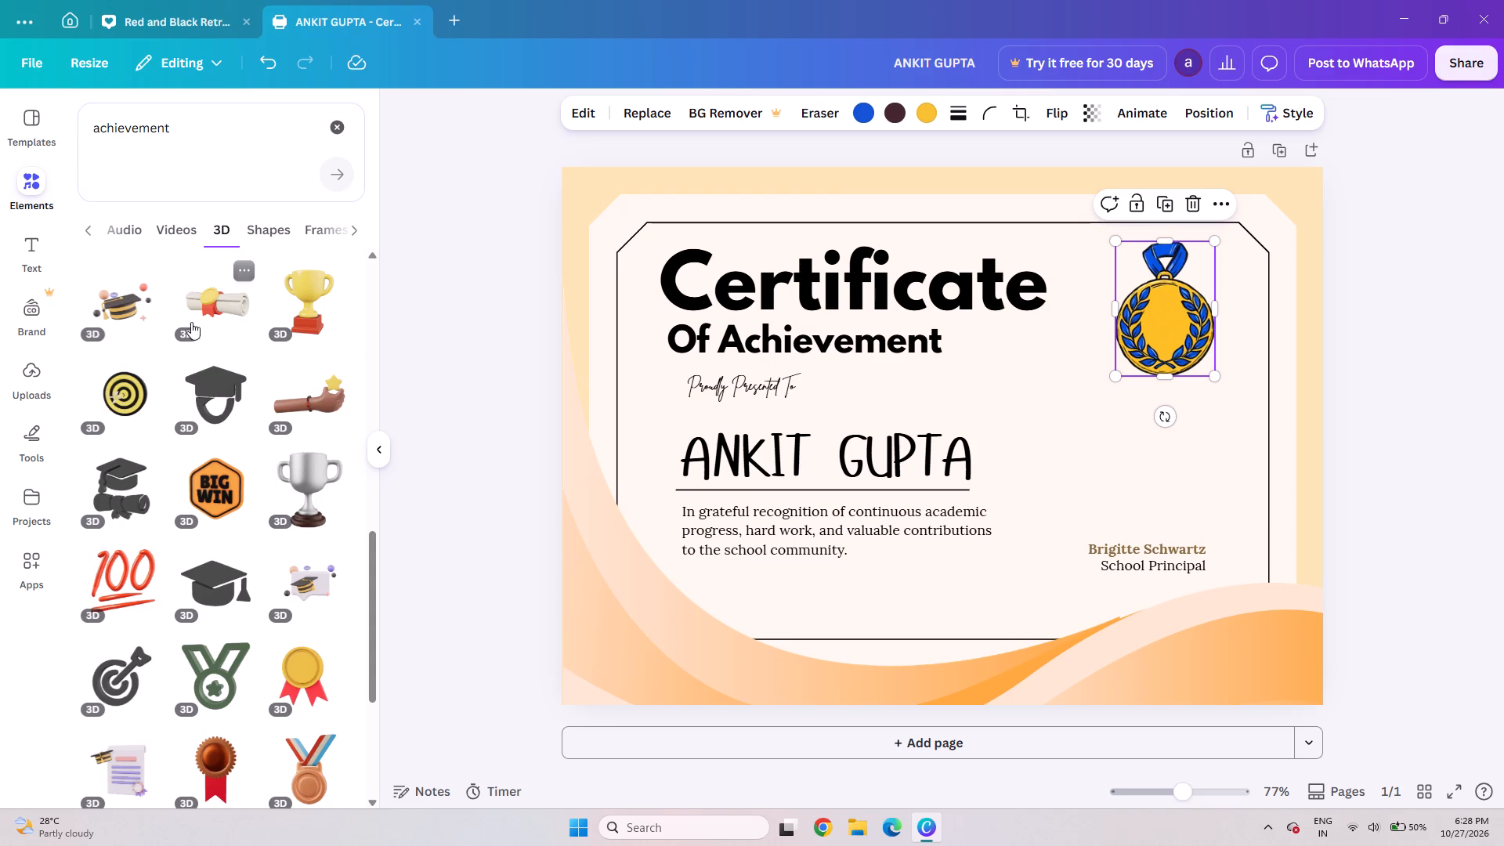
pyautogui.scroll(-2, 151, 512)
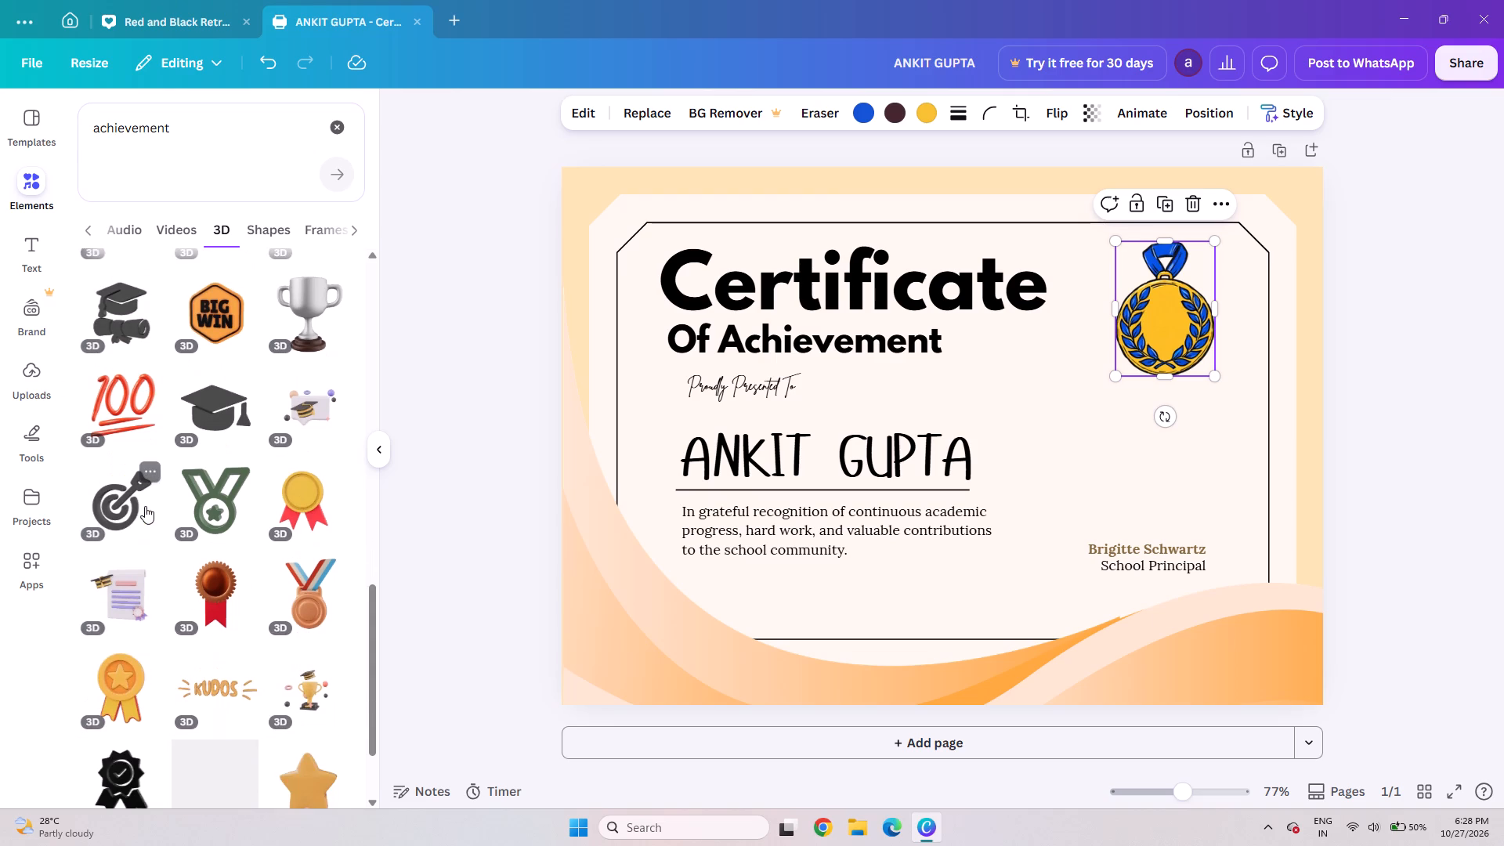
pyautogui.scroll(-5, 145, 506)
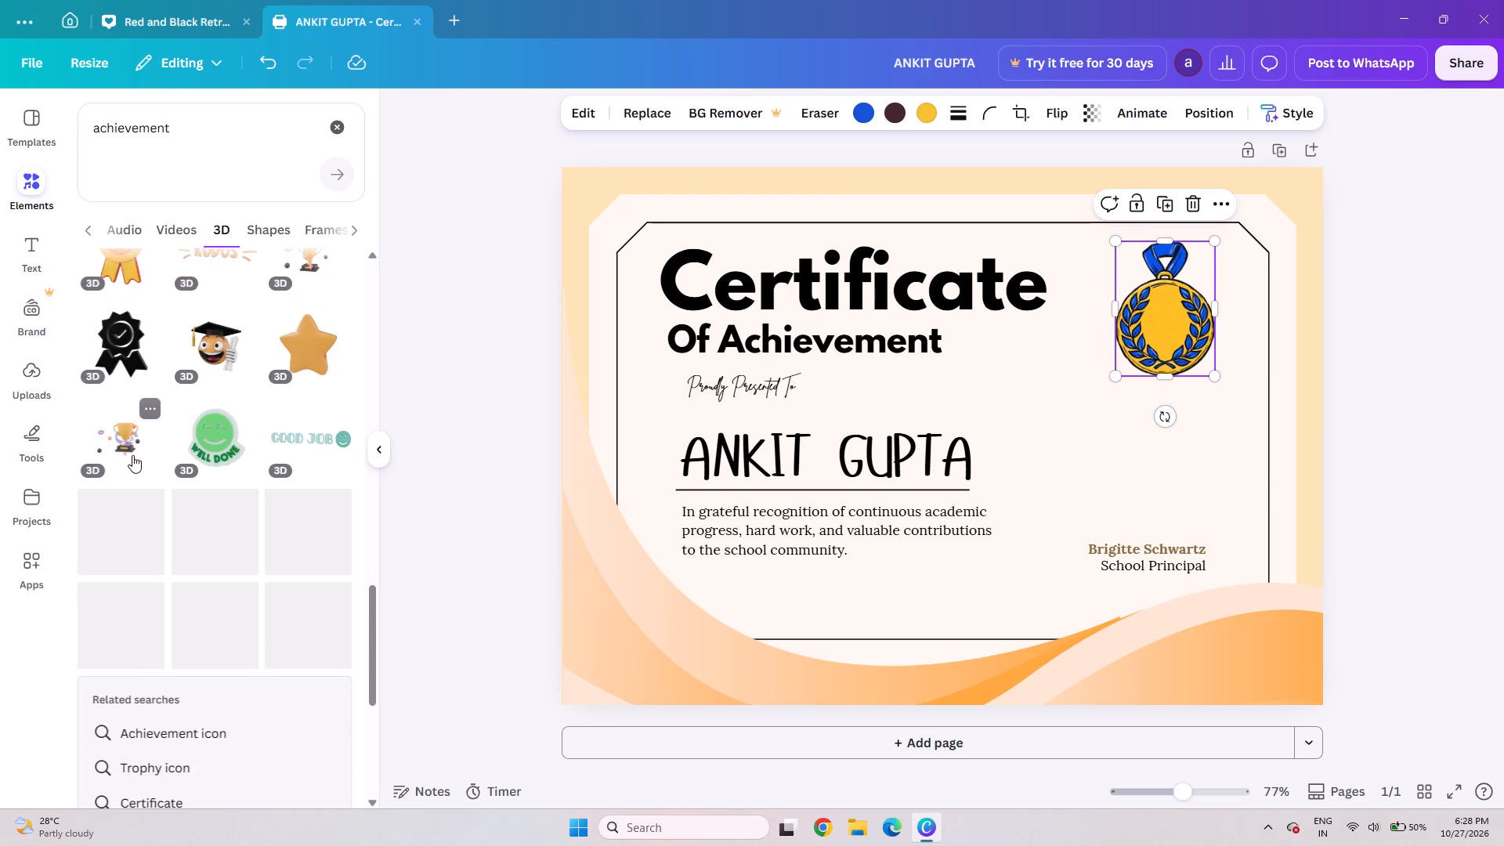
pyautogui.scroll(-2, 144, 442)
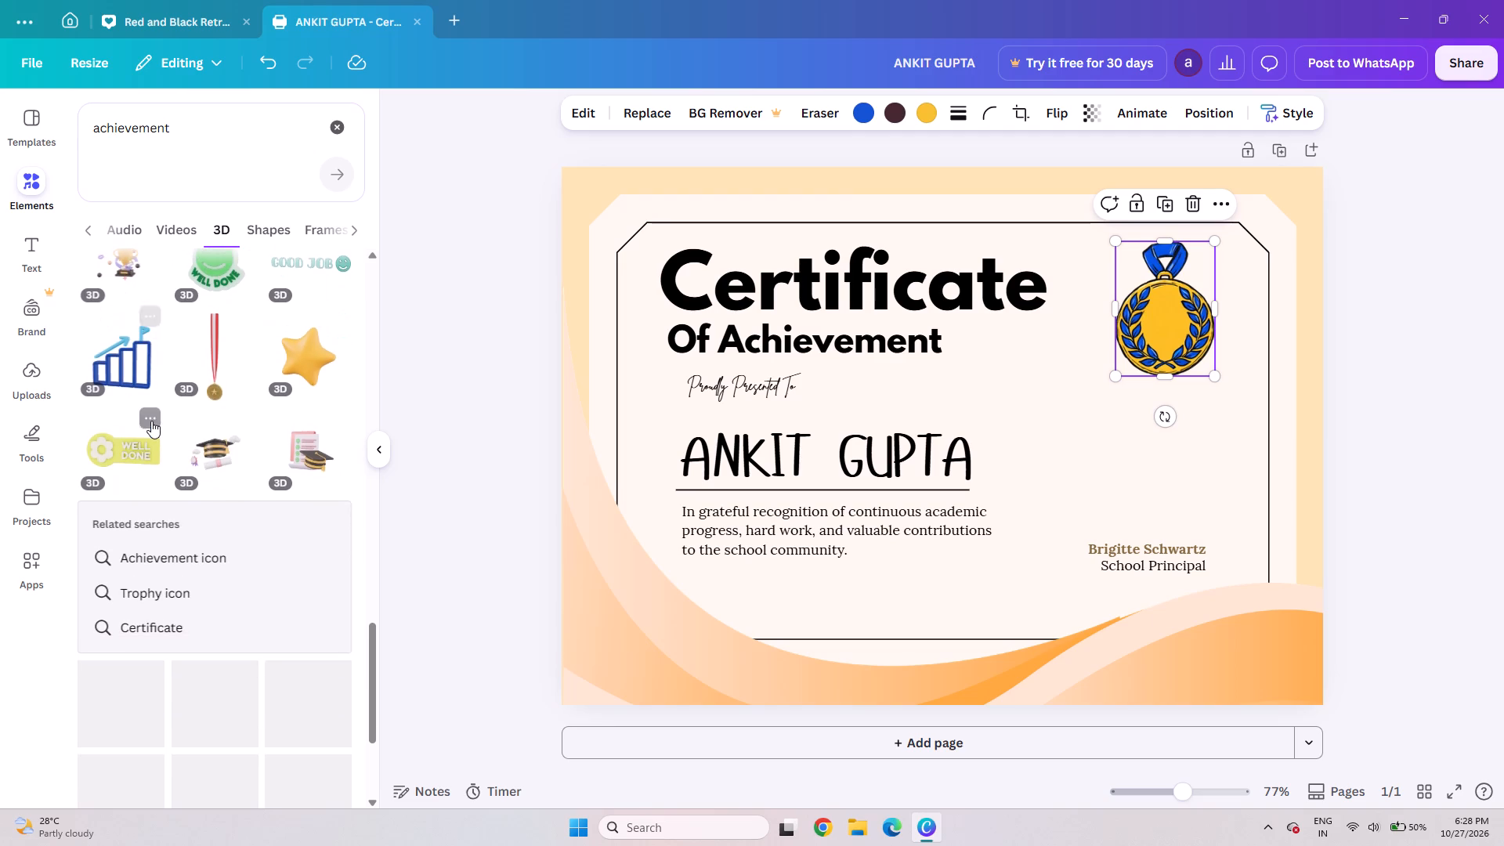
pyautogui.scroll(-1, 153, 418)
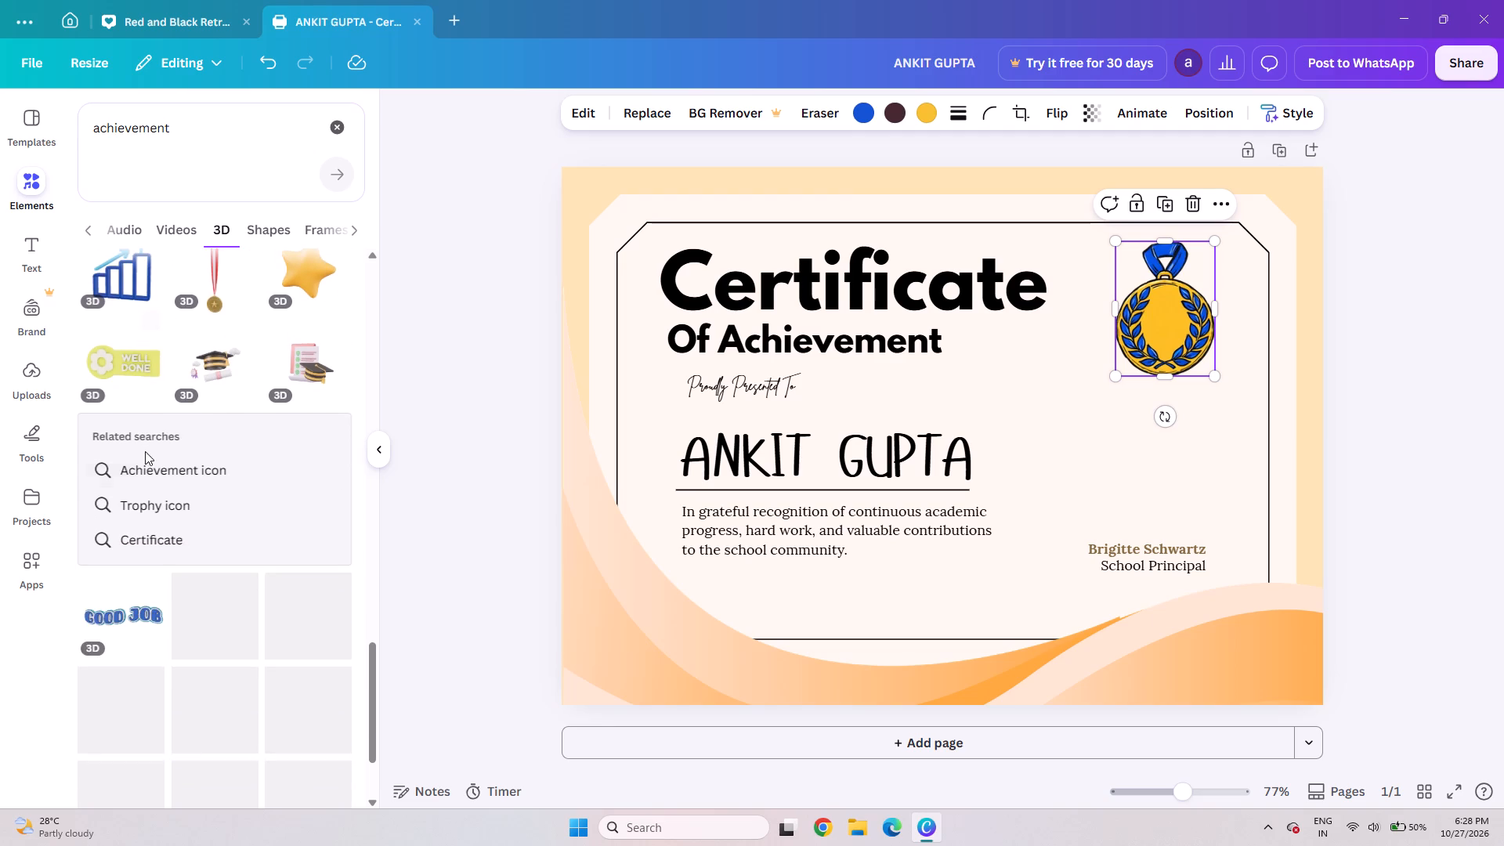
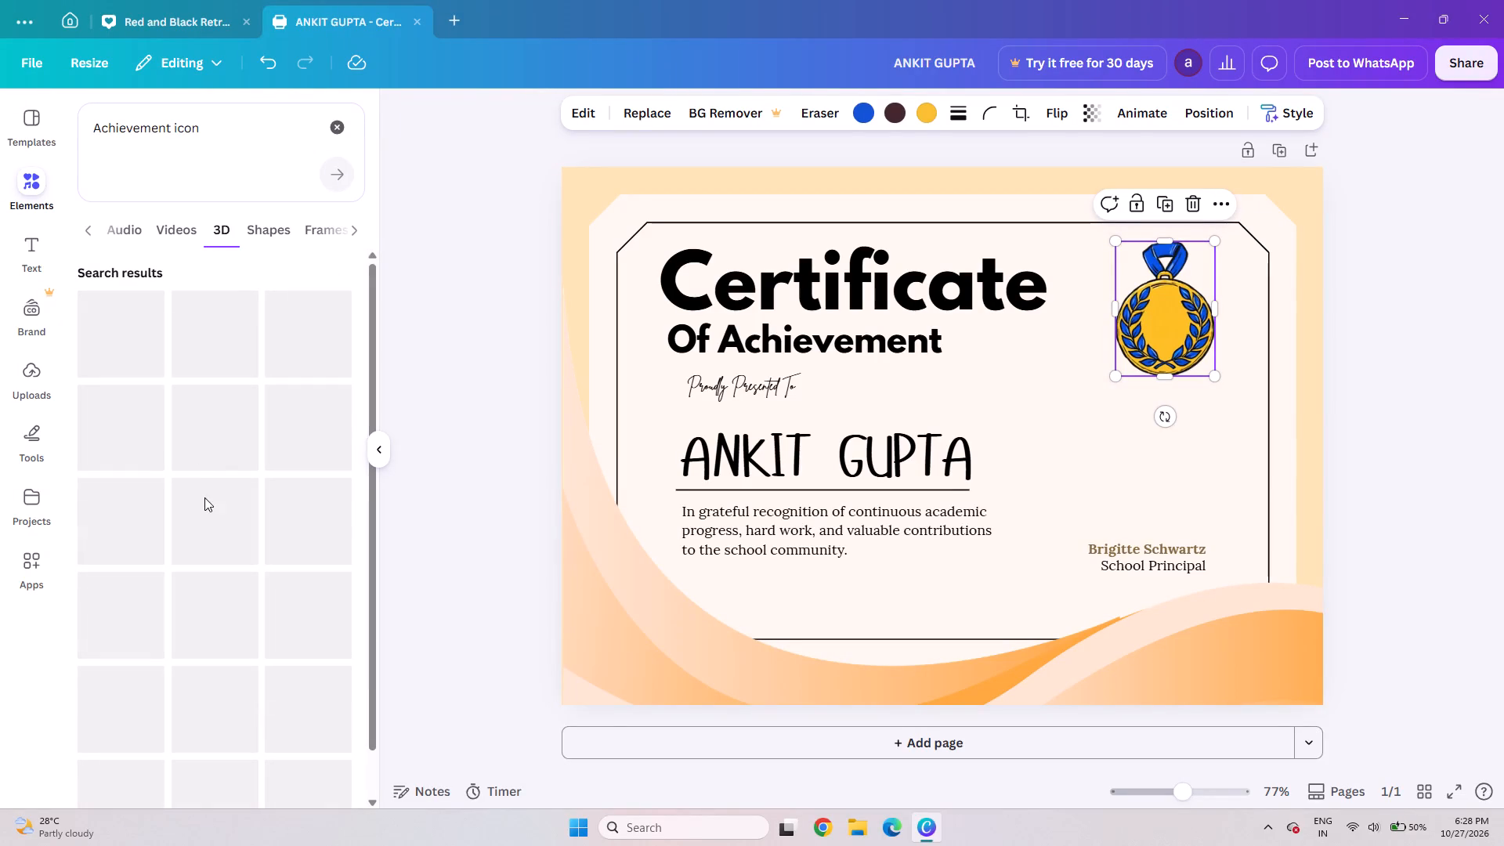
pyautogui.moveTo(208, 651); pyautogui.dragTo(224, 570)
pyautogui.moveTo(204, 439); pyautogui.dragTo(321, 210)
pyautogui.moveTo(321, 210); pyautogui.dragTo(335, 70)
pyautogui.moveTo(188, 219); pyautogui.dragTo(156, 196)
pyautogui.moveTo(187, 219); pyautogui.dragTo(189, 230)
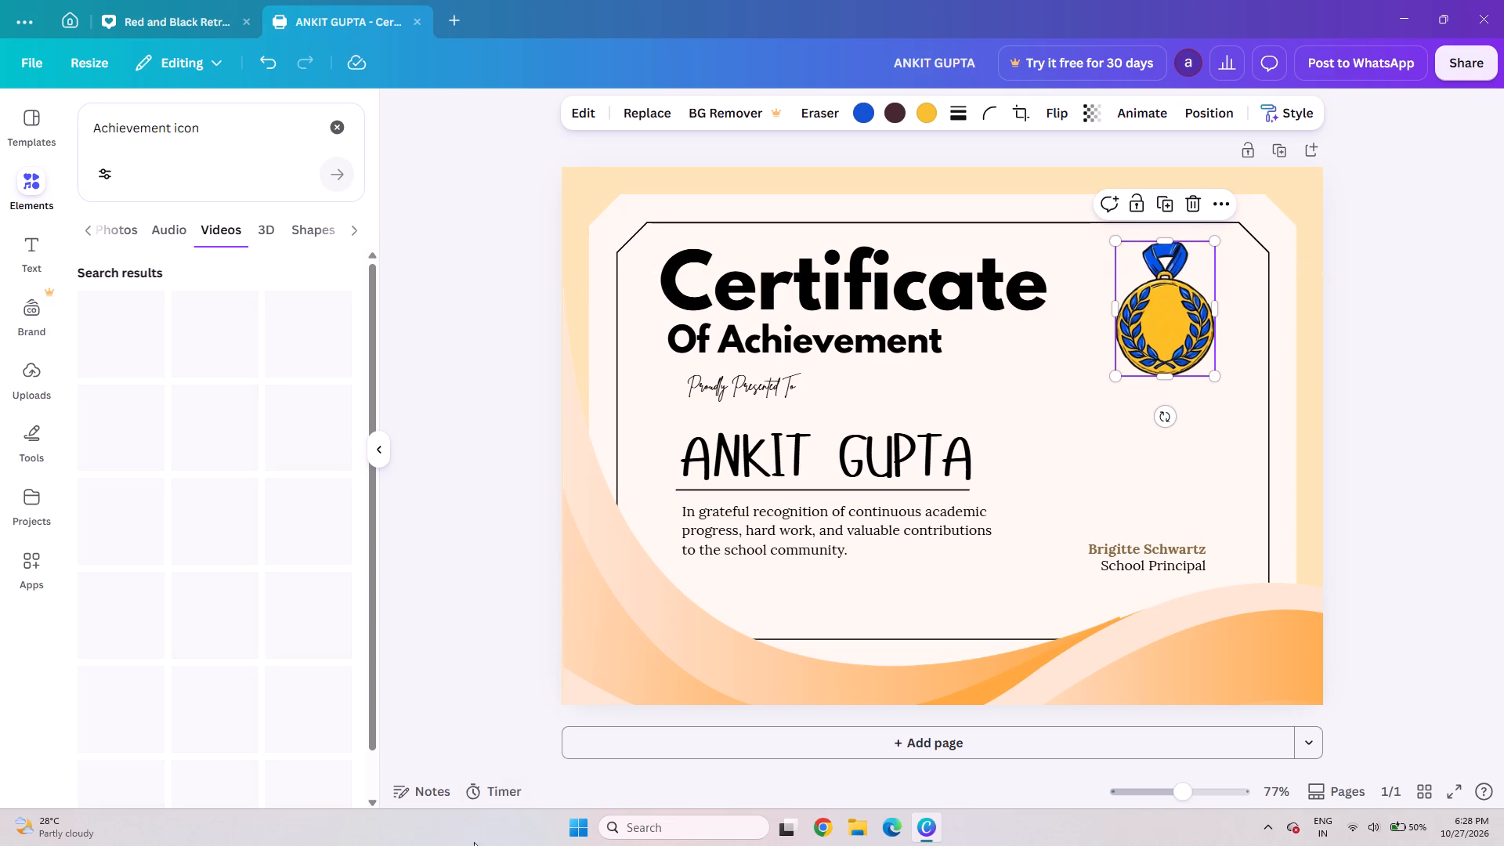
# Undo the medal and title edits, back to the black star ribbon badge beside the one-line "Certificate" title.
pyautogui.hotkey('ctrl', 'z')
pyautogui.hotkey('ctrl', 'z')
pyautogui.hotkey('ctrl', 'z')
pyautogui.hotkey('ctrl', 'z')
pyautogui.hotkey('ctrl', 'z')
pyautogui.hotkey('ctrl', 'z')
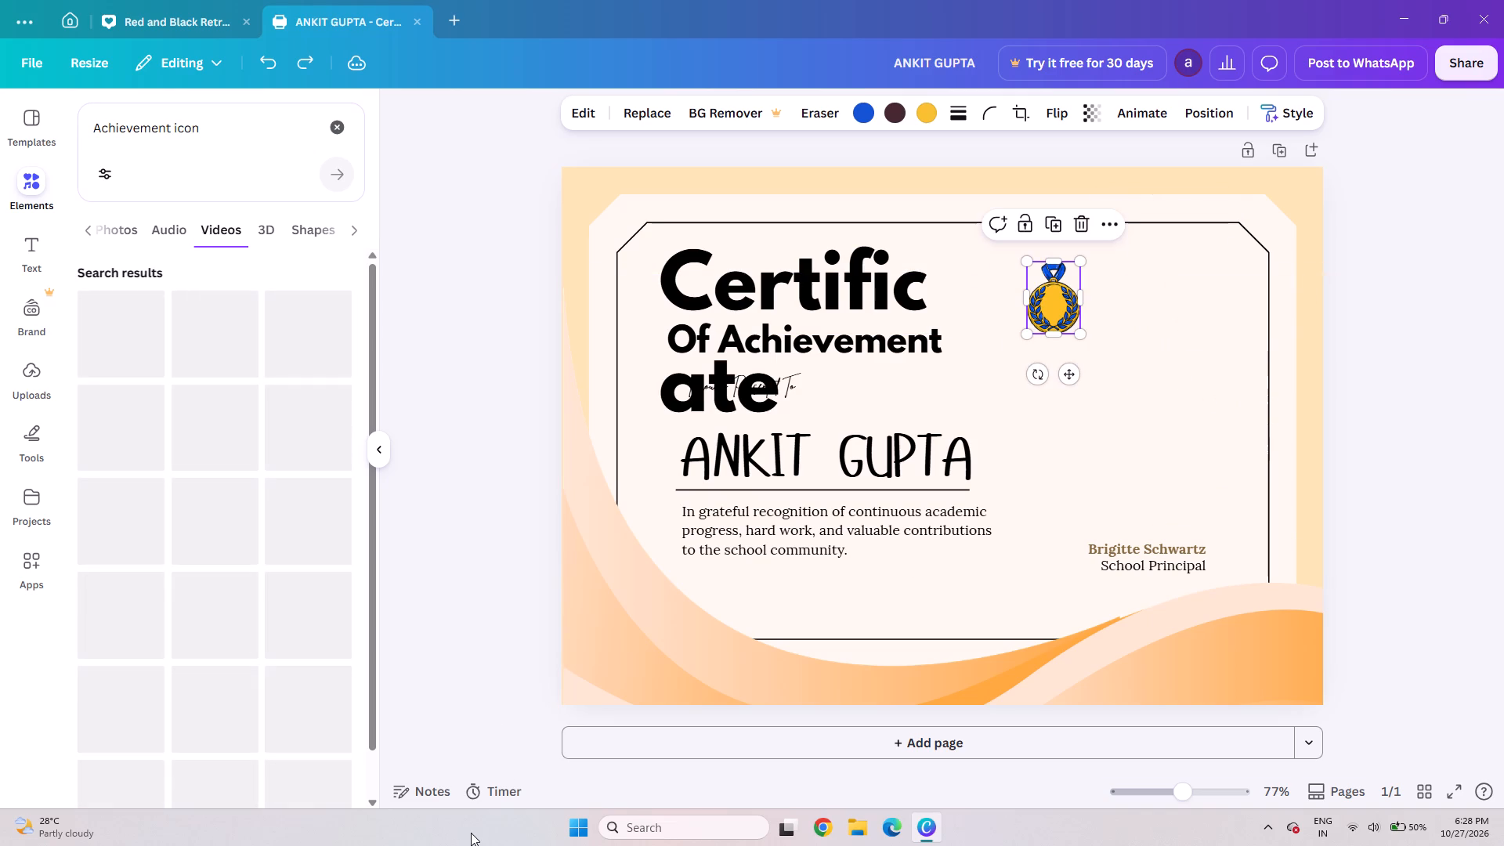
pyautogui.hotkey('ctrl', 'z')
pyautogui.hotkey('ctrl', 'z')
pyautogui.hotkey('ctrl', 'z')
pyautogui.hotkey('ctrl', 'z')
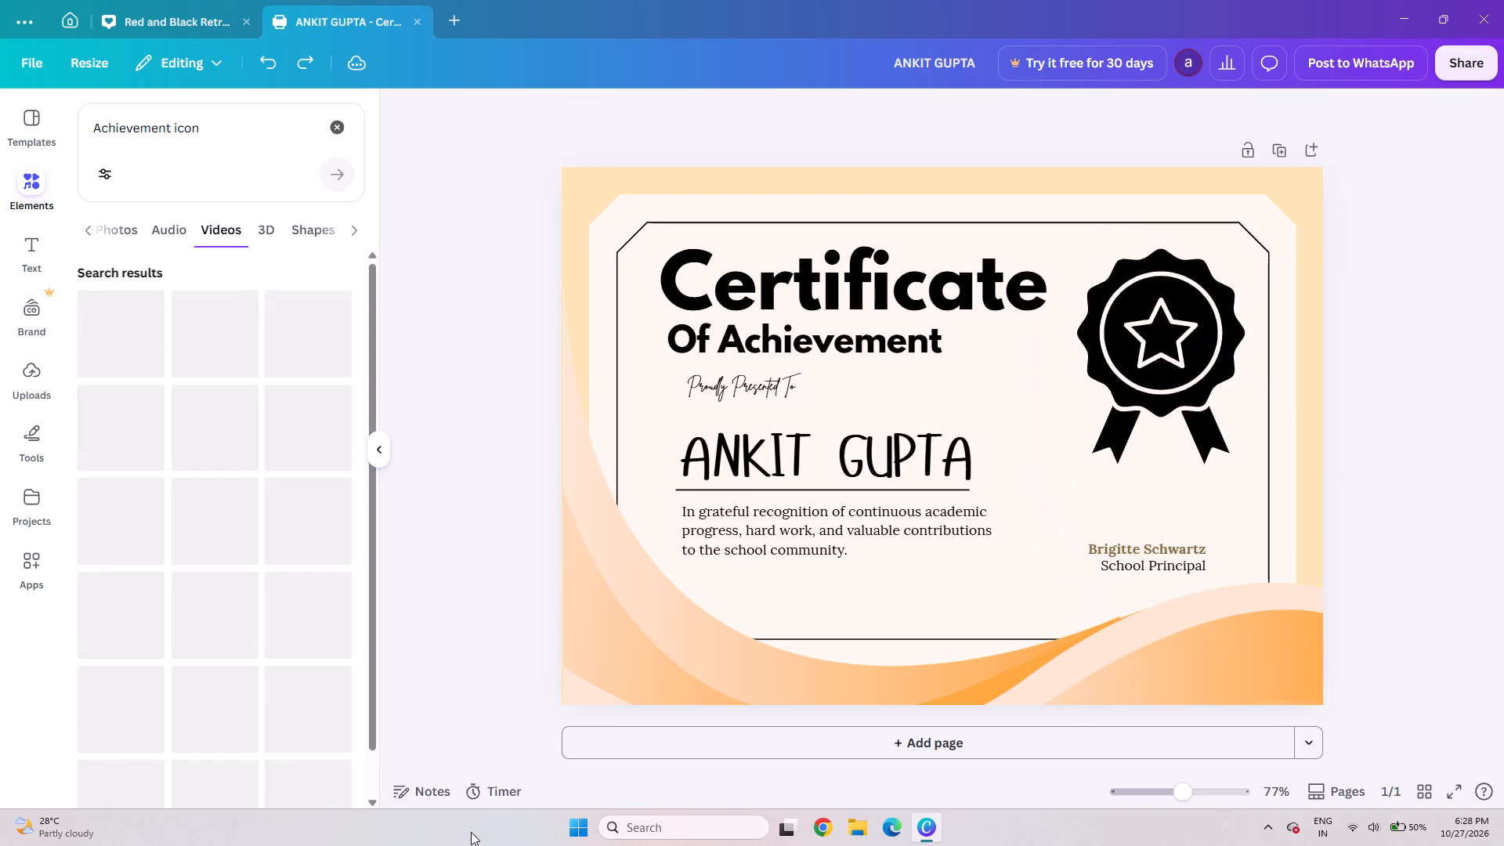
# Turn Wi-Fi back on and check the connection in the list of available networks.
pyautogui.click(904, 551)
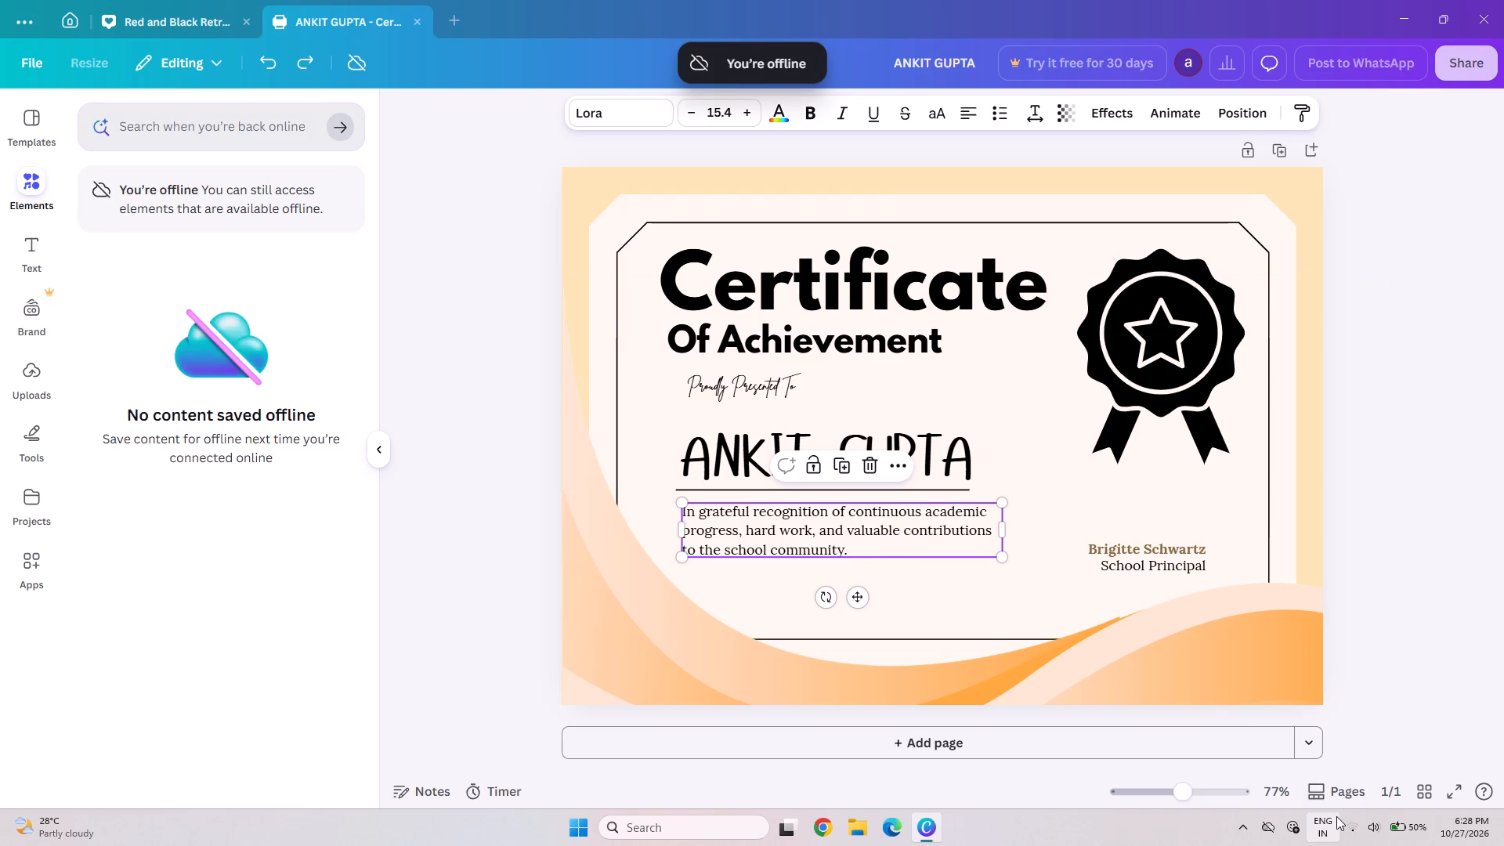
pyautogui.click(1353, 829)
pyautogui.moveTo(1313, 558); pyautogui.dragTo(1309, 548)
pyautogui.scroll(2, 1257, 552)
pyautogui.click(1257, 552)
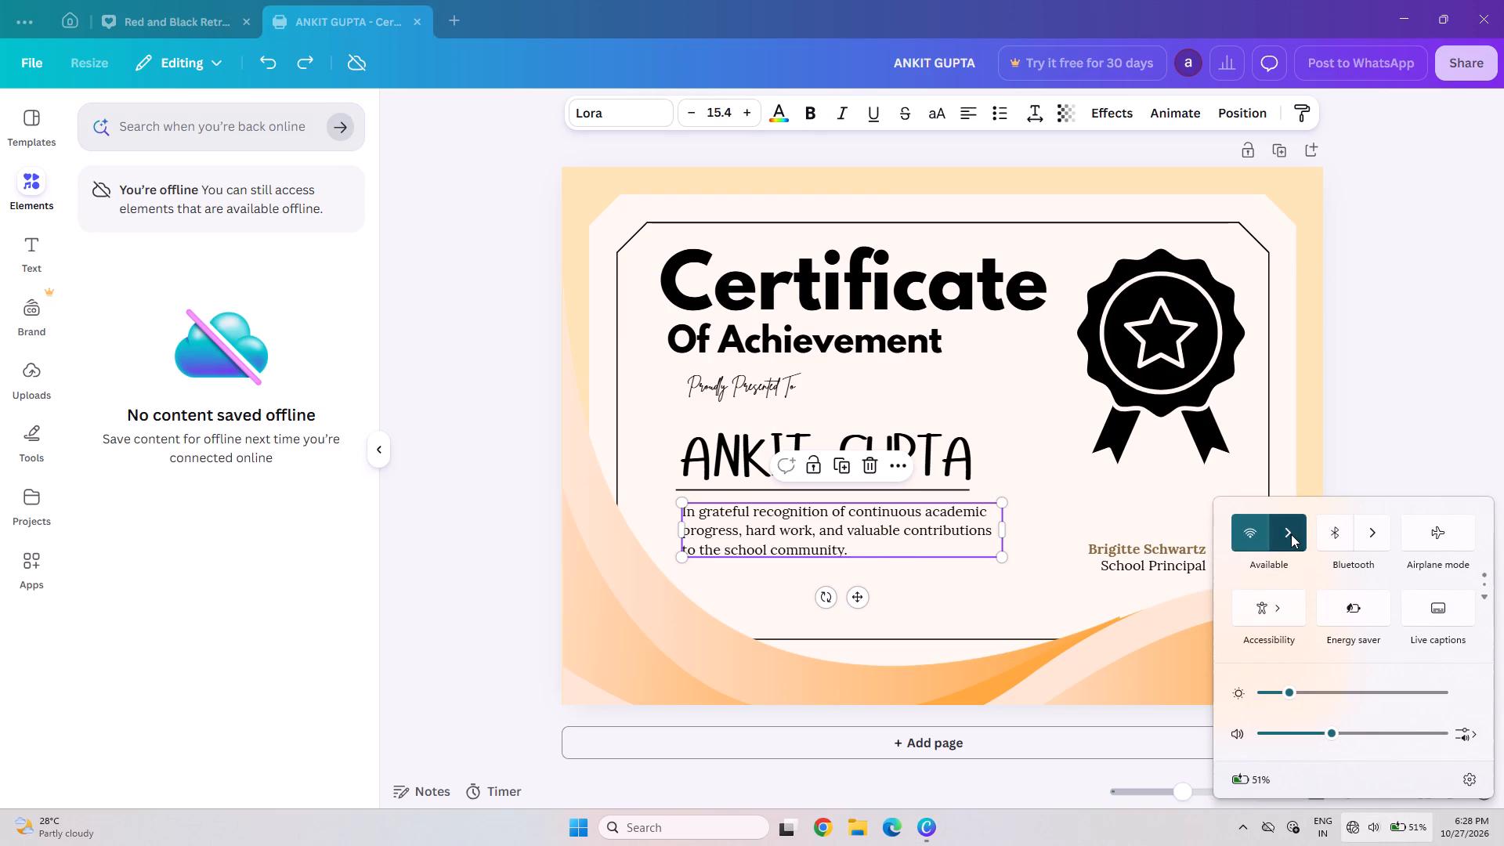
pyautogui.click(1292, 534)
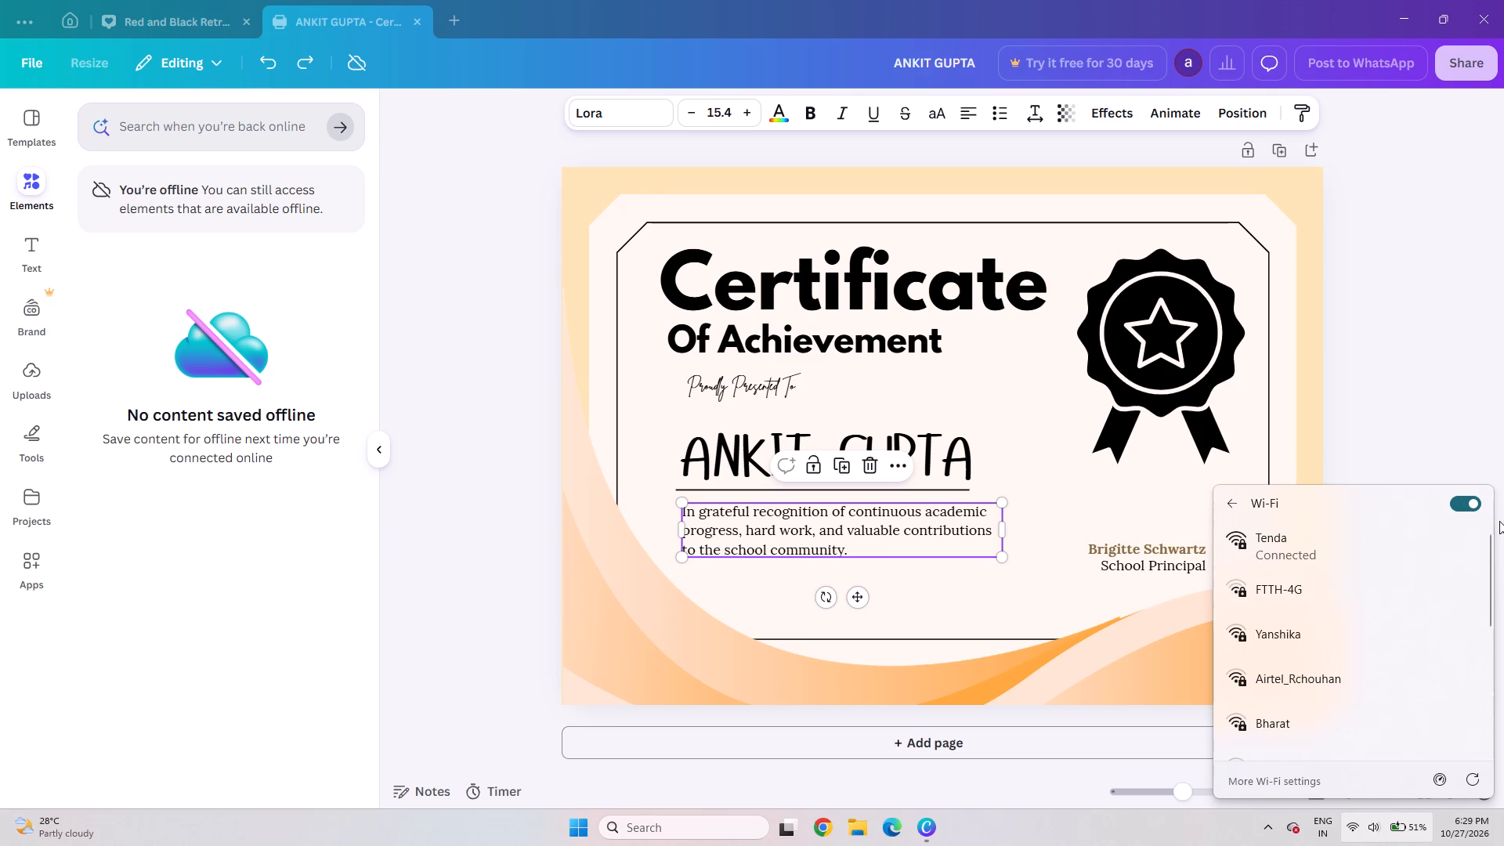
pyautogui.scroll(1, 1503, 613)
pyautogui.moveTo(1390, 360); pyautogui.dragTo(1360, 360)
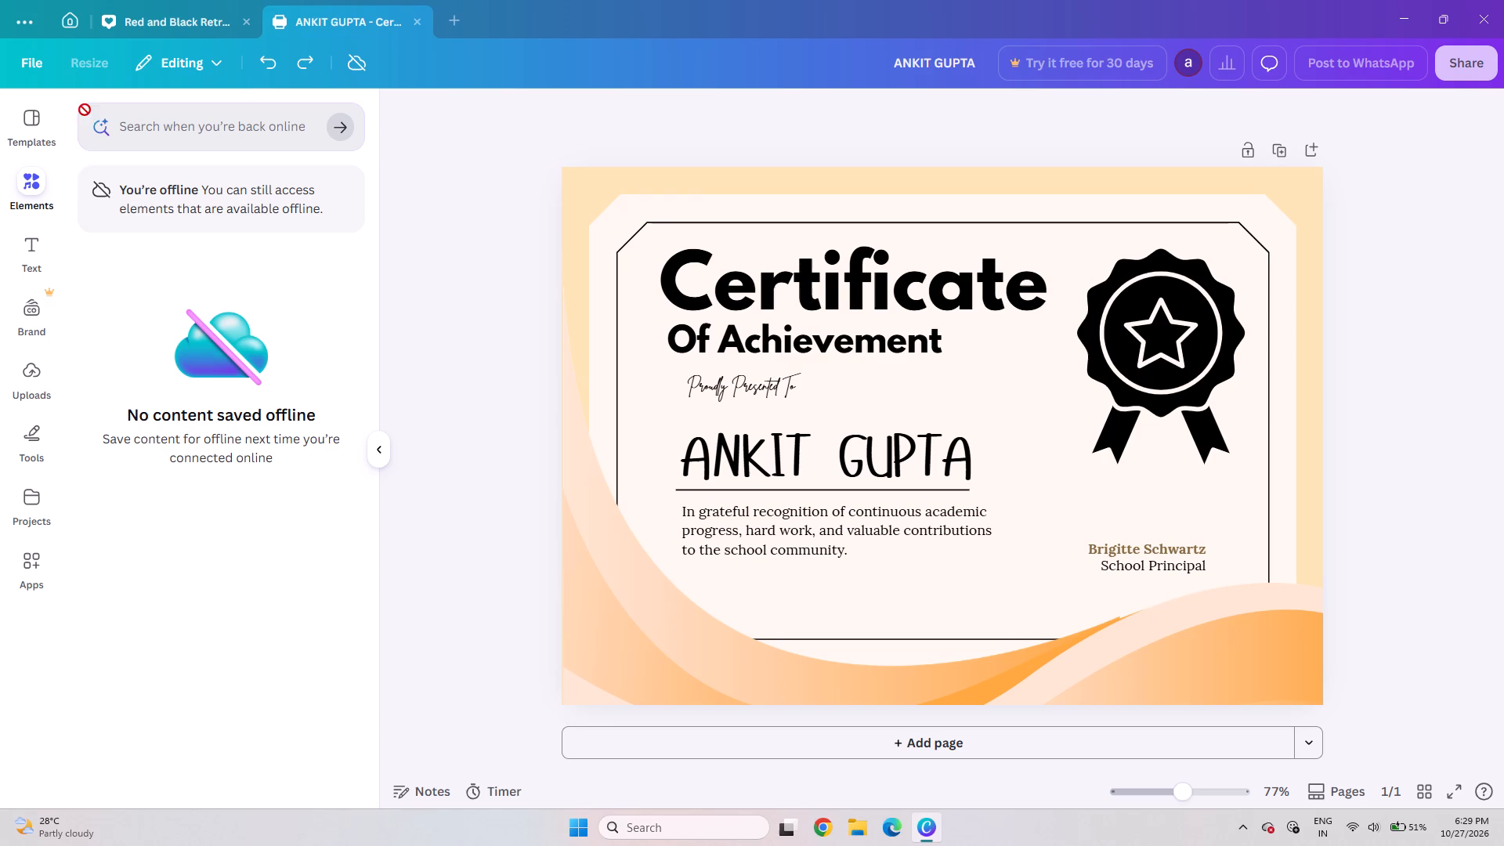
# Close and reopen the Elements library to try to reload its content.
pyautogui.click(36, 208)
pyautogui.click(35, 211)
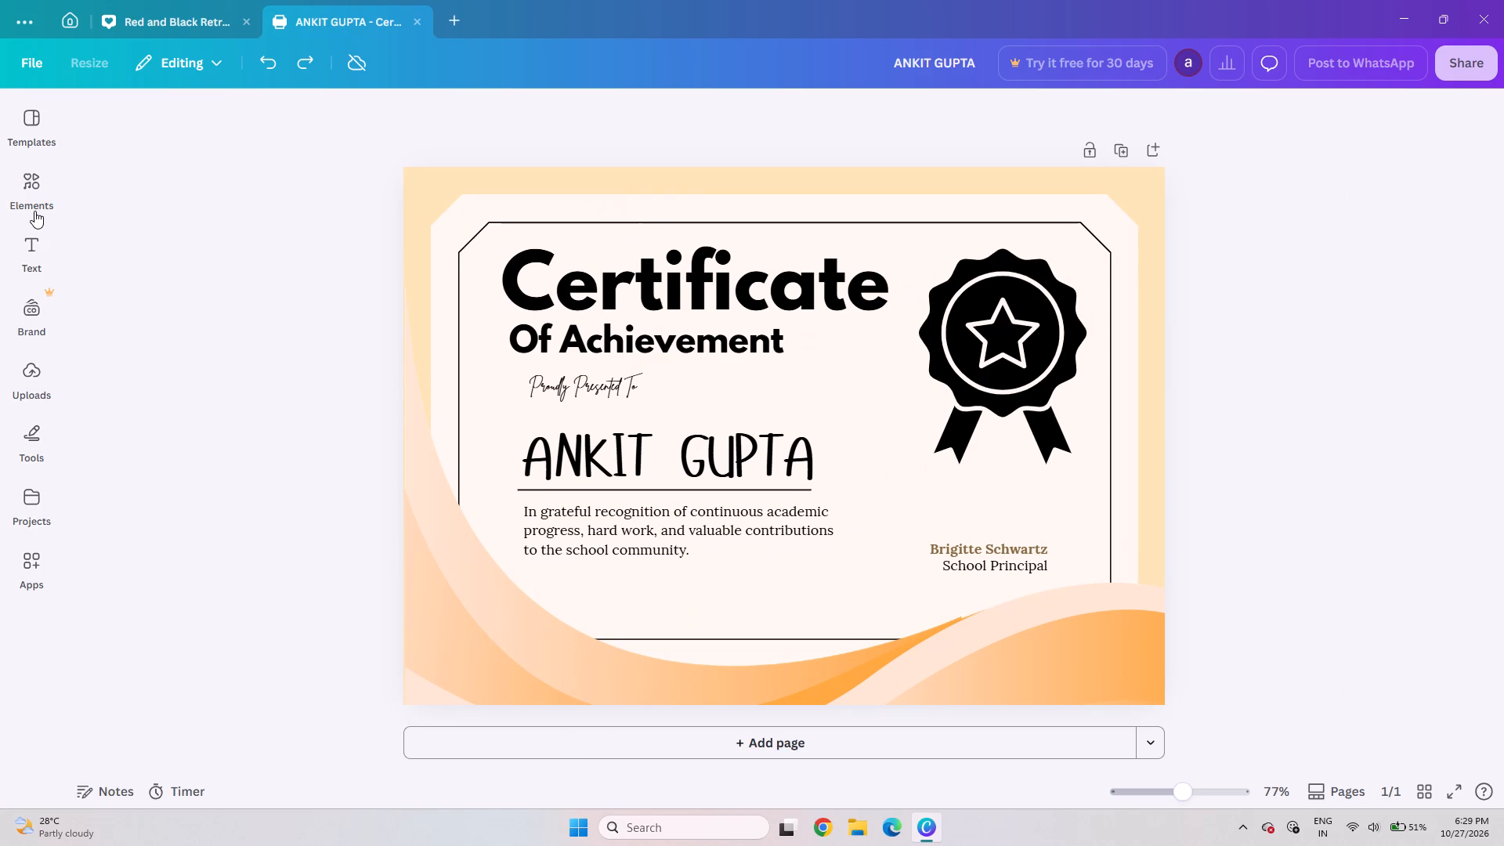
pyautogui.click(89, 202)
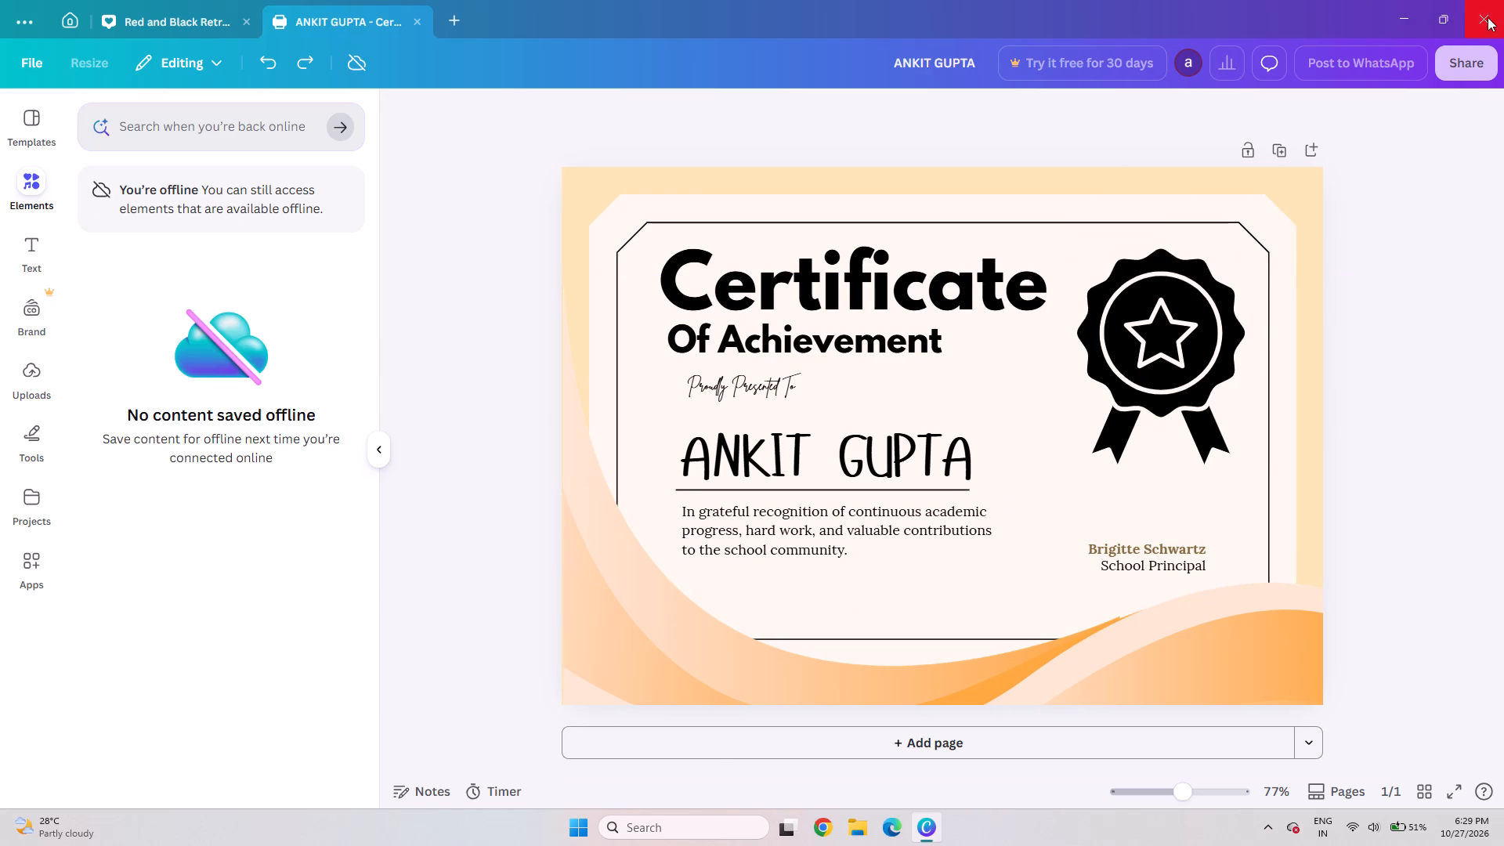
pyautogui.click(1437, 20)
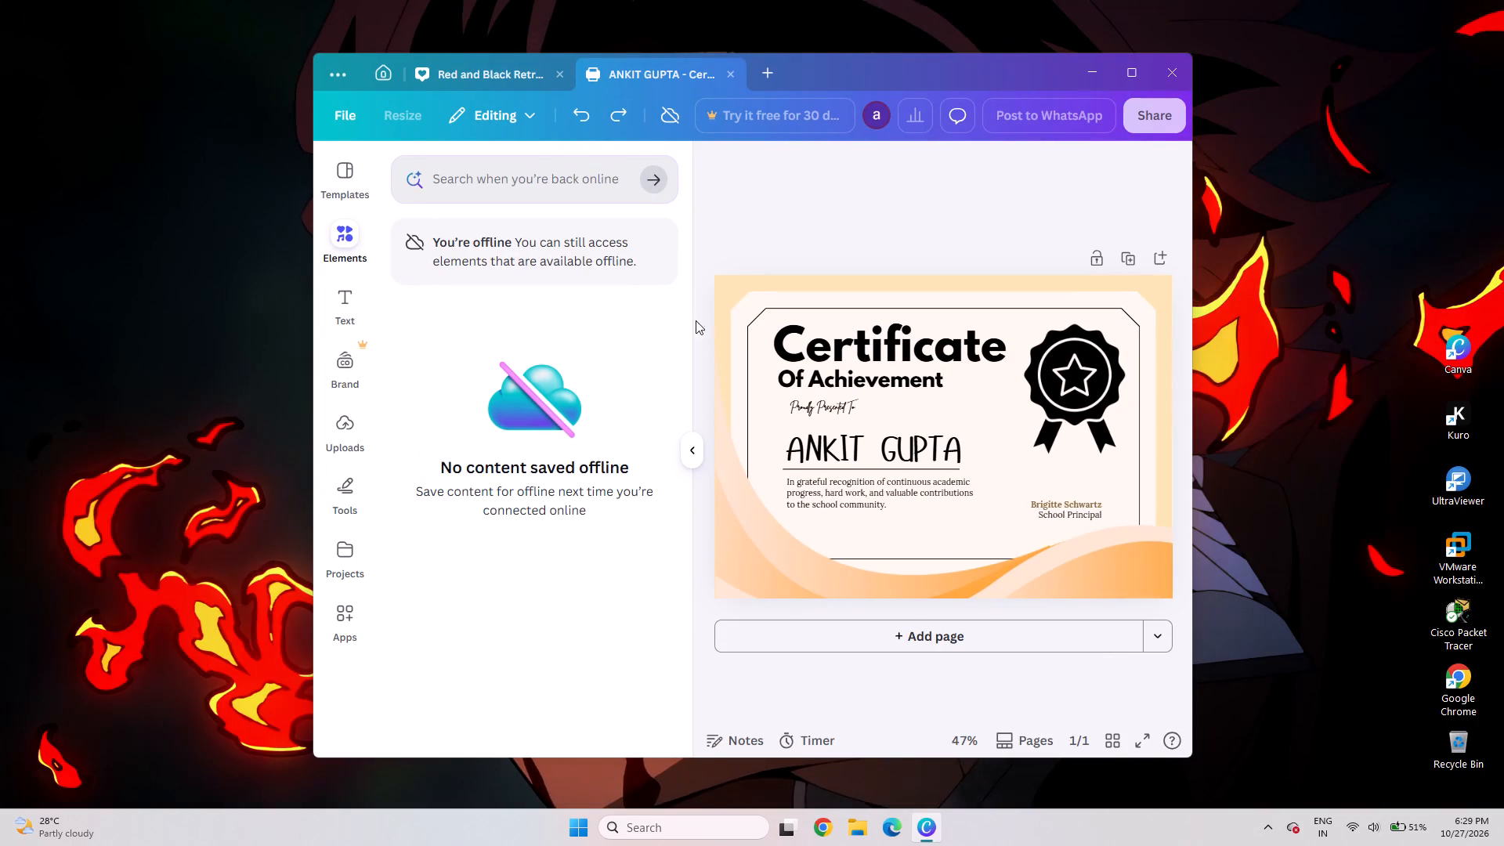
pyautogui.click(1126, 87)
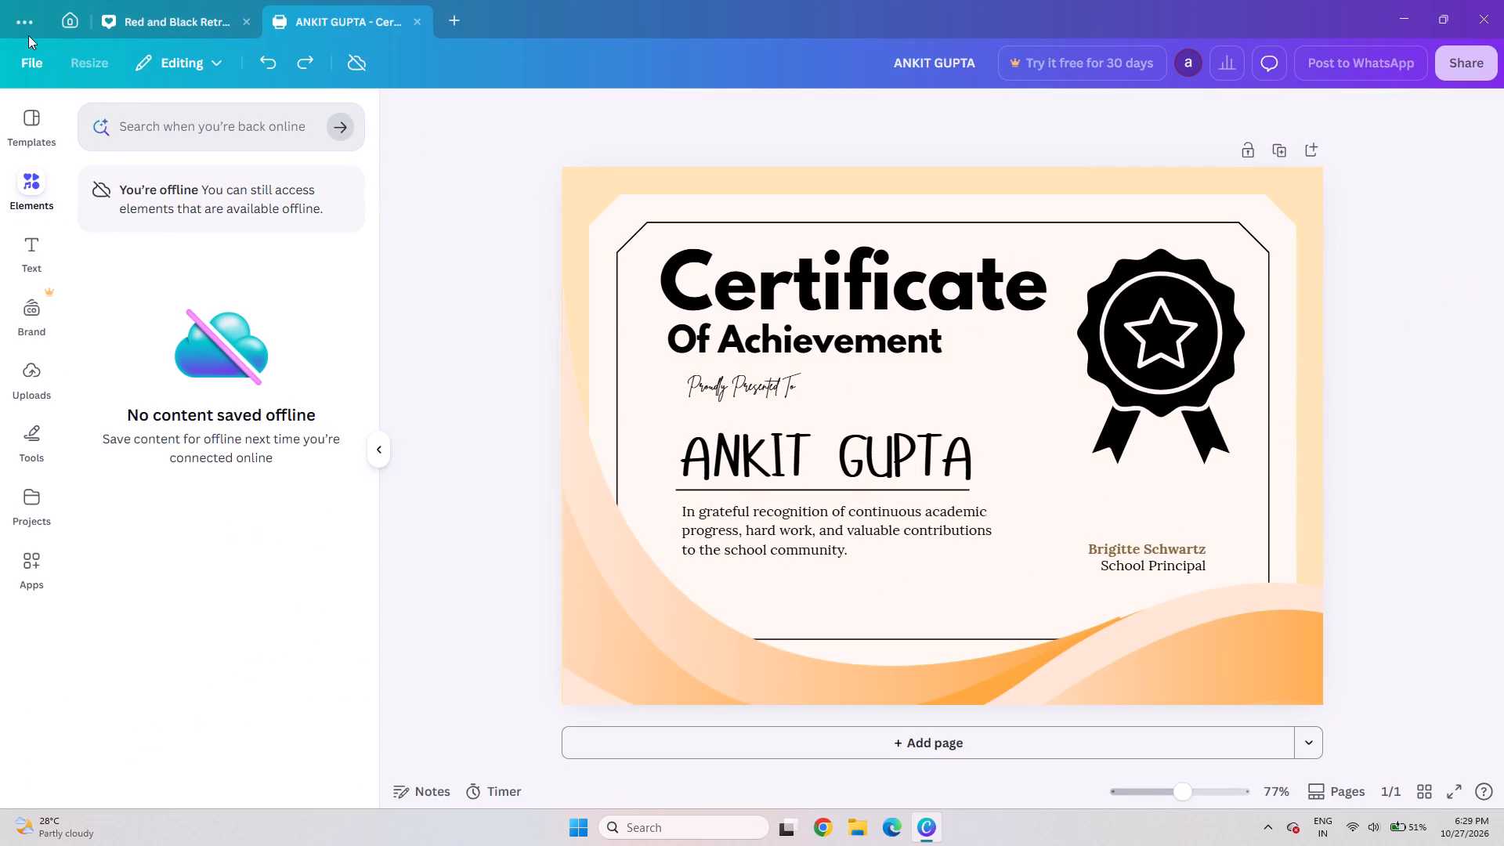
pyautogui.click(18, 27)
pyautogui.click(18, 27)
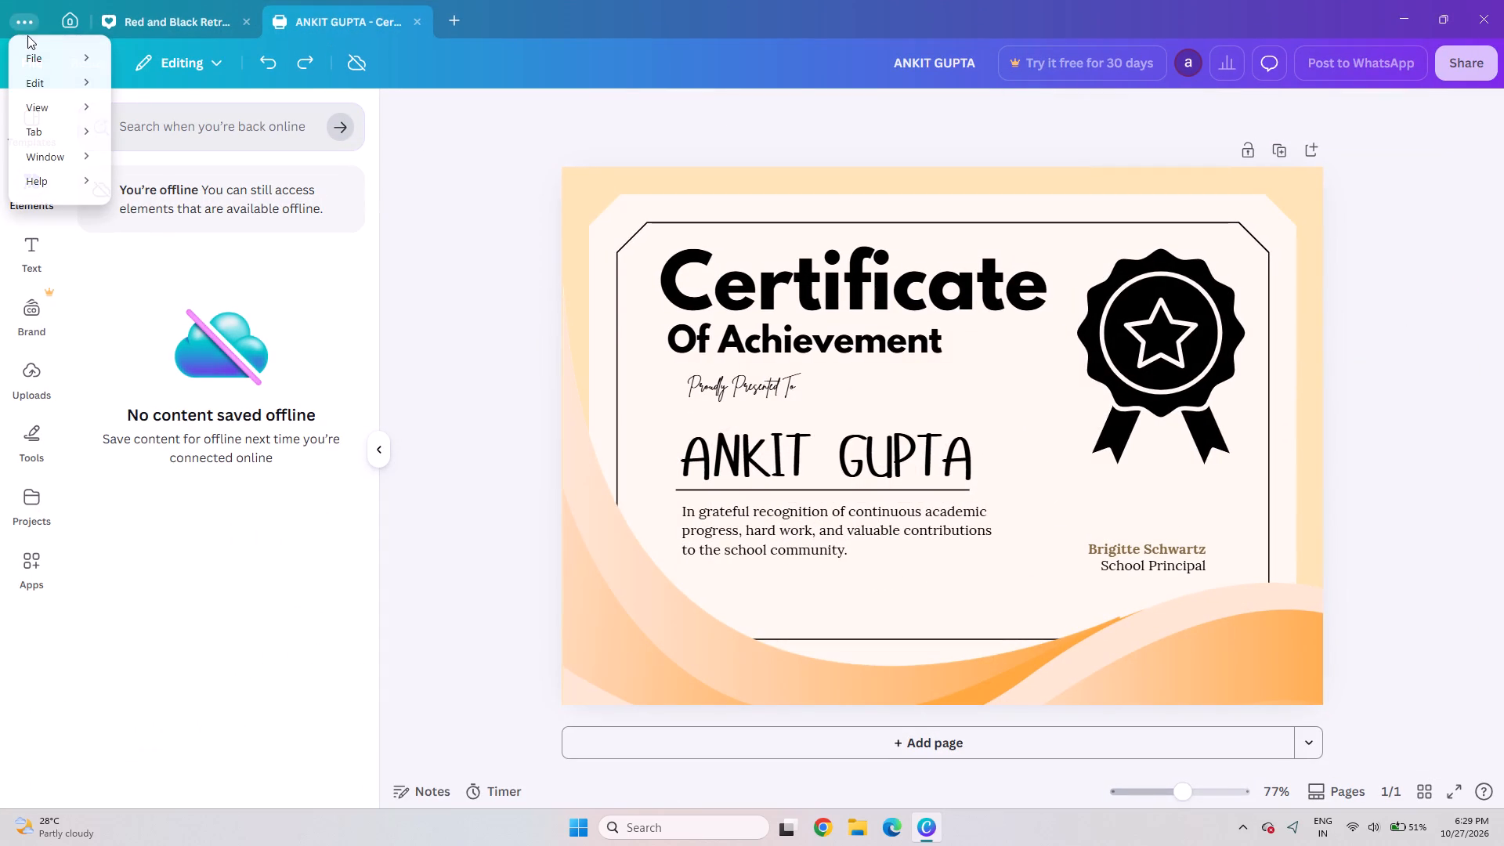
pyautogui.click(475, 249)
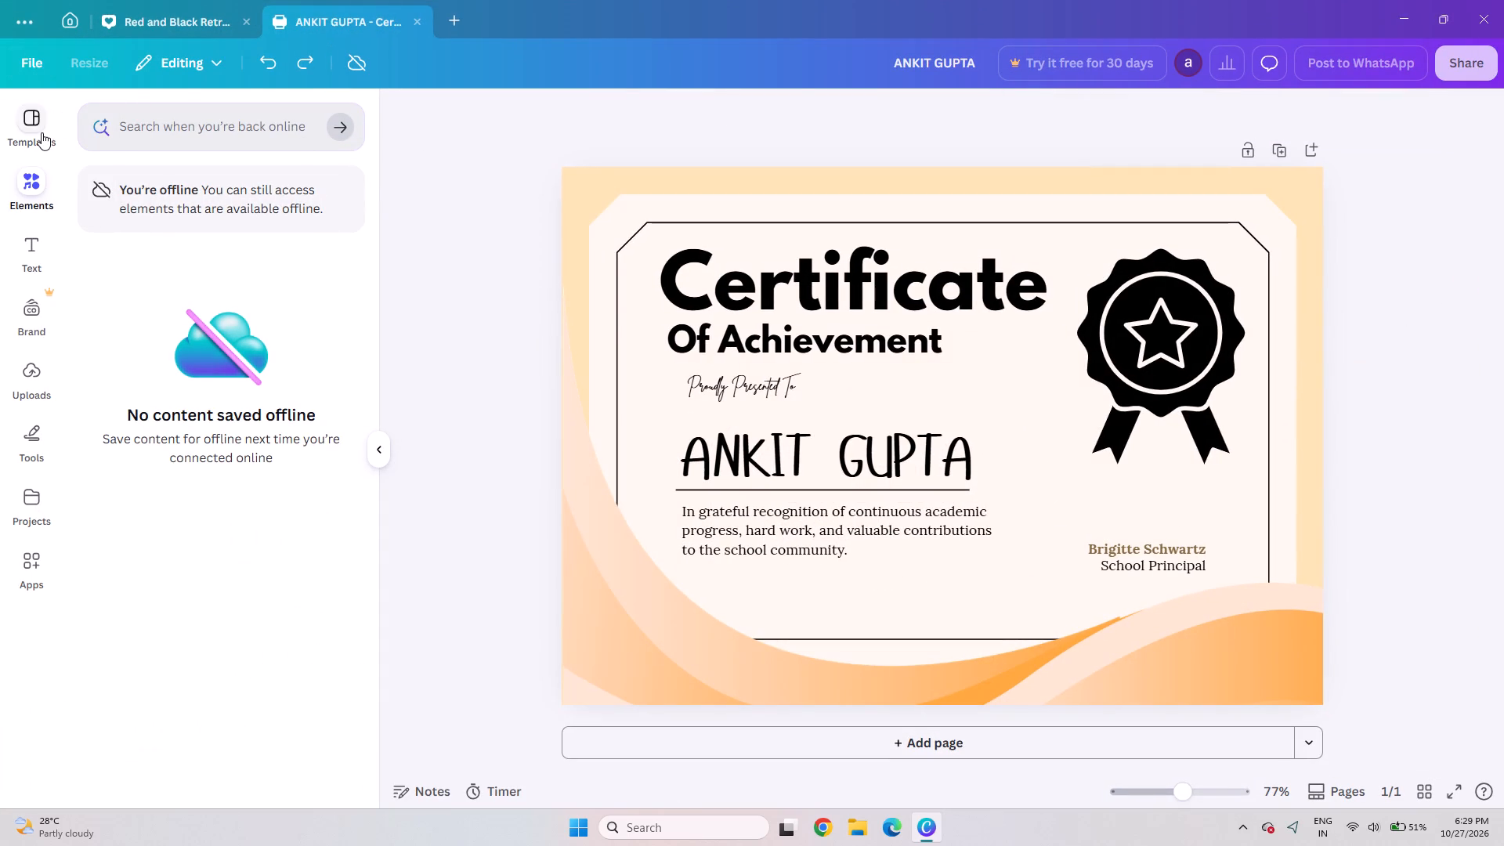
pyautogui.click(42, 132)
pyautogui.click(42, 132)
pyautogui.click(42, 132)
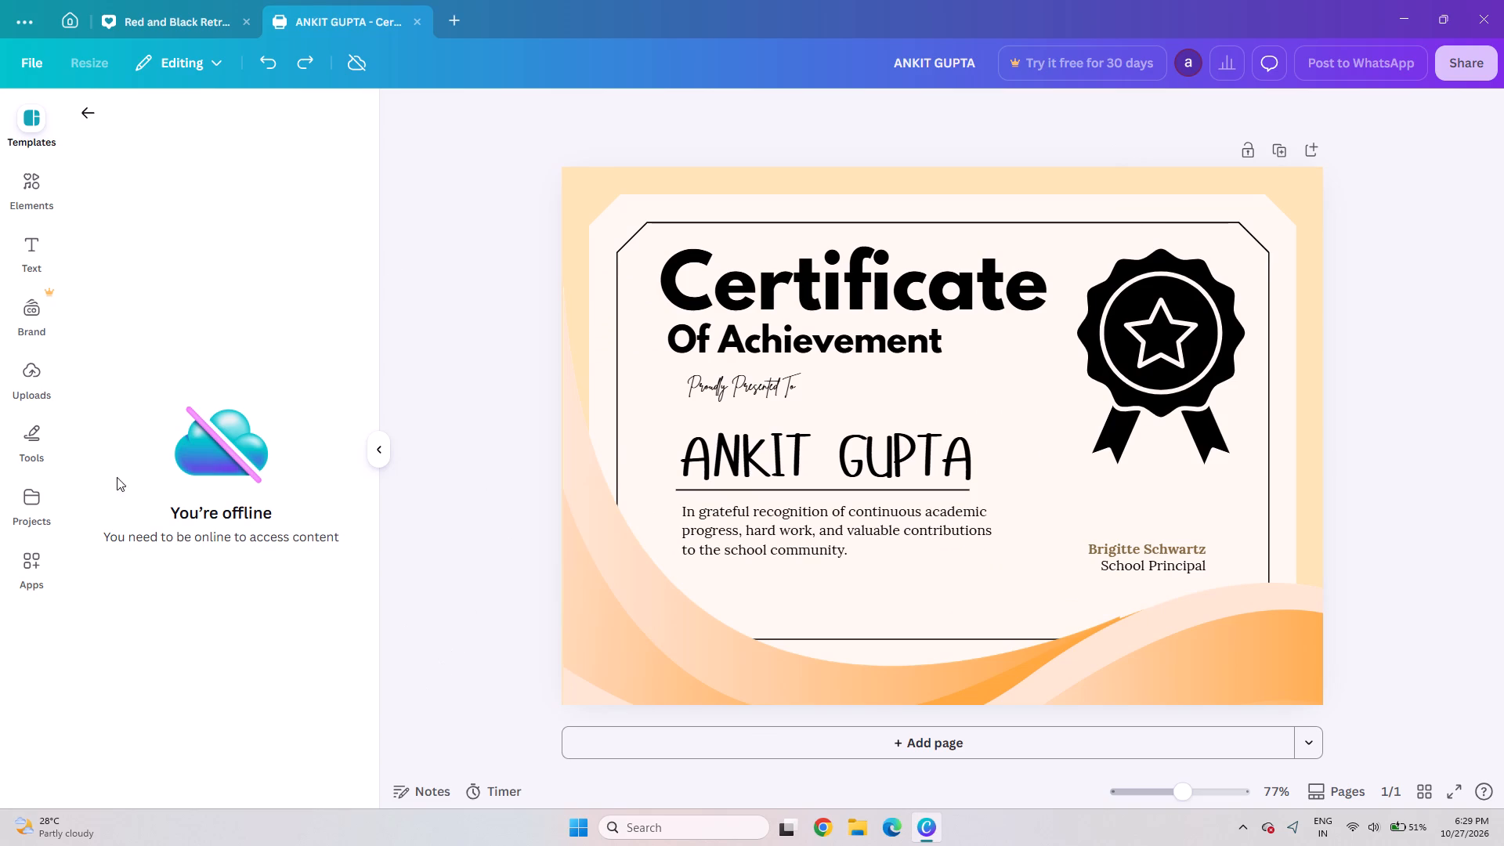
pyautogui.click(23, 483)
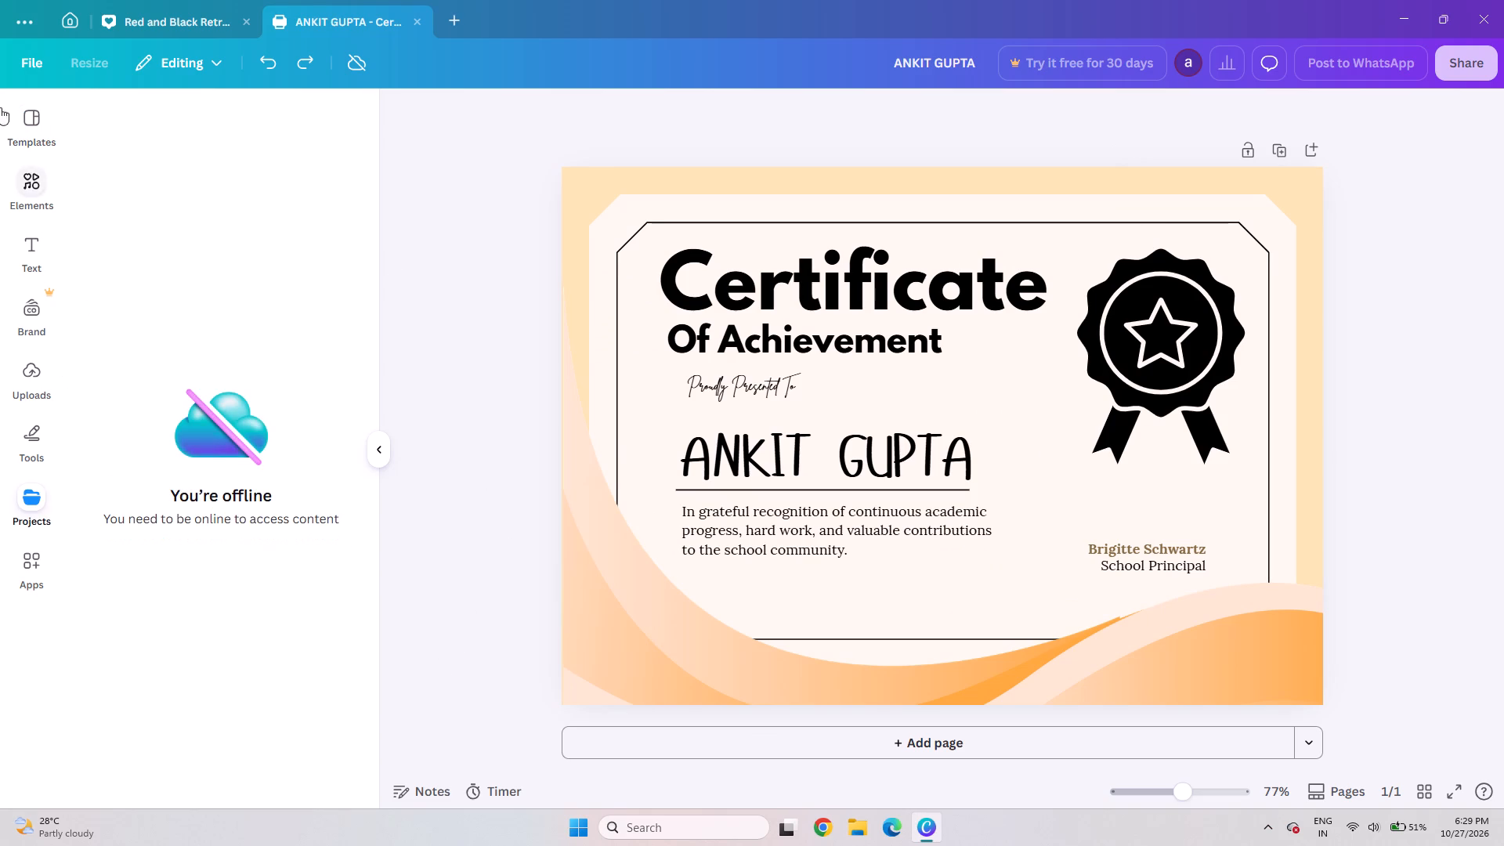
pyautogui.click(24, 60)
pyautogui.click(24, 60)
# Add two minutes to the countdown timer's 05:00 setting and start it.
pyautogui.click(467, 792)
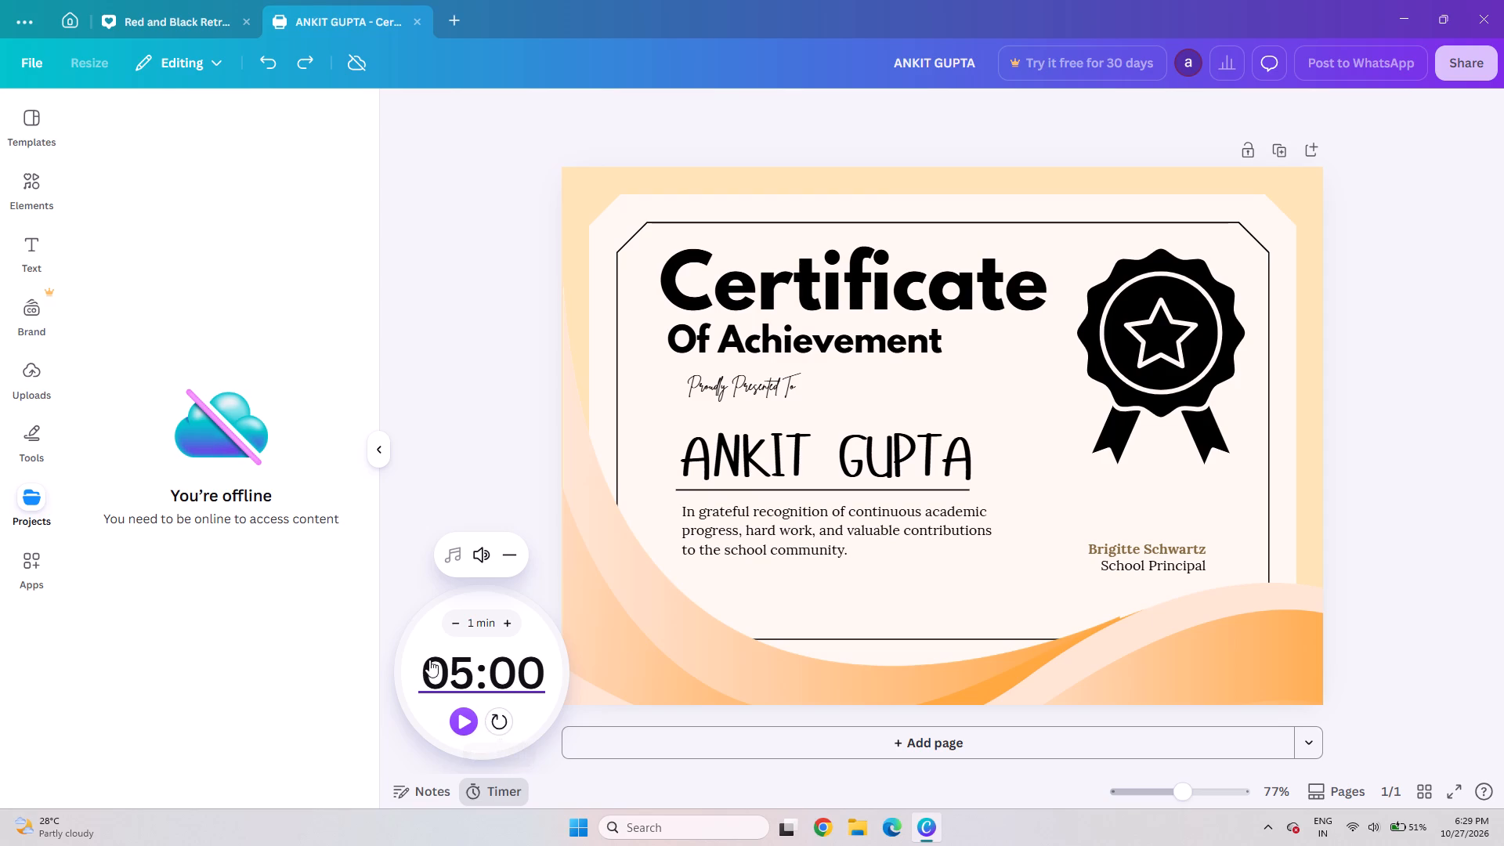
pyautogui.click(501, 622)
pyautogui.click(501, 622)
pyautogui.click(466, 718)
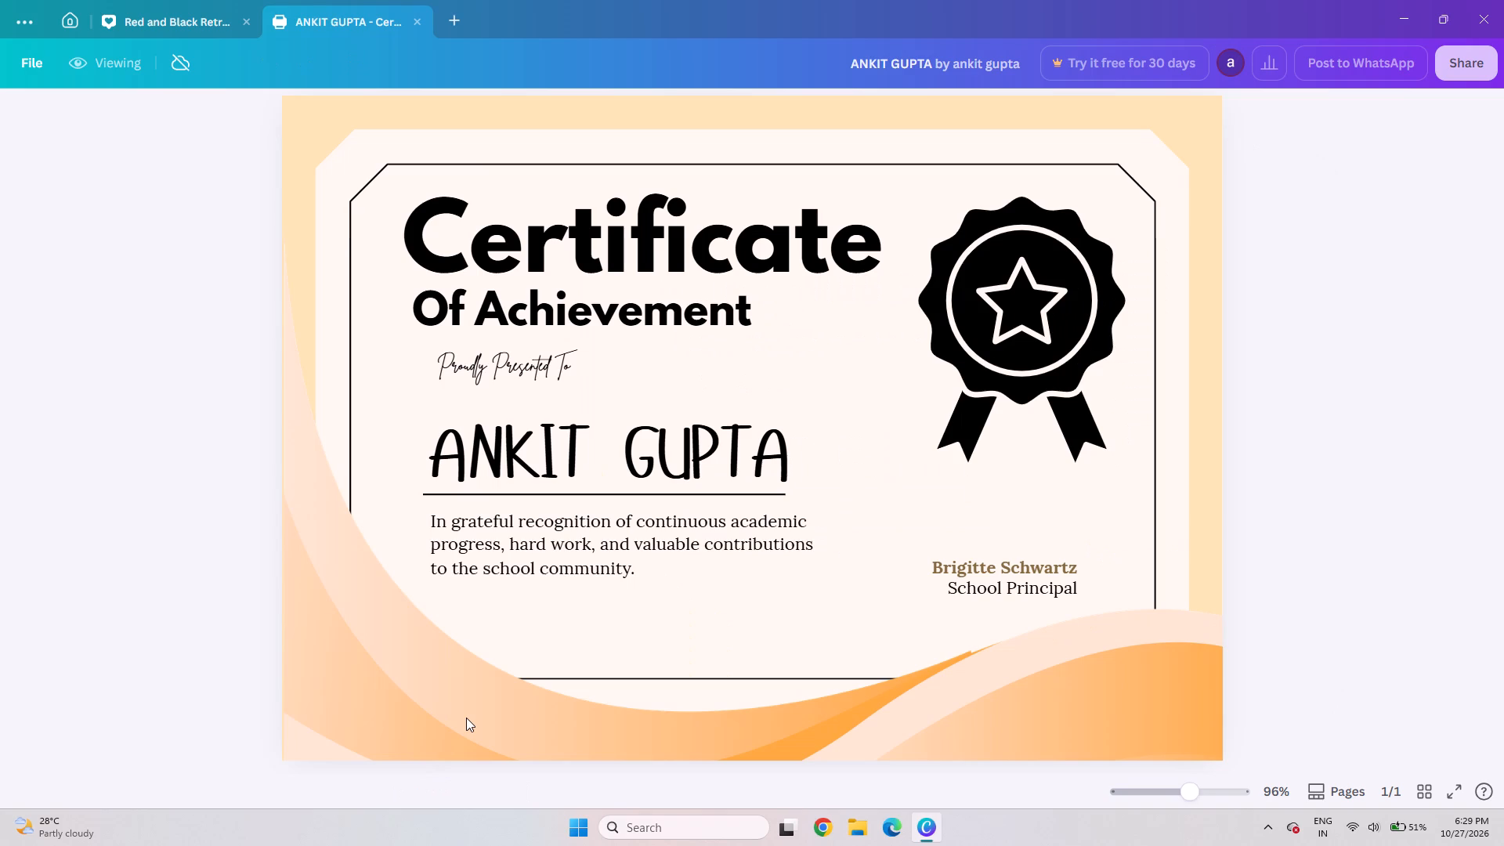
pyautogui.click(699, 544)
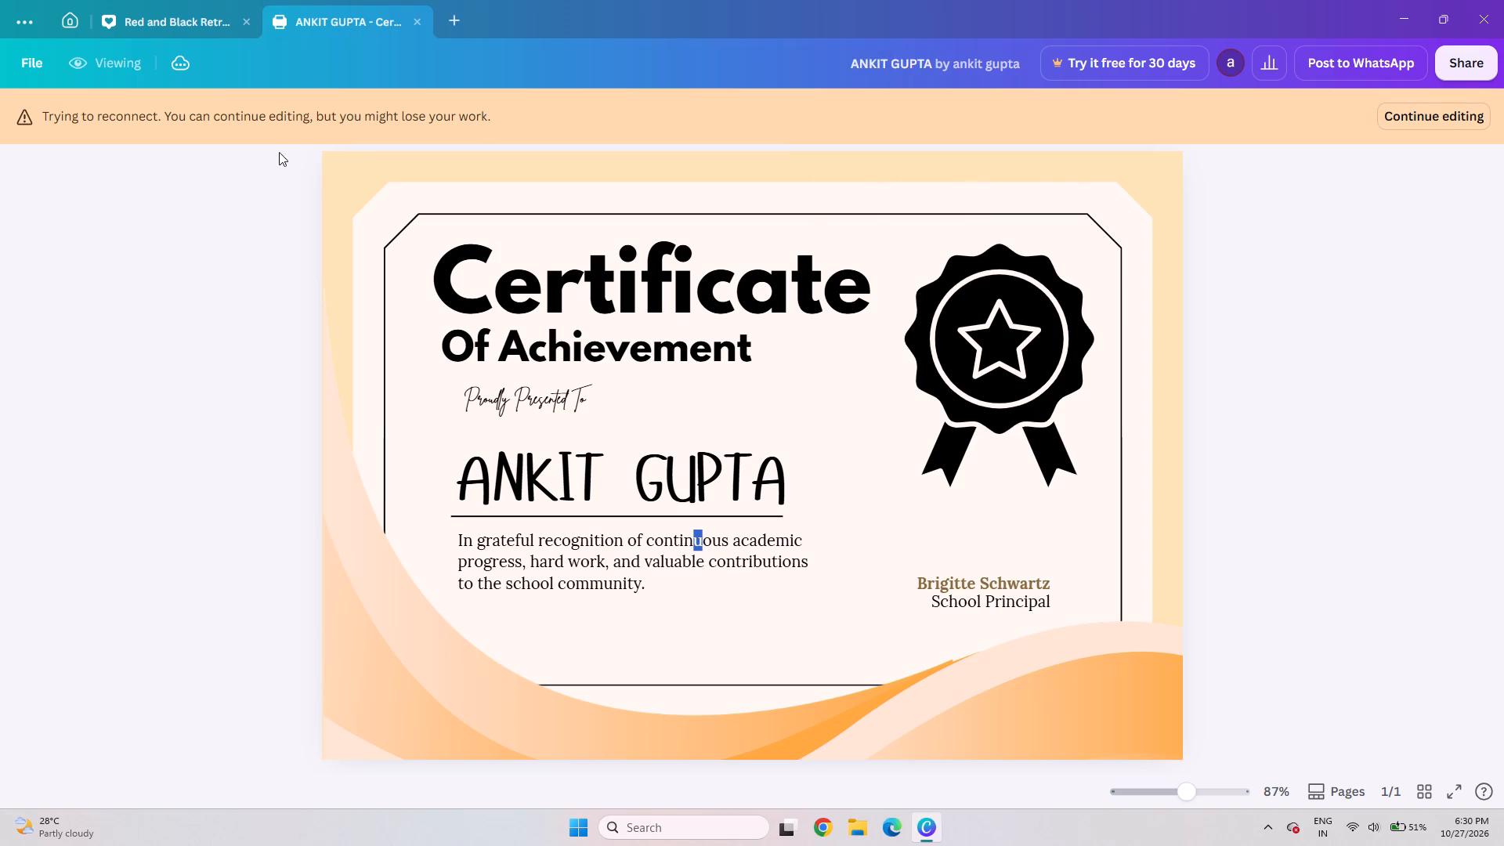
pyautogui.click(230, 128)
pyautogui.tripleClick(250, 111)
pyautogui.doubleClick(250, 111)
# View the certificate as a full-screen presentation, decline the app rating request, and return to the editor with nothing selected.
pyautogui.click(1458, 783)
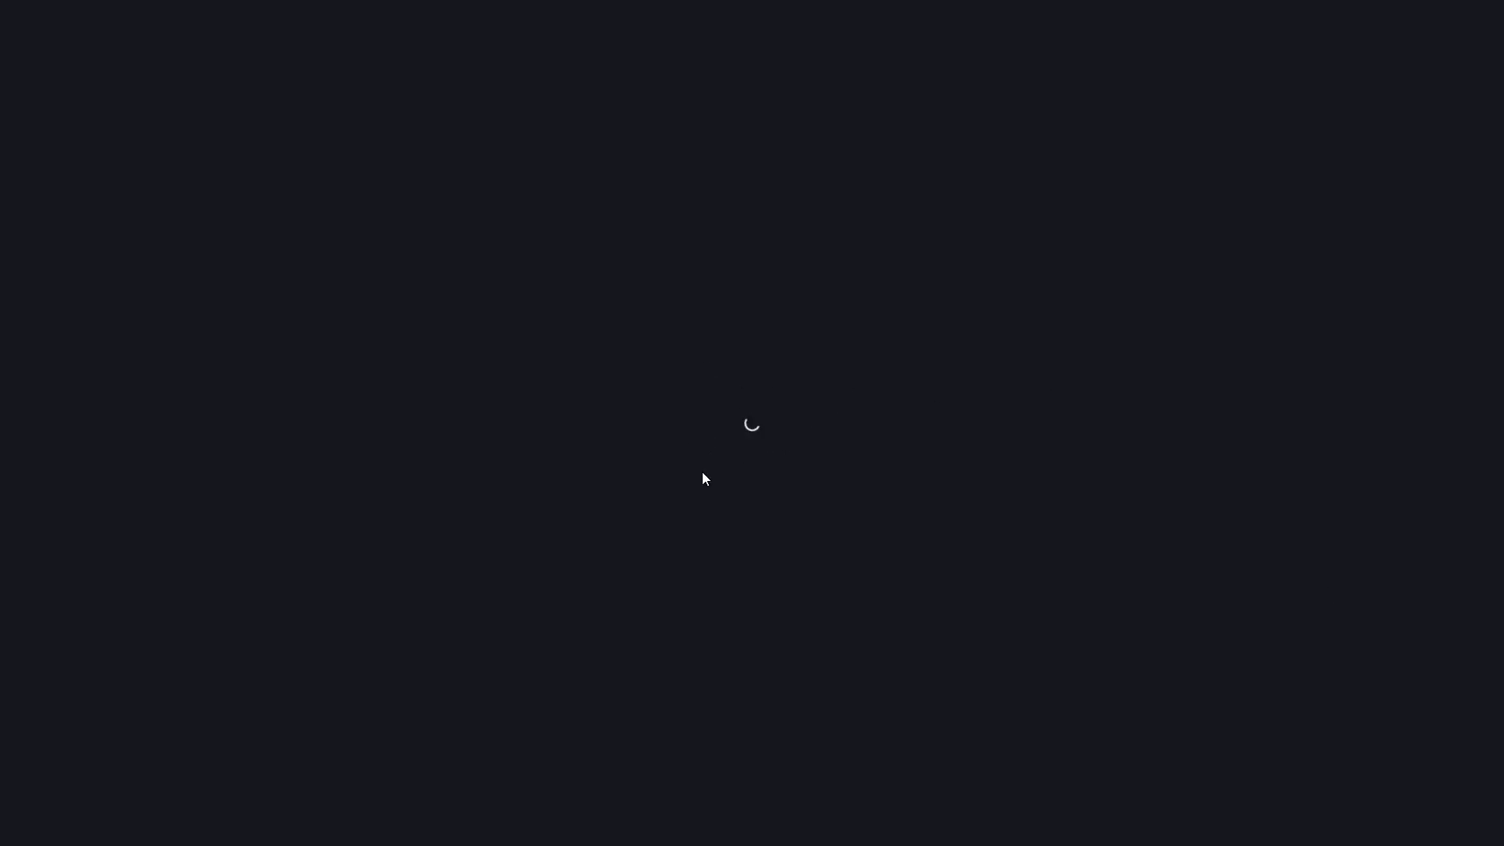
pyautogui.click(830, 408)
pyautogui.press('F11')
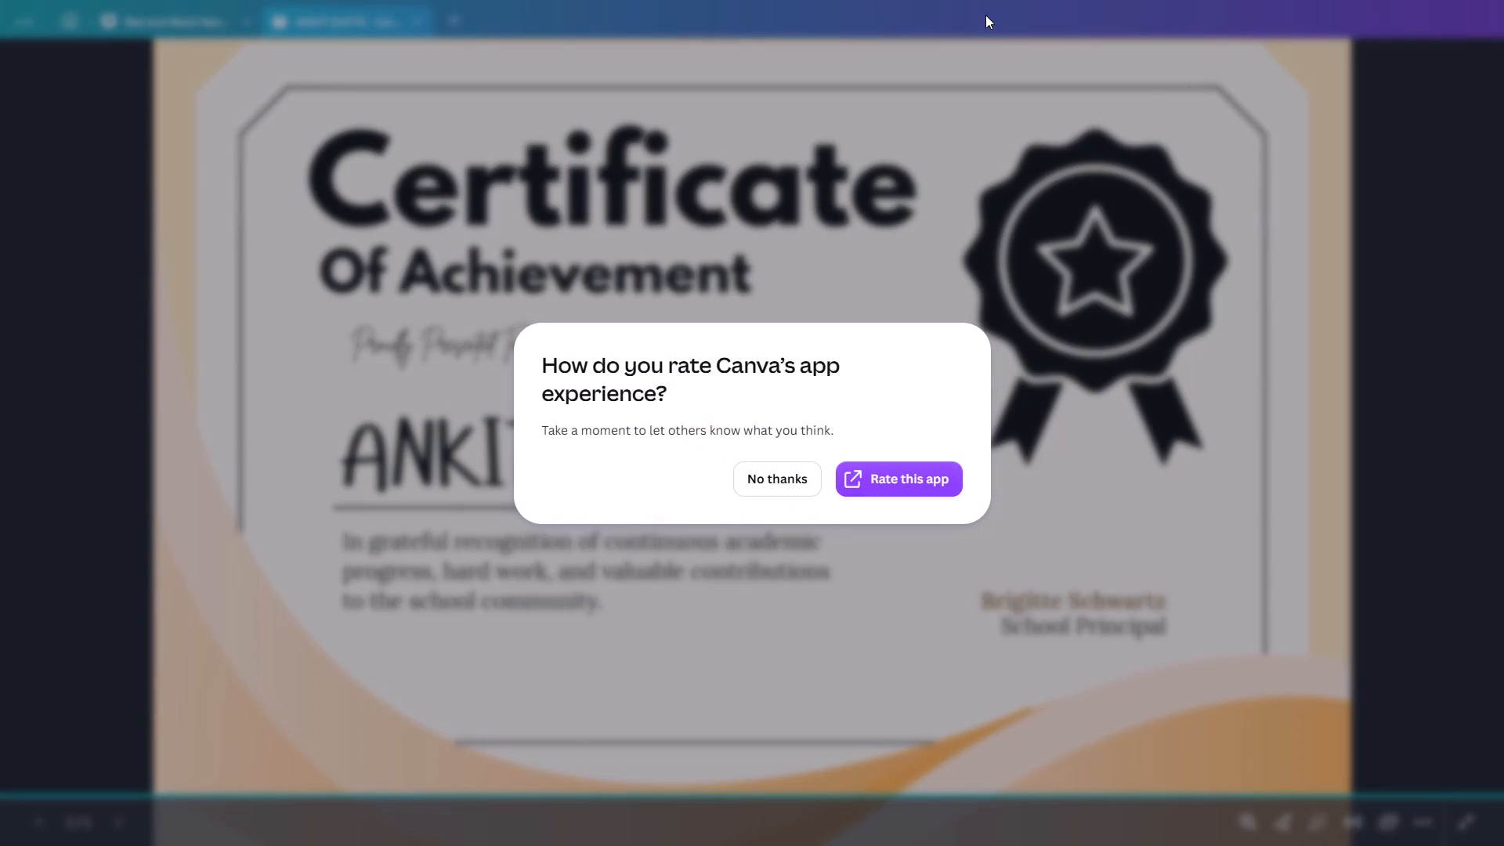
pyautogui.click(782, 477)
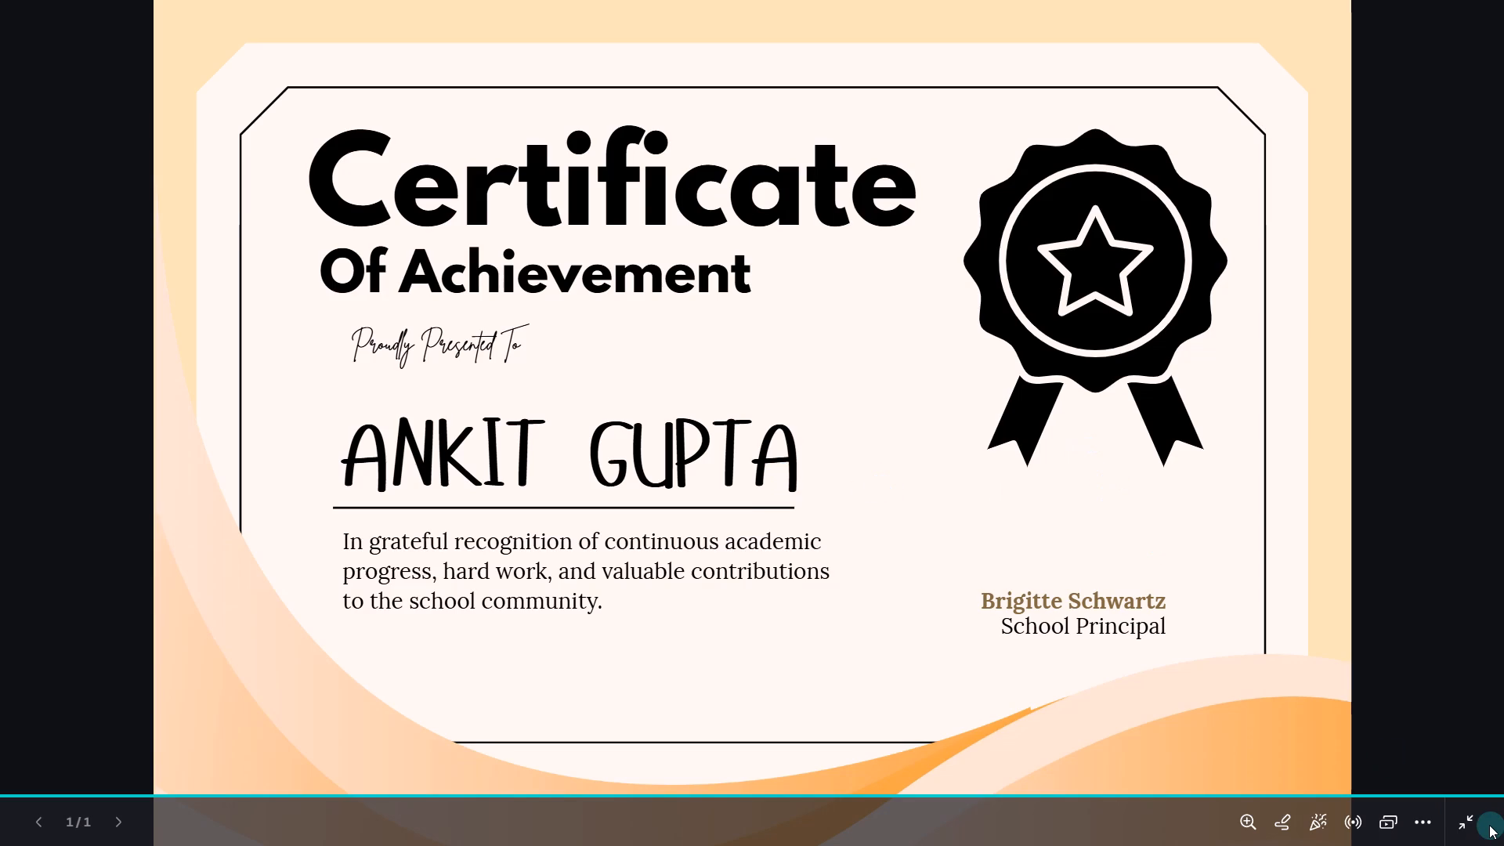
pyautogui.click(1489, 825)
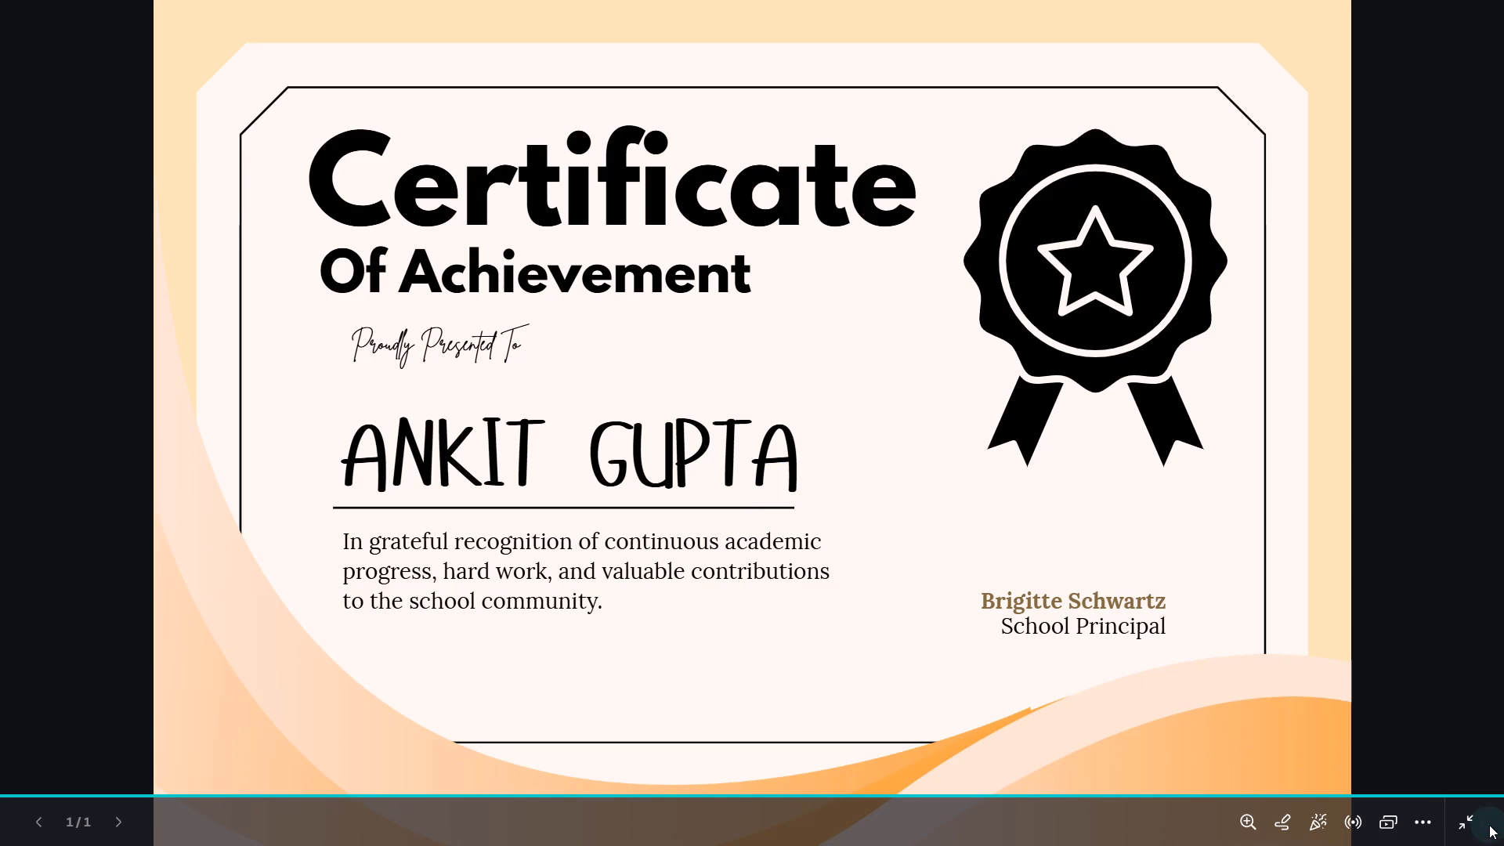
pyautogui.click(1473, 819)
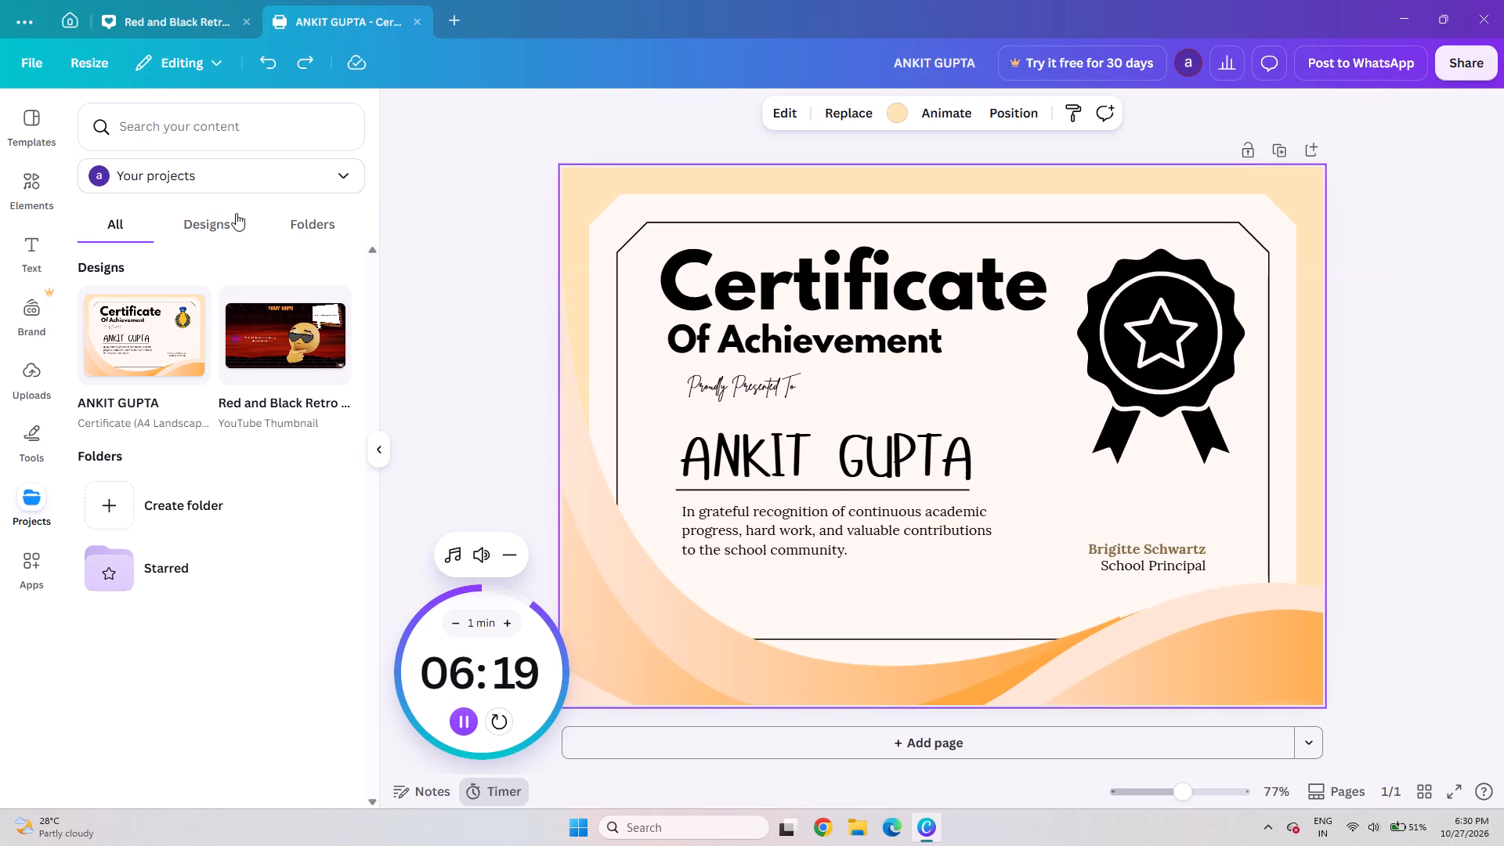
pyautogui.click(409, 405)
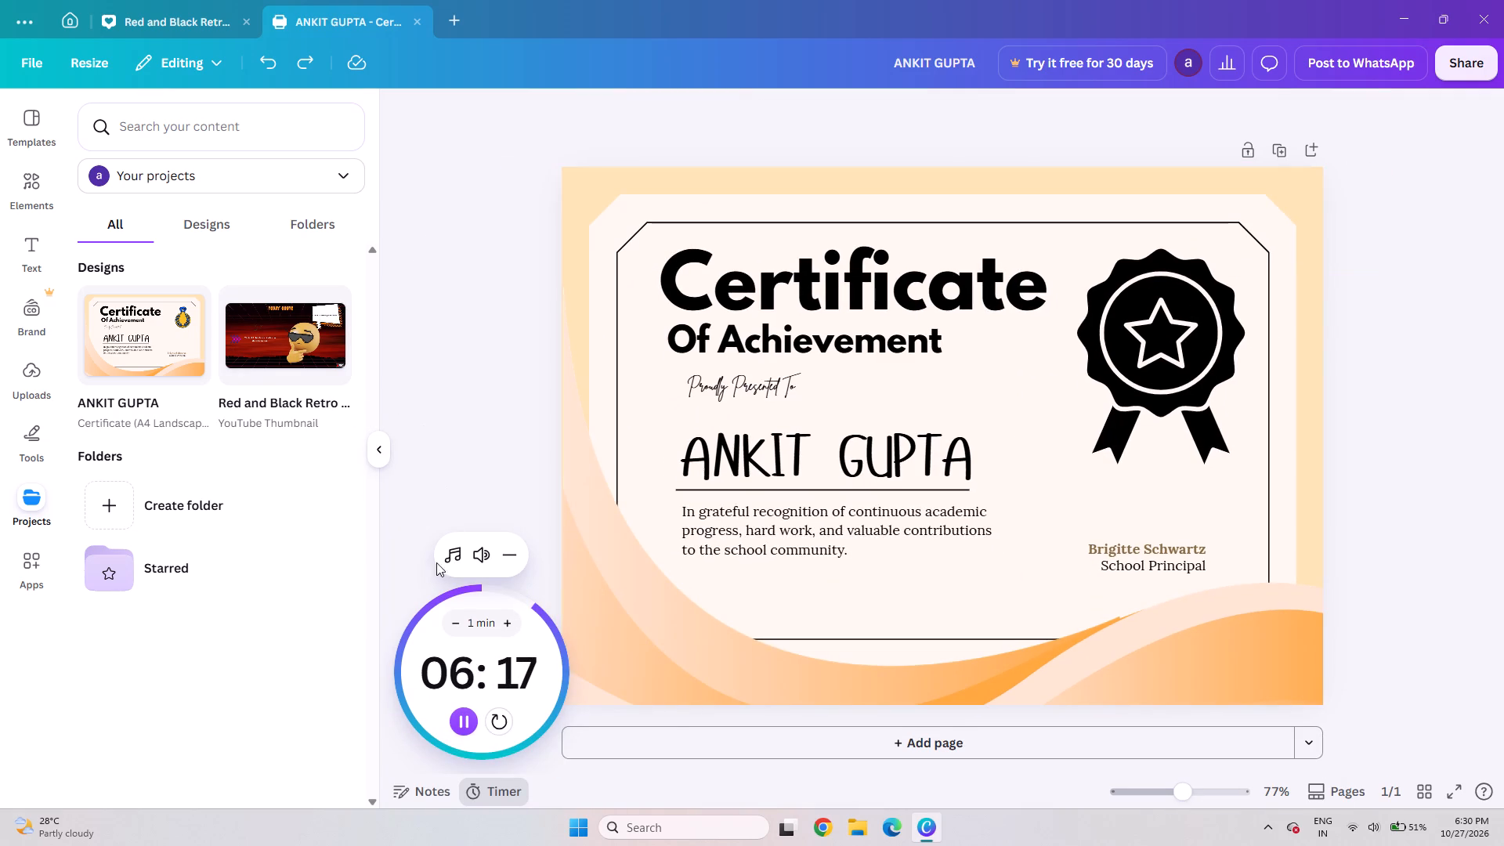
# Pause the running countdown timer and minimise it.
pyautogui.click(454, 716)
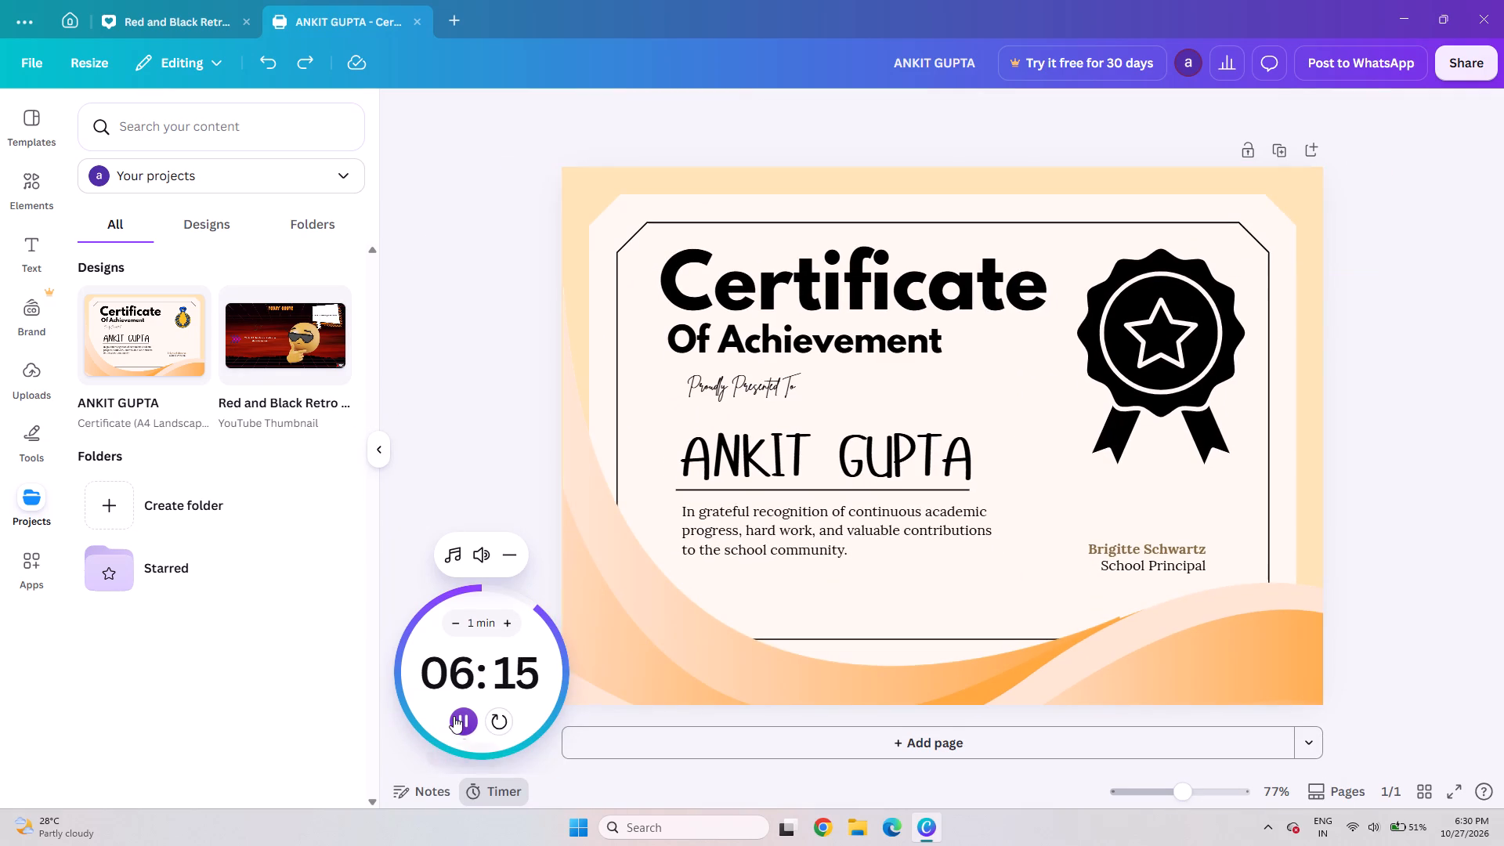
pyautogui.click(512, 555)
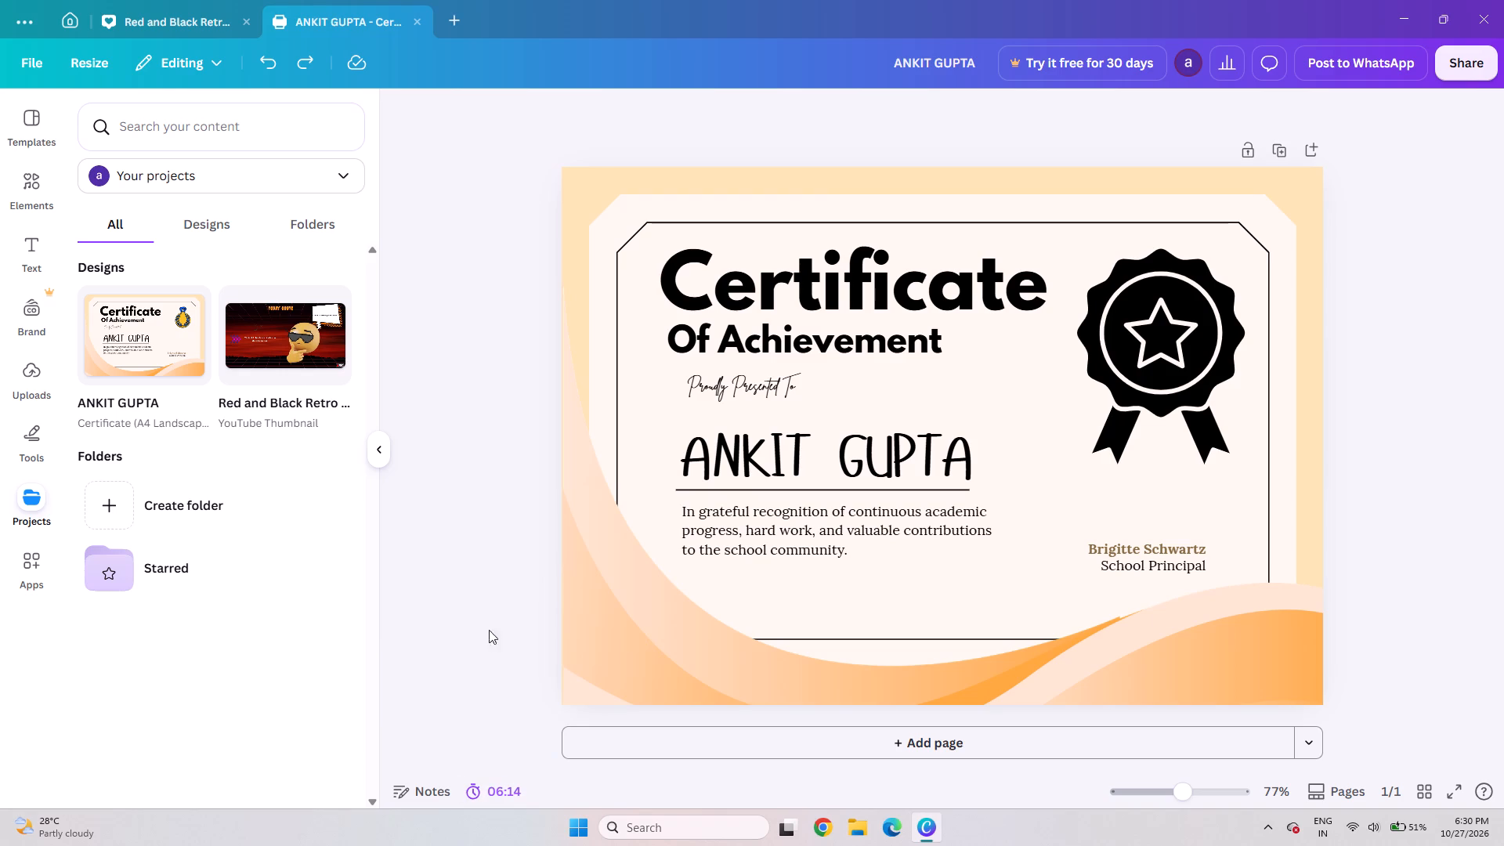
pyautogui.moveTo(467, 780); pyautogui.dragTo(454, 772)
pyautogui.click(471, 785)
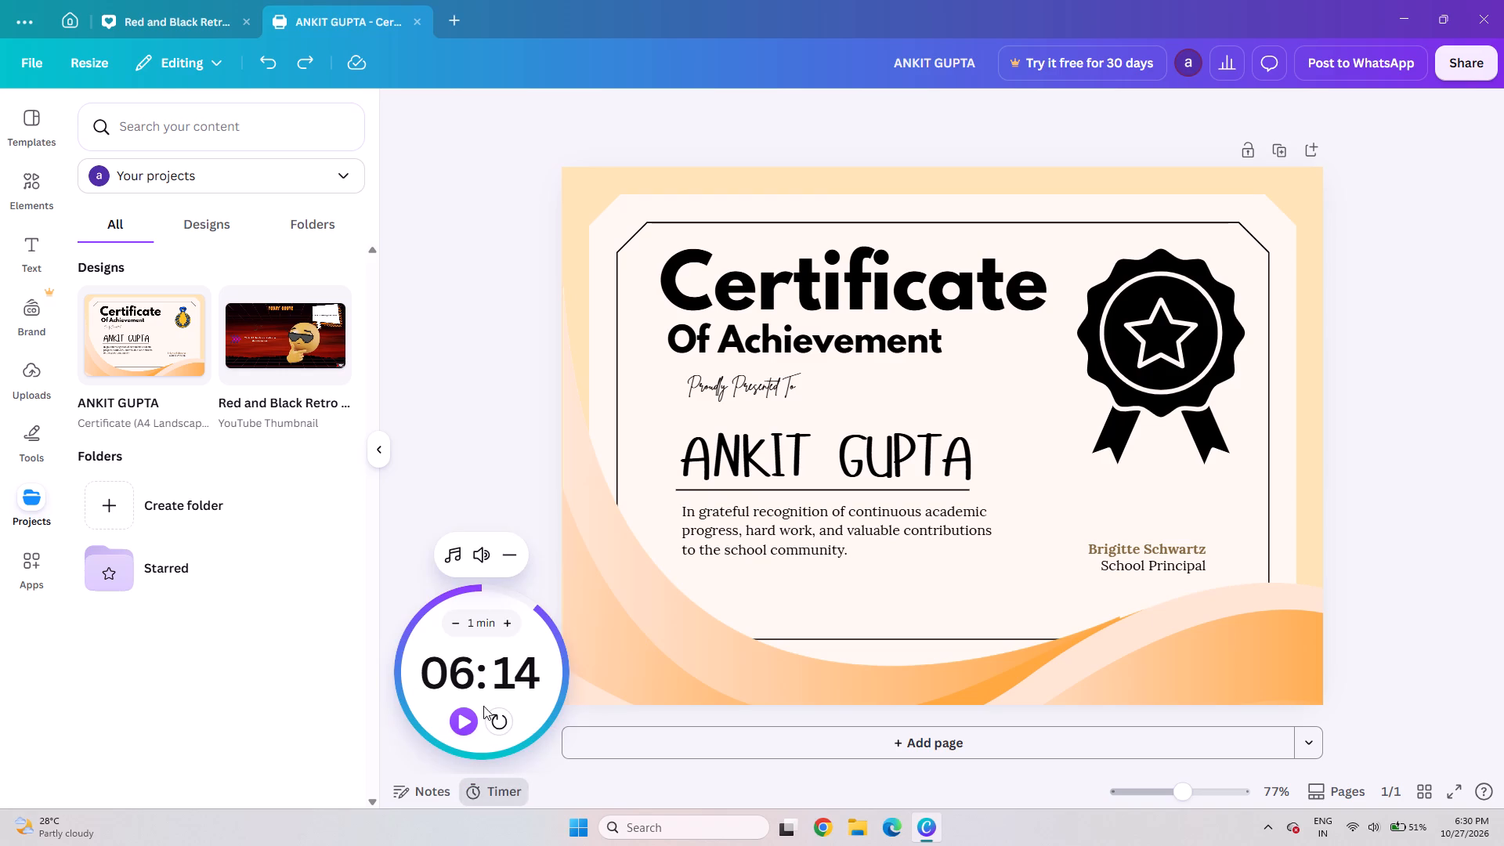
pyautogui.click(513, 564)
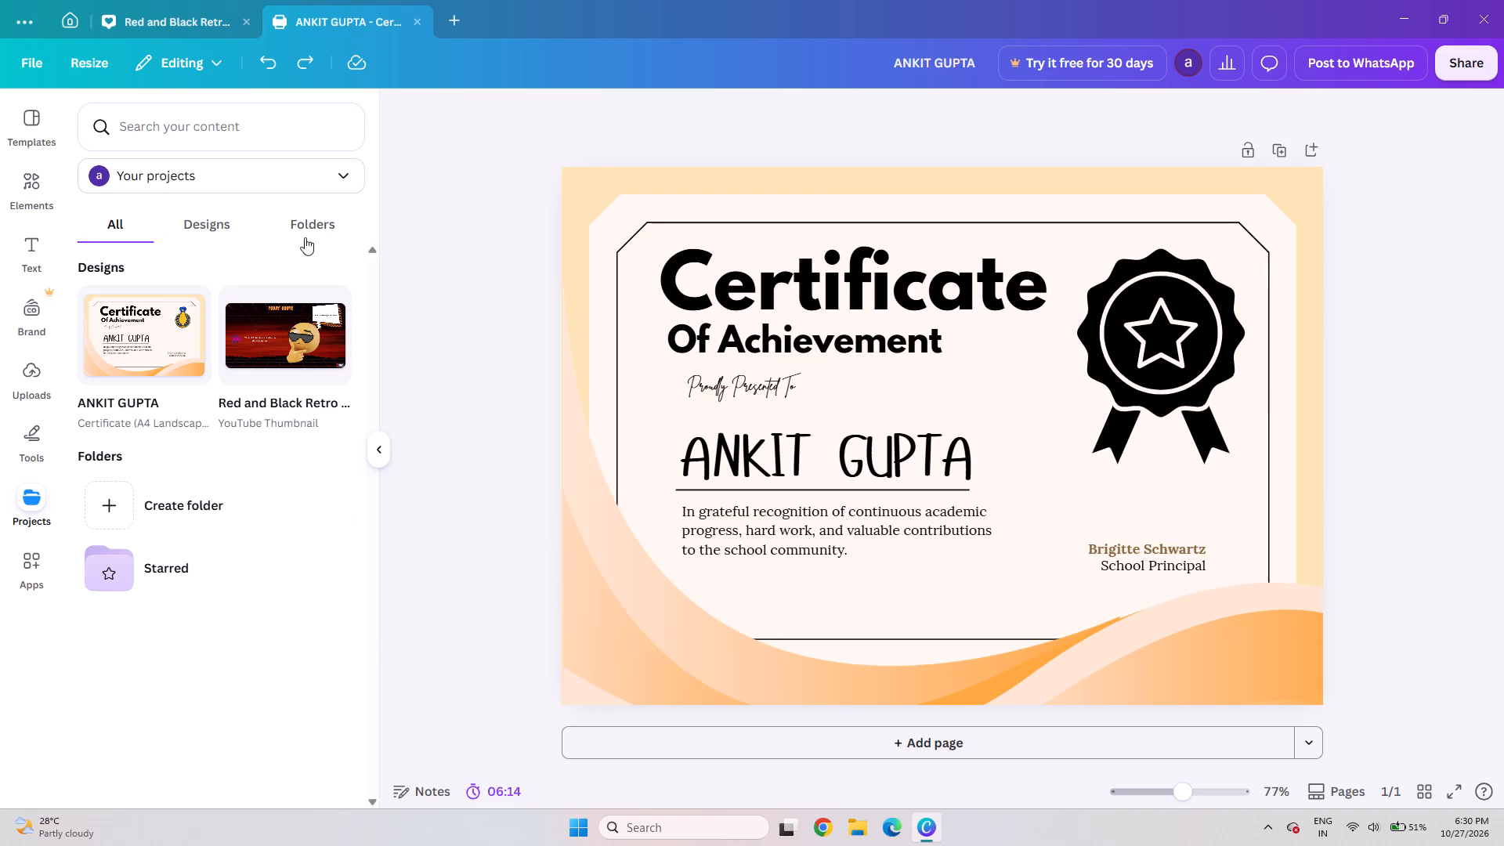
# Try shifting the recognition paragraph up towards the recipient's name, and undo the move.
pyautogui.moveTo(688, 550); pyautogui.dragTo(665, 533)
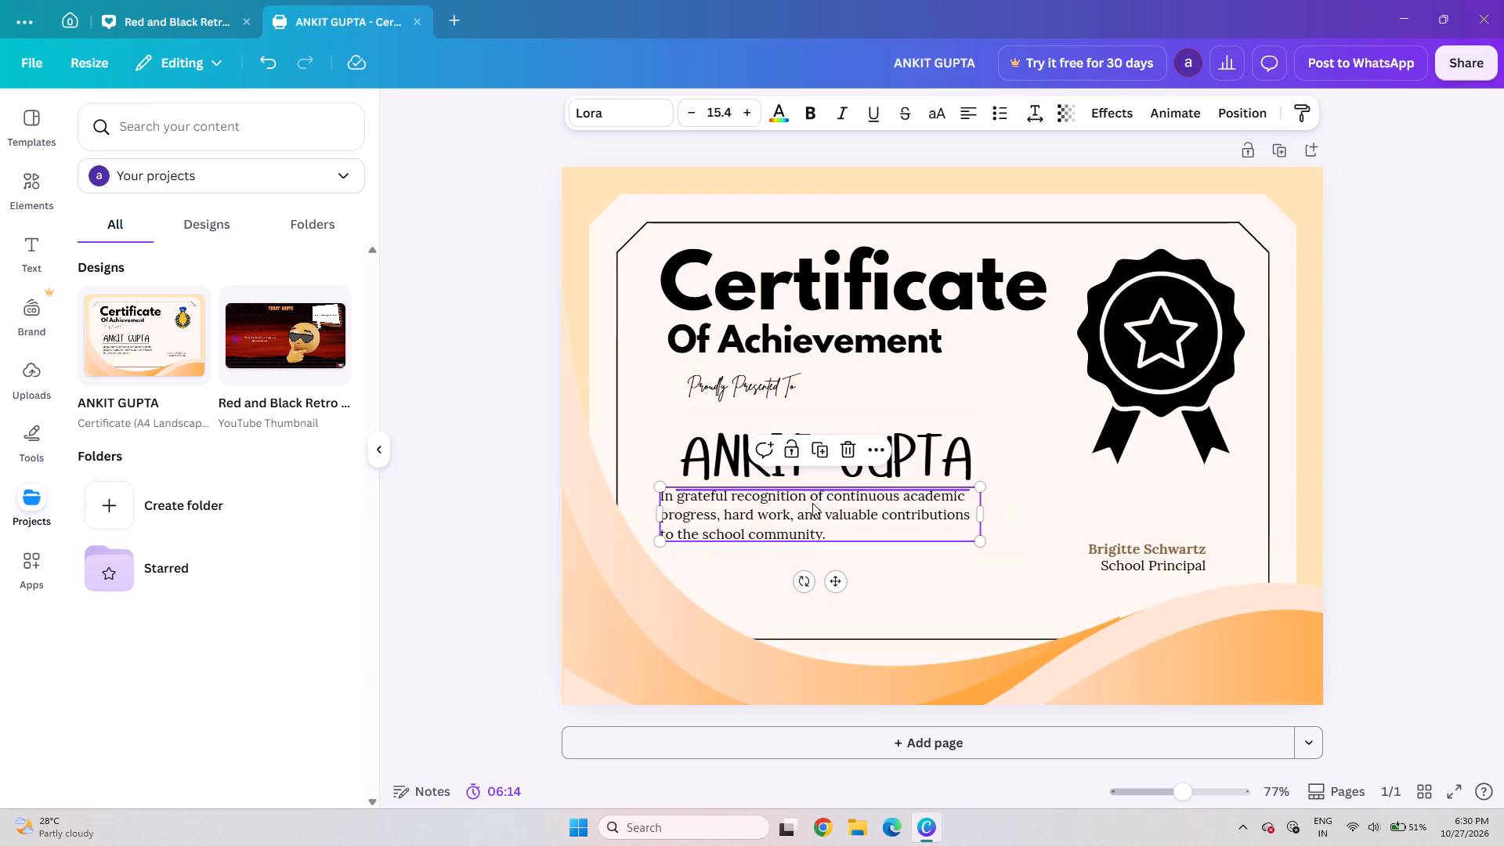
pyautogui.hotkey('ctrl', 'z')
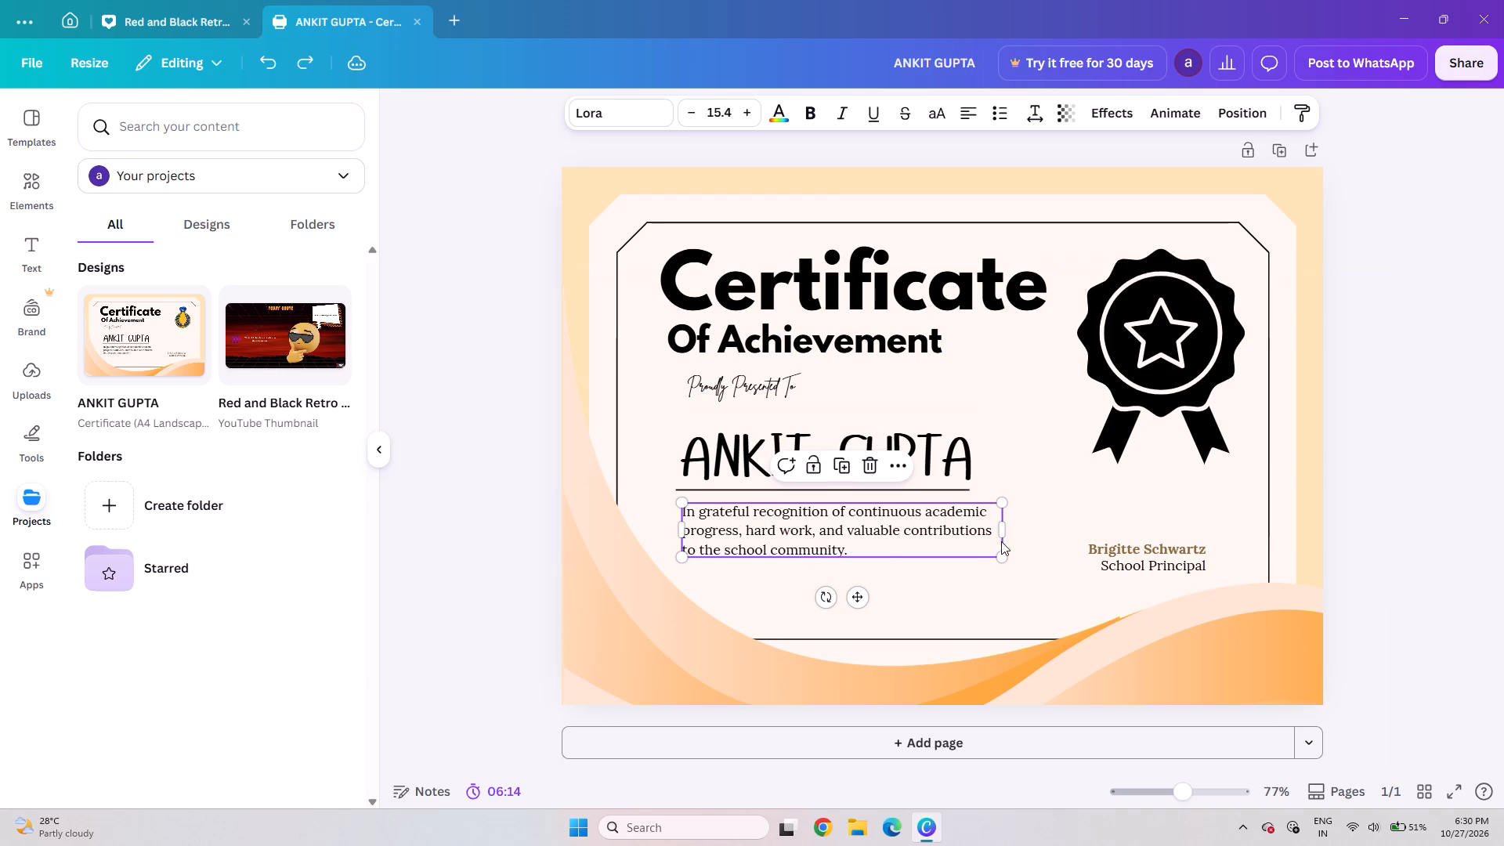
# Delete the principal's name and clear the "School Principal" text beneath it in the signature area.
pyautogui.click(1133, 562)
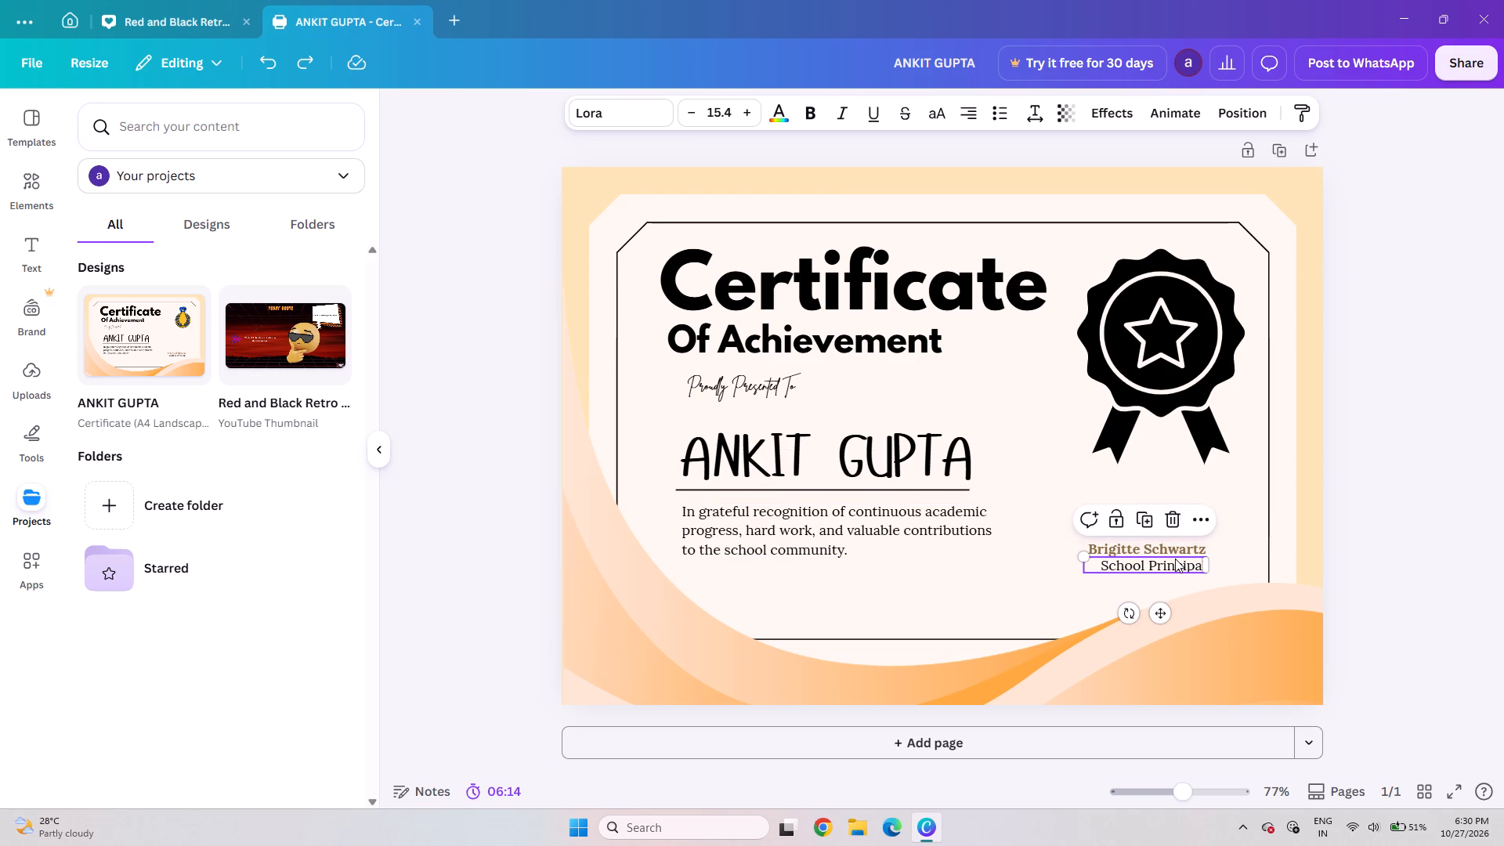
pyautogui.click(1175, 559)
pyautogui.click(1173, 546)
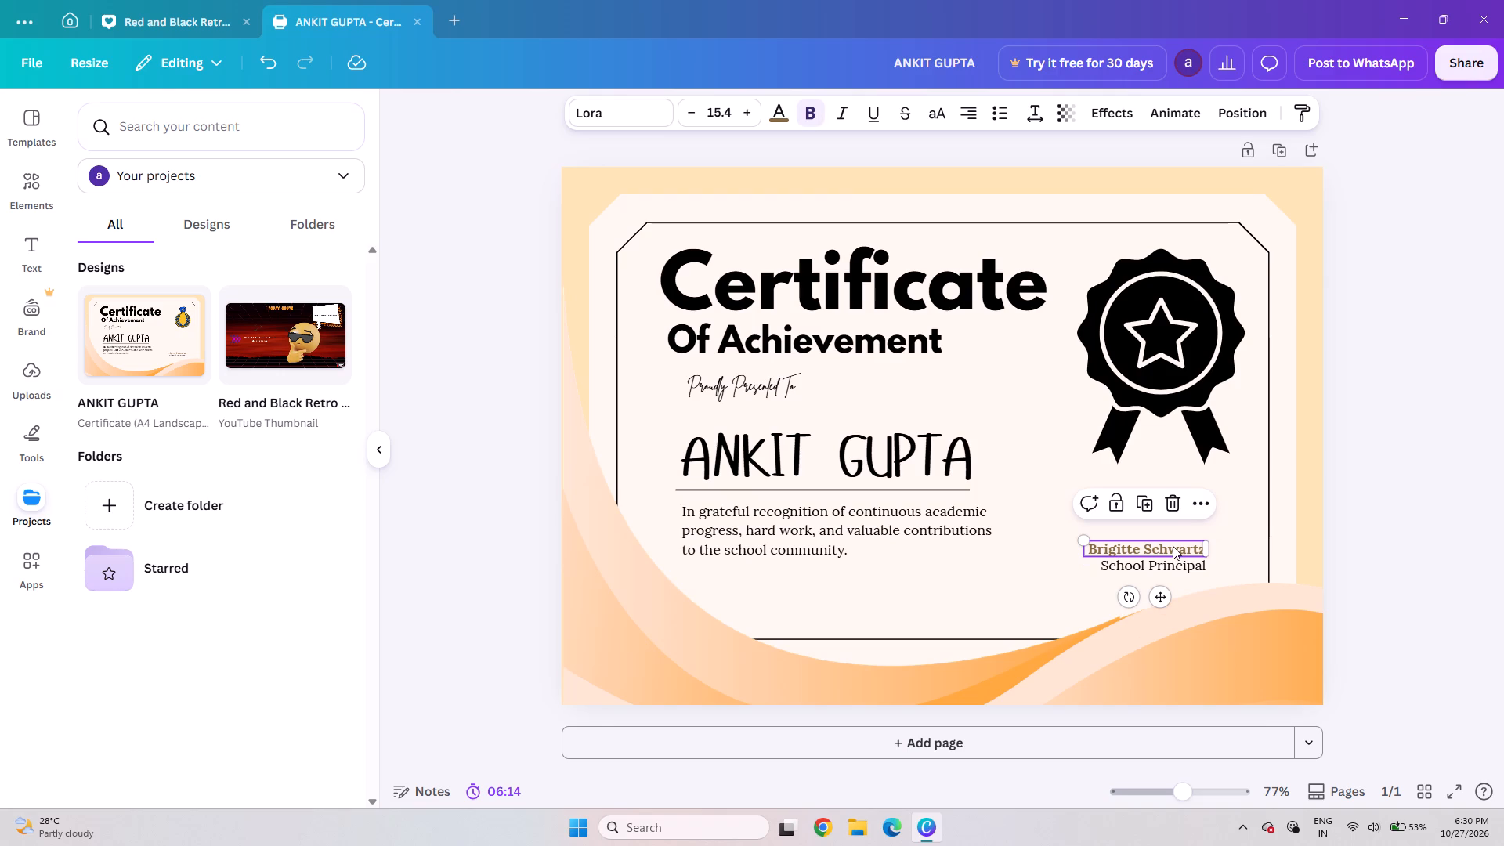
pyautogui.click(1174, 507)
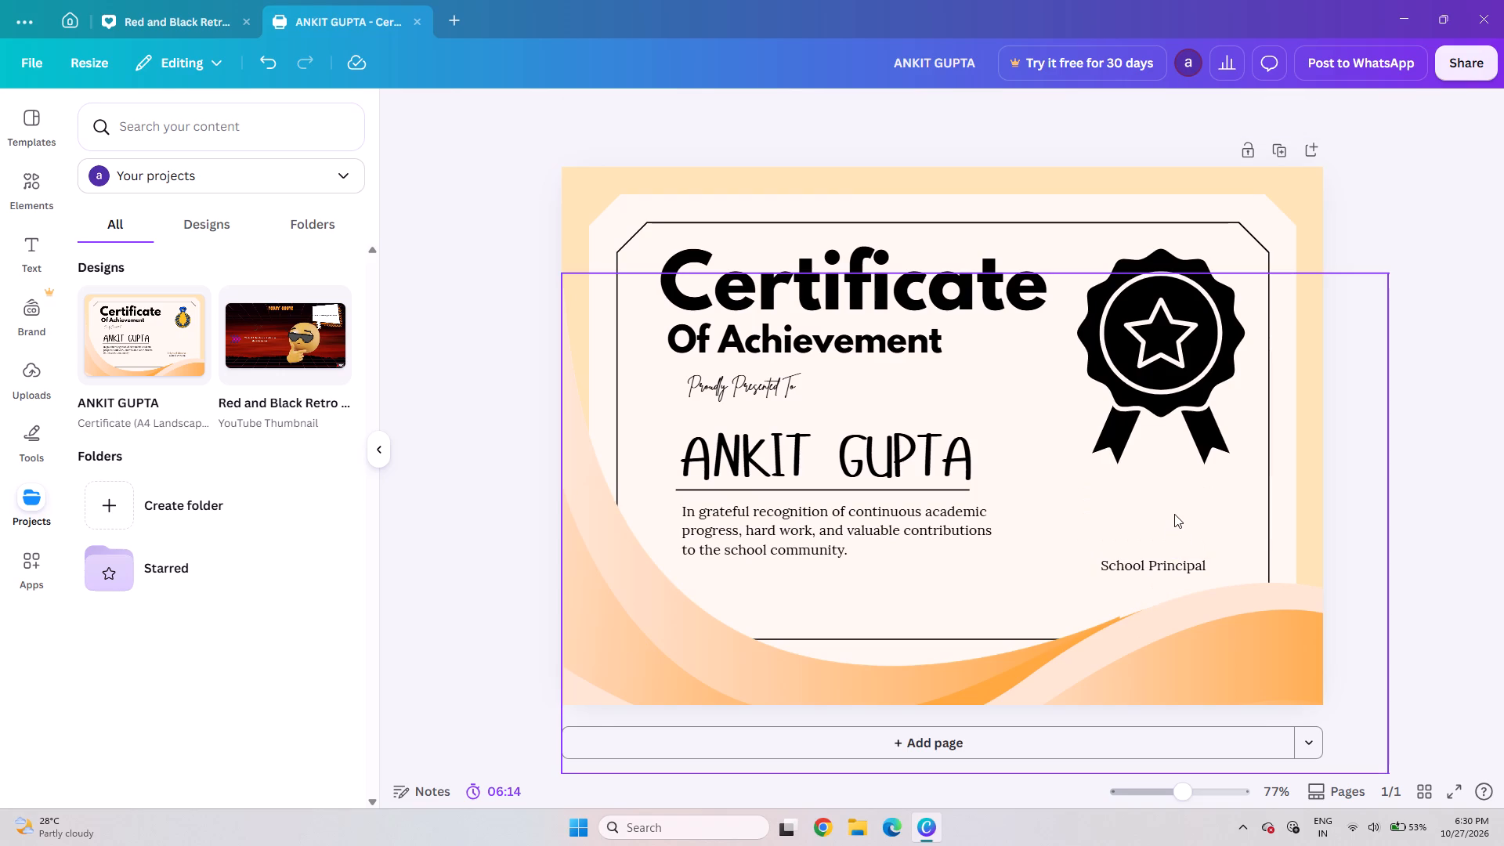
pyautogui.click(1173, 558)
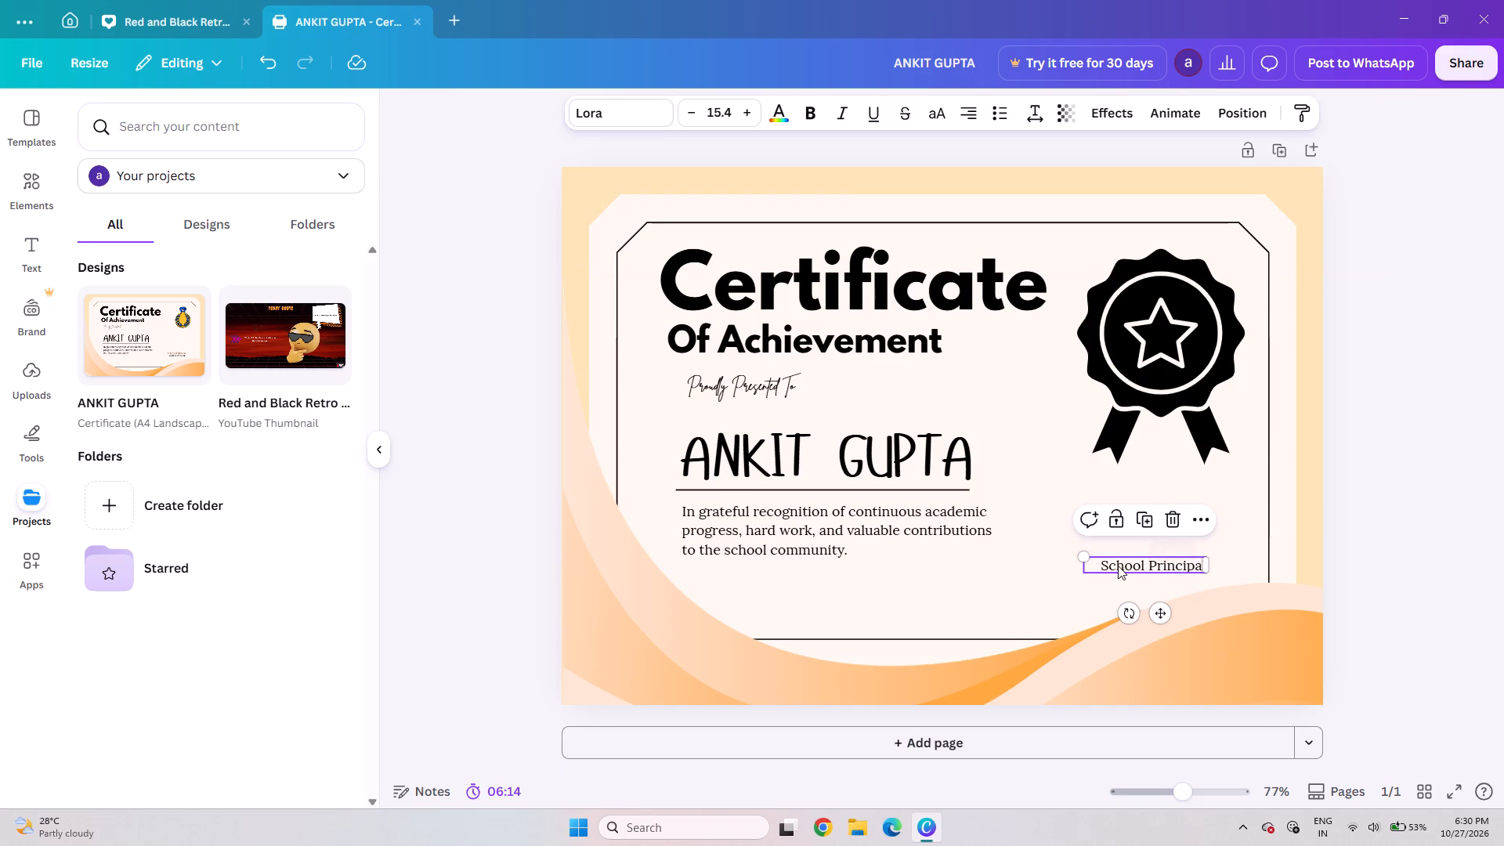
pyautogui.doubleClick(1121, 564)
pyautogui.press('BackSpace')
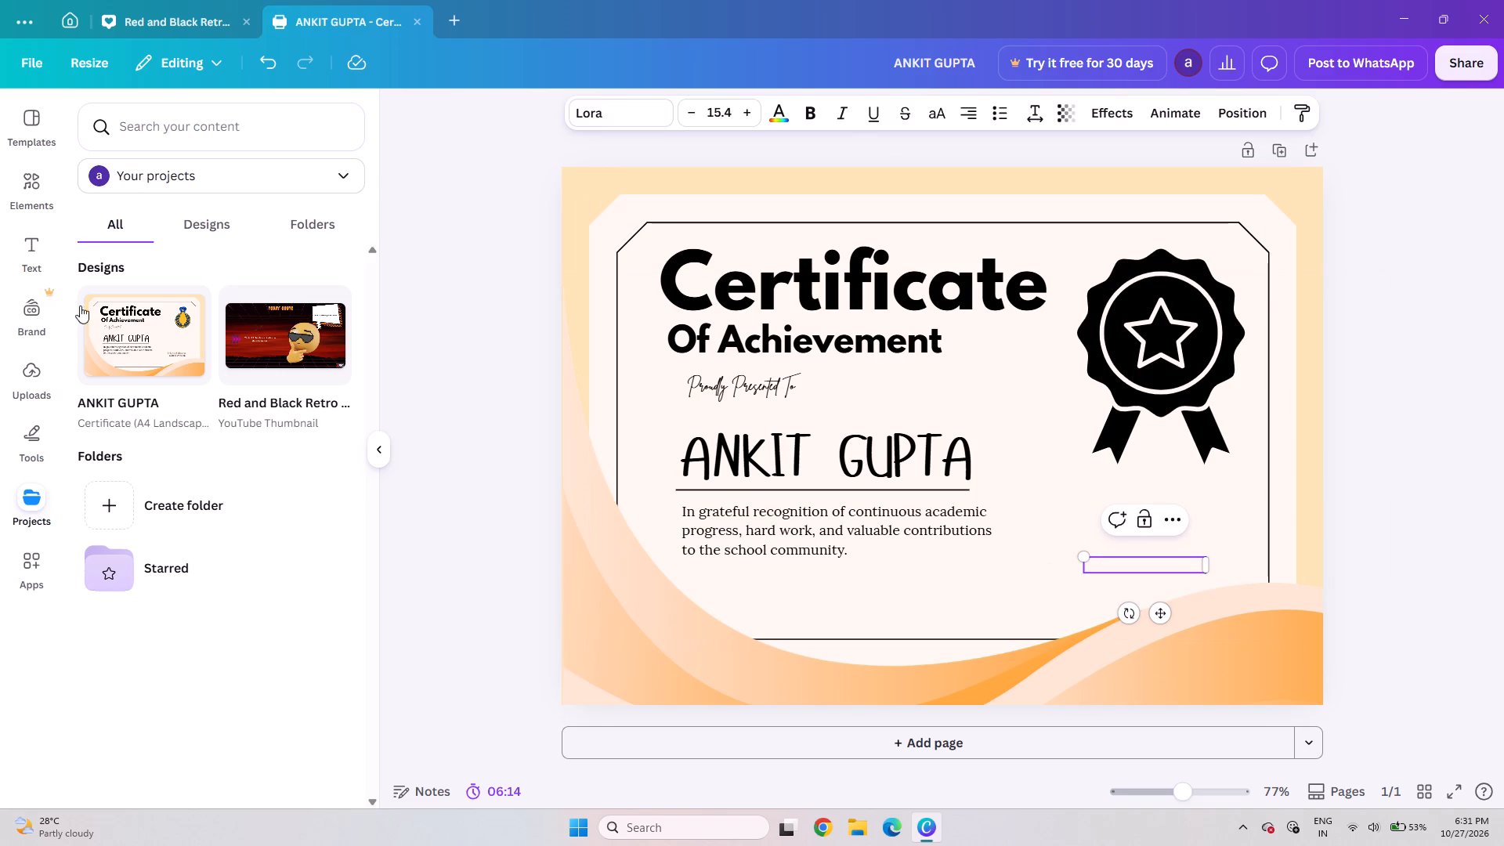
# Look through the default text styles and font combinations for a suitable signature style.
pyautogui.click(13, 243)
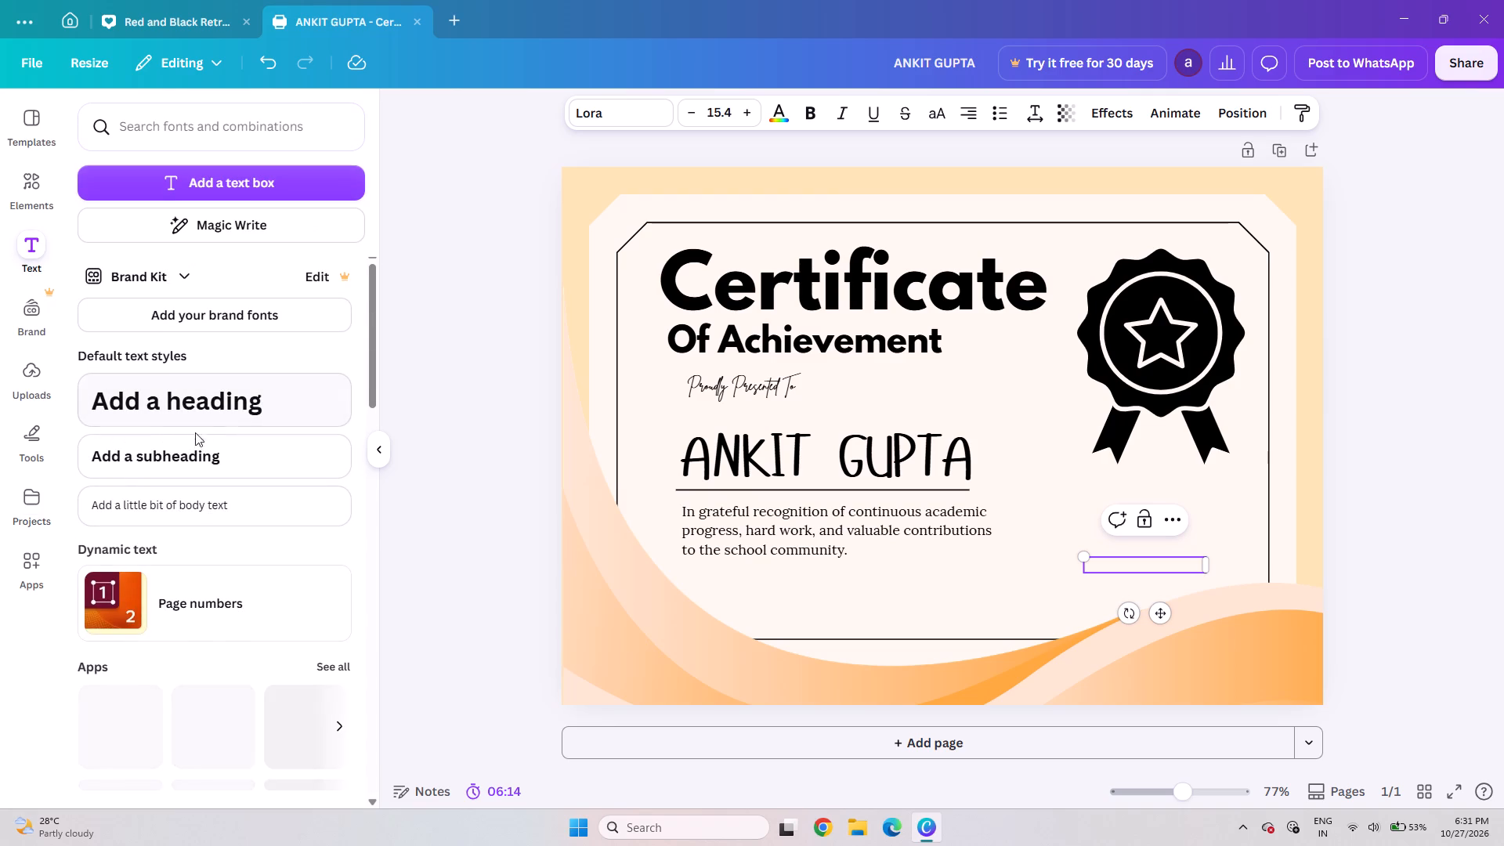
pyautogui.scroll(-3, 201, 370)
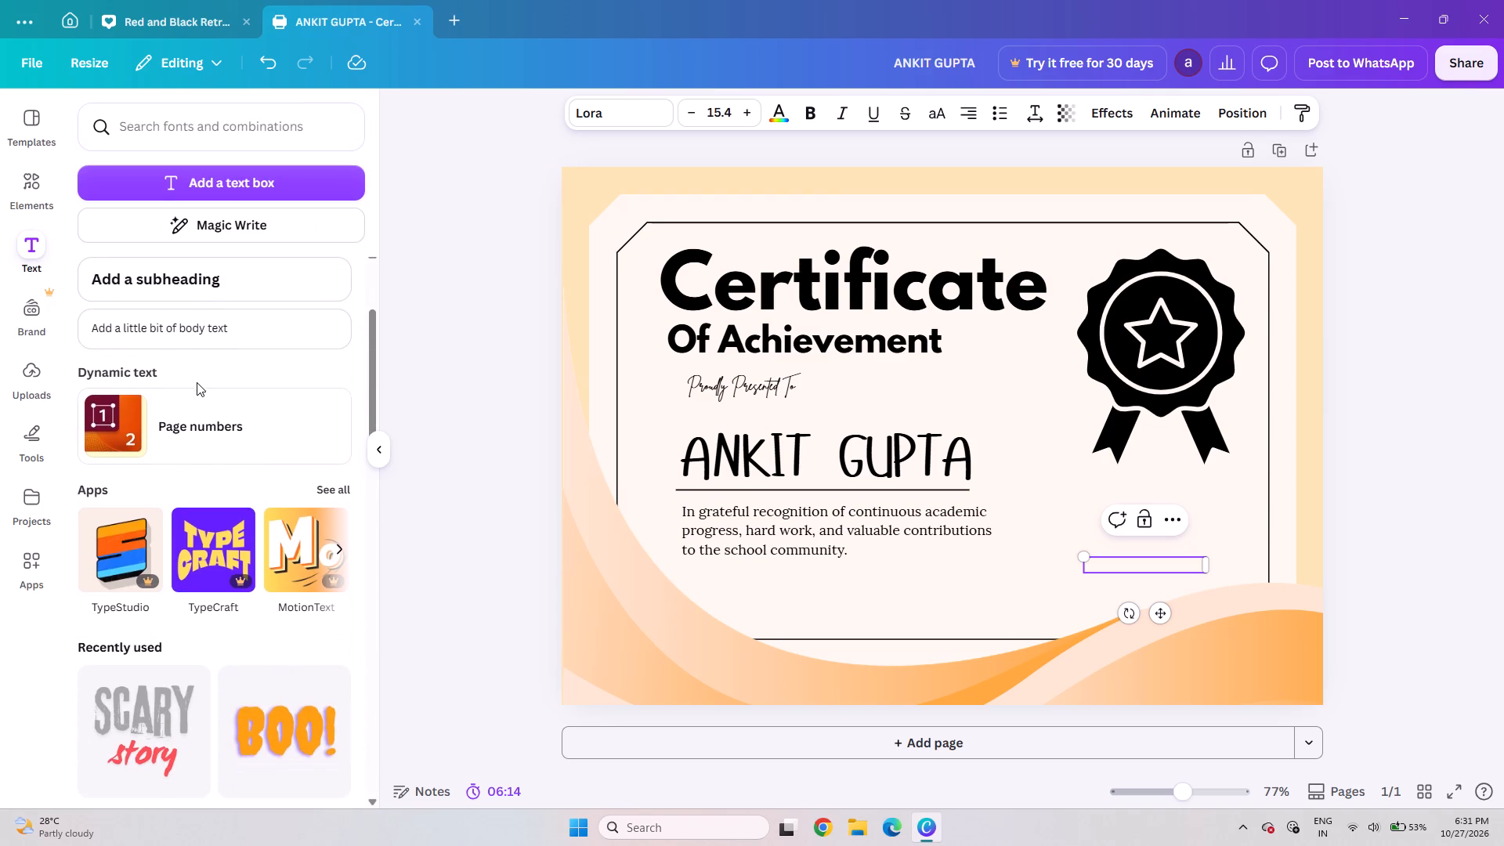
pyautogui.scroll(-13, 197, 382)
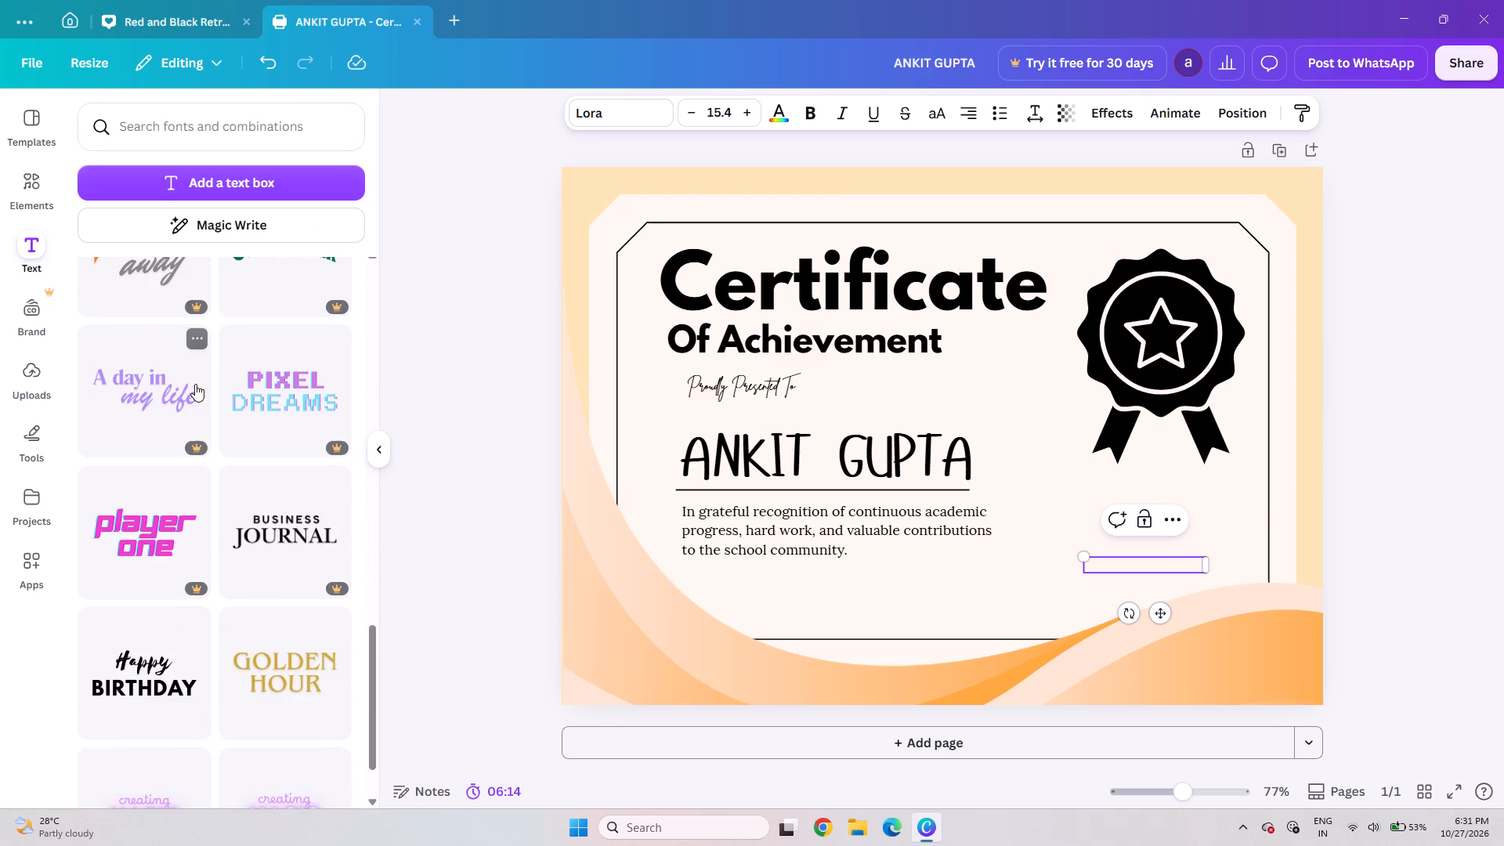
pyautogui.scroll(-6, 195, 384)
pyautogui.scroll(13, 180, 371)
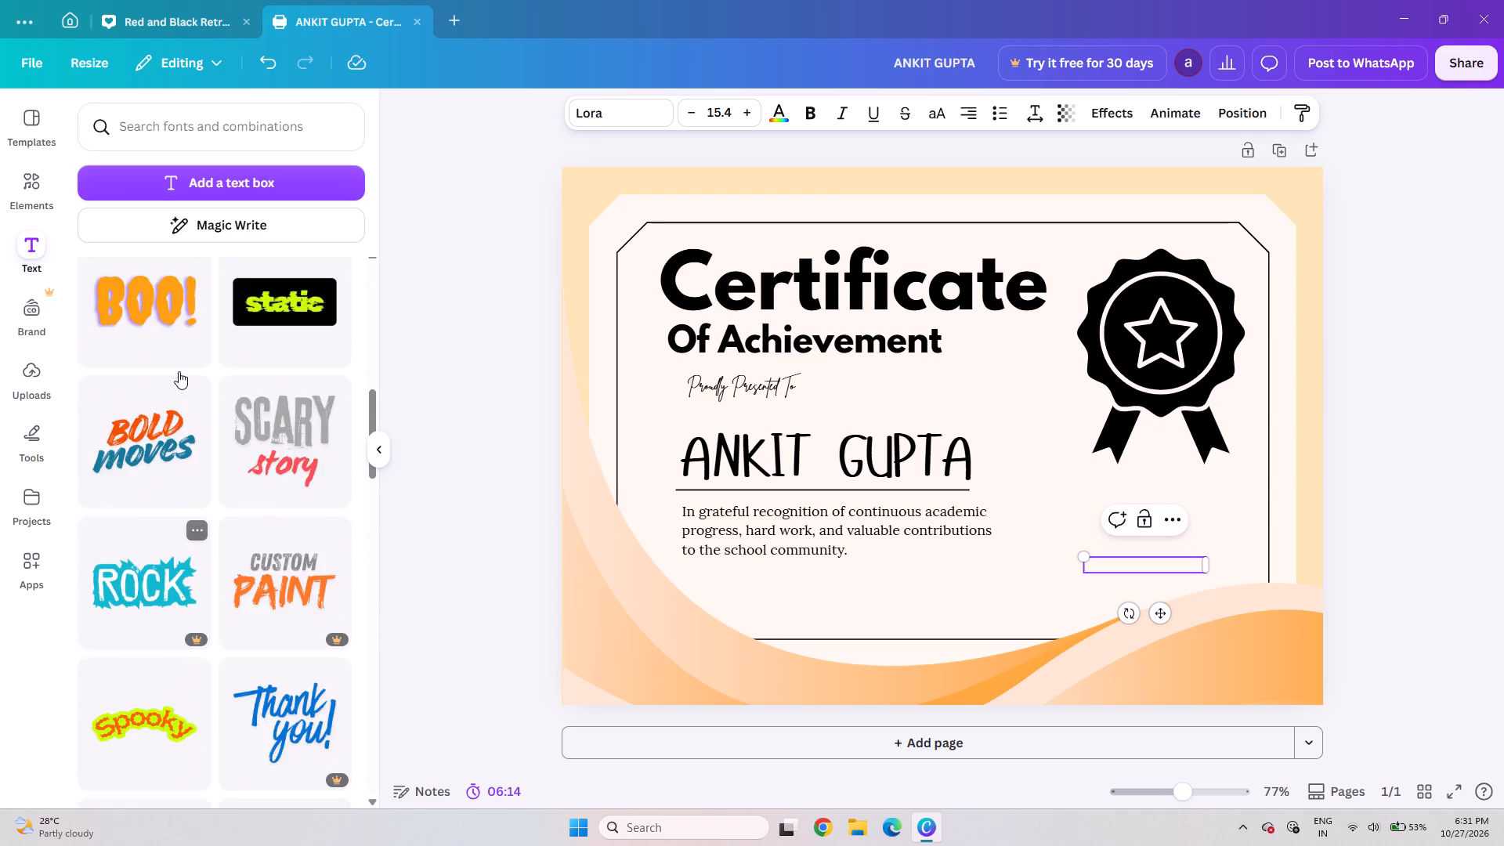
pyautogui.scroll(14, 179, 371)
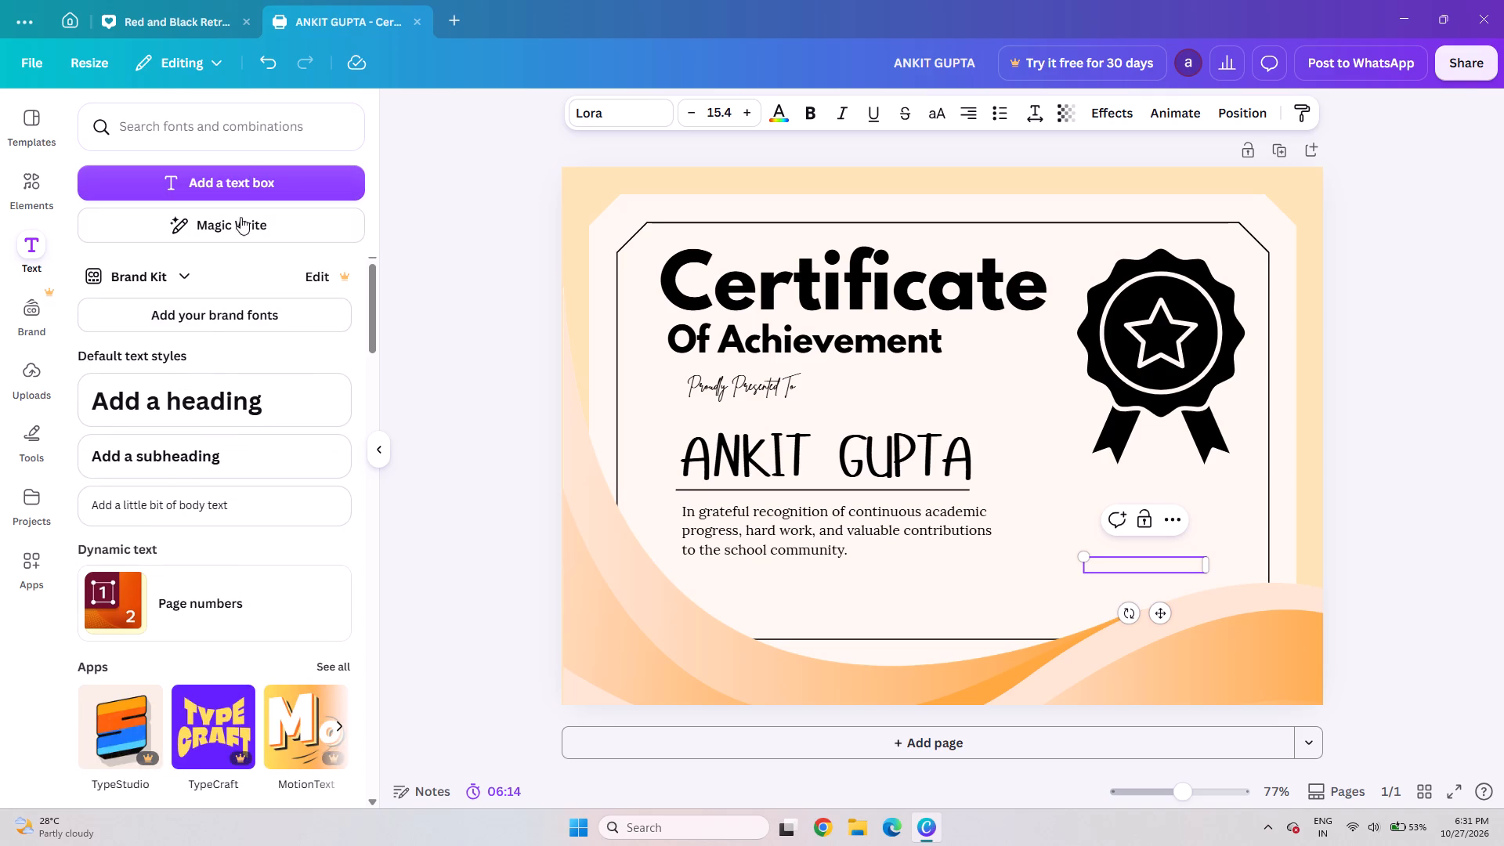
# Search the fonts for SIGNATURE and add a Brilliant Signature 1 text in the signature area.
pyautogui.click(283, 118)
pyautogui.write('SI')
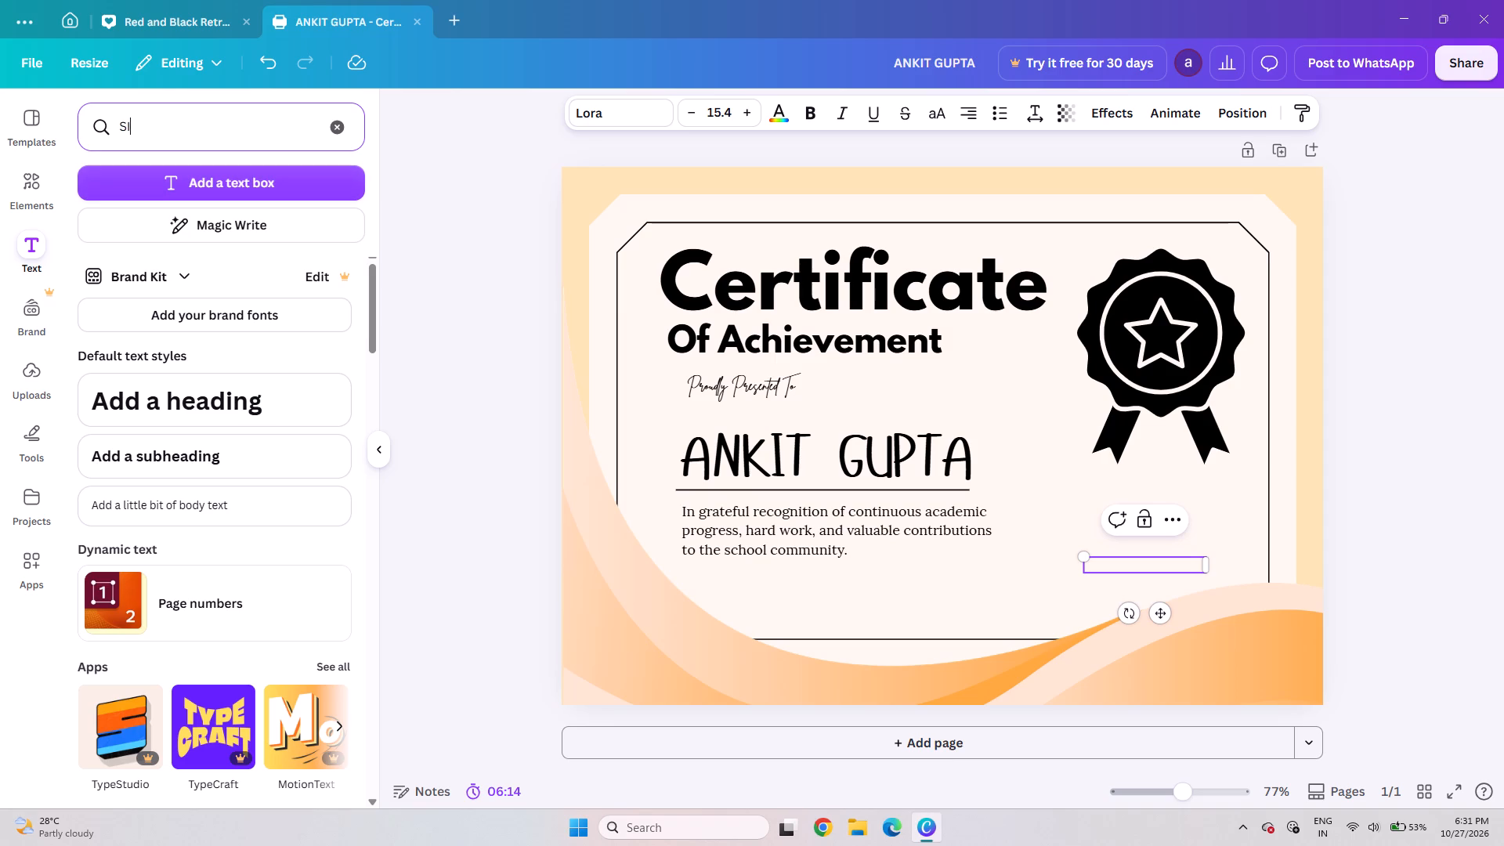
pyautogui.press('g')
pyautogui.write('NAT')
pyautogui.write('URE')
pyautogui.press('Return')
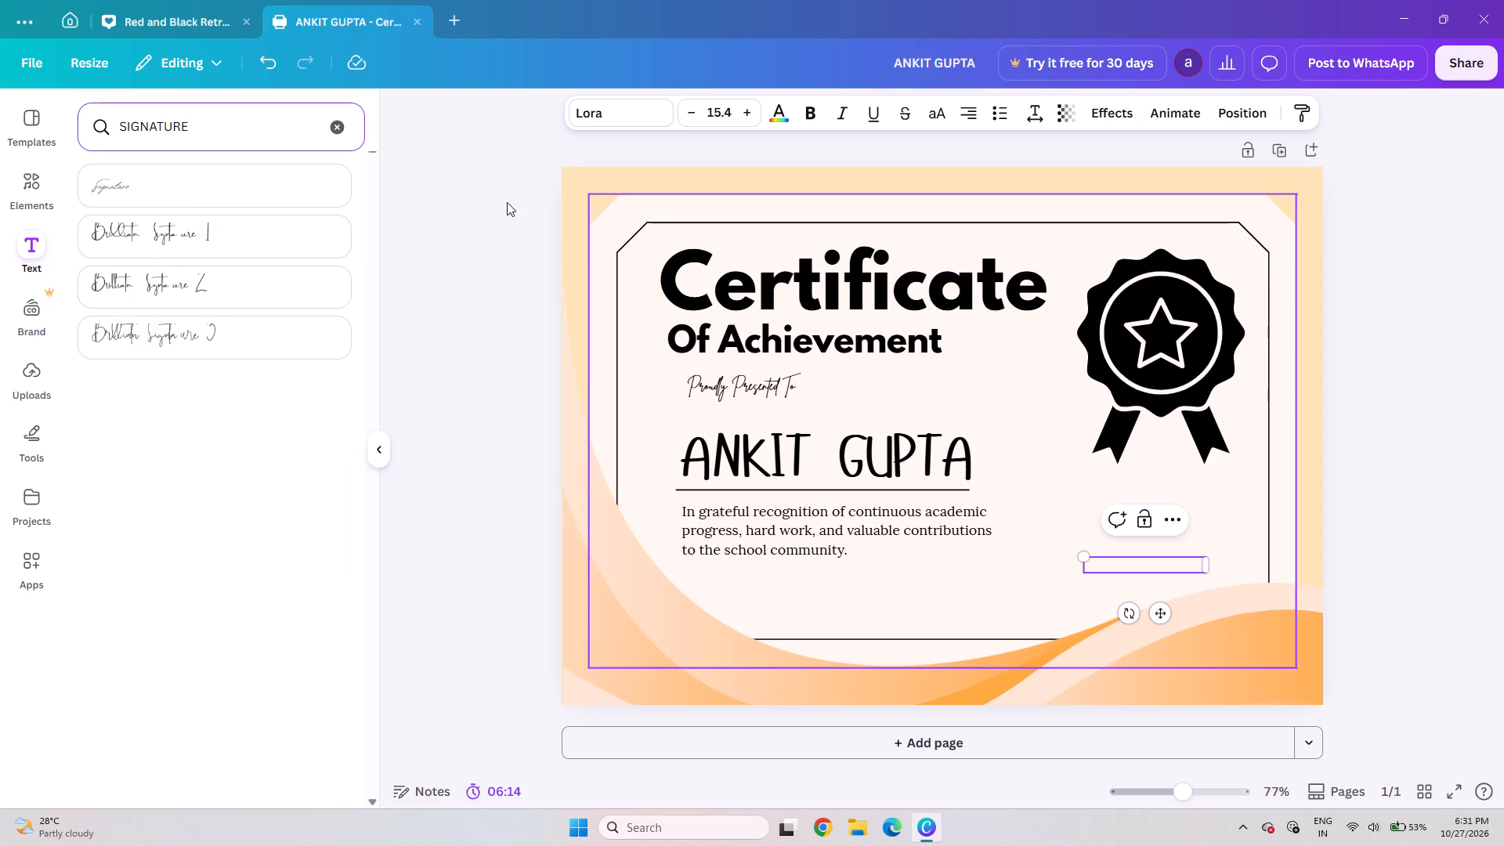
pyautogui.click(221, 240)
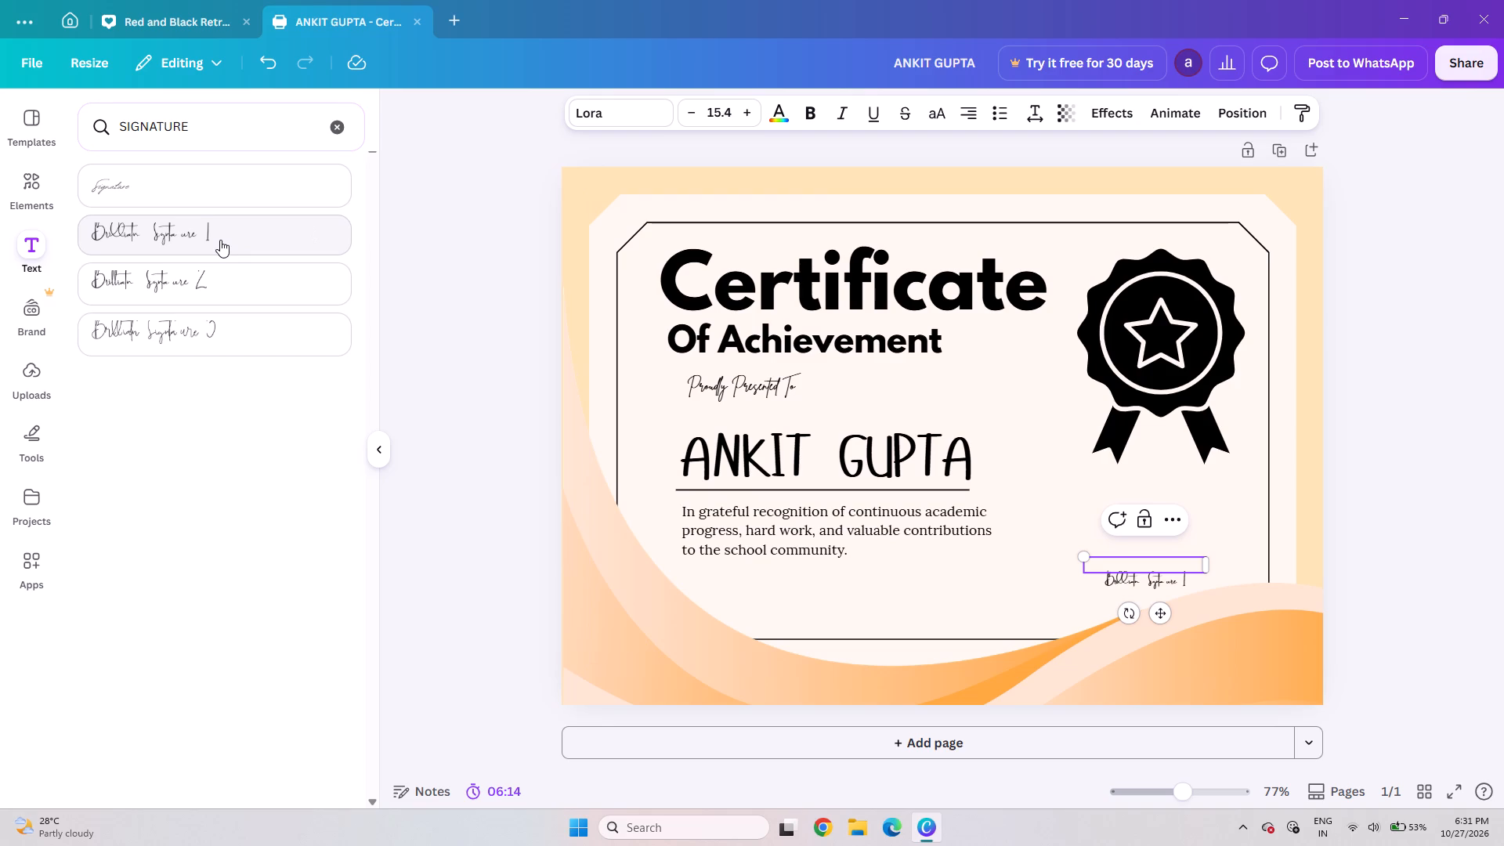
# Replace the new Brilliant Signature 1 text with the recipient's name in capitals.
pyautogui.click(1151, 583)
pyautogui.click(1145, 559)
pyautogui.click(1145, 559)
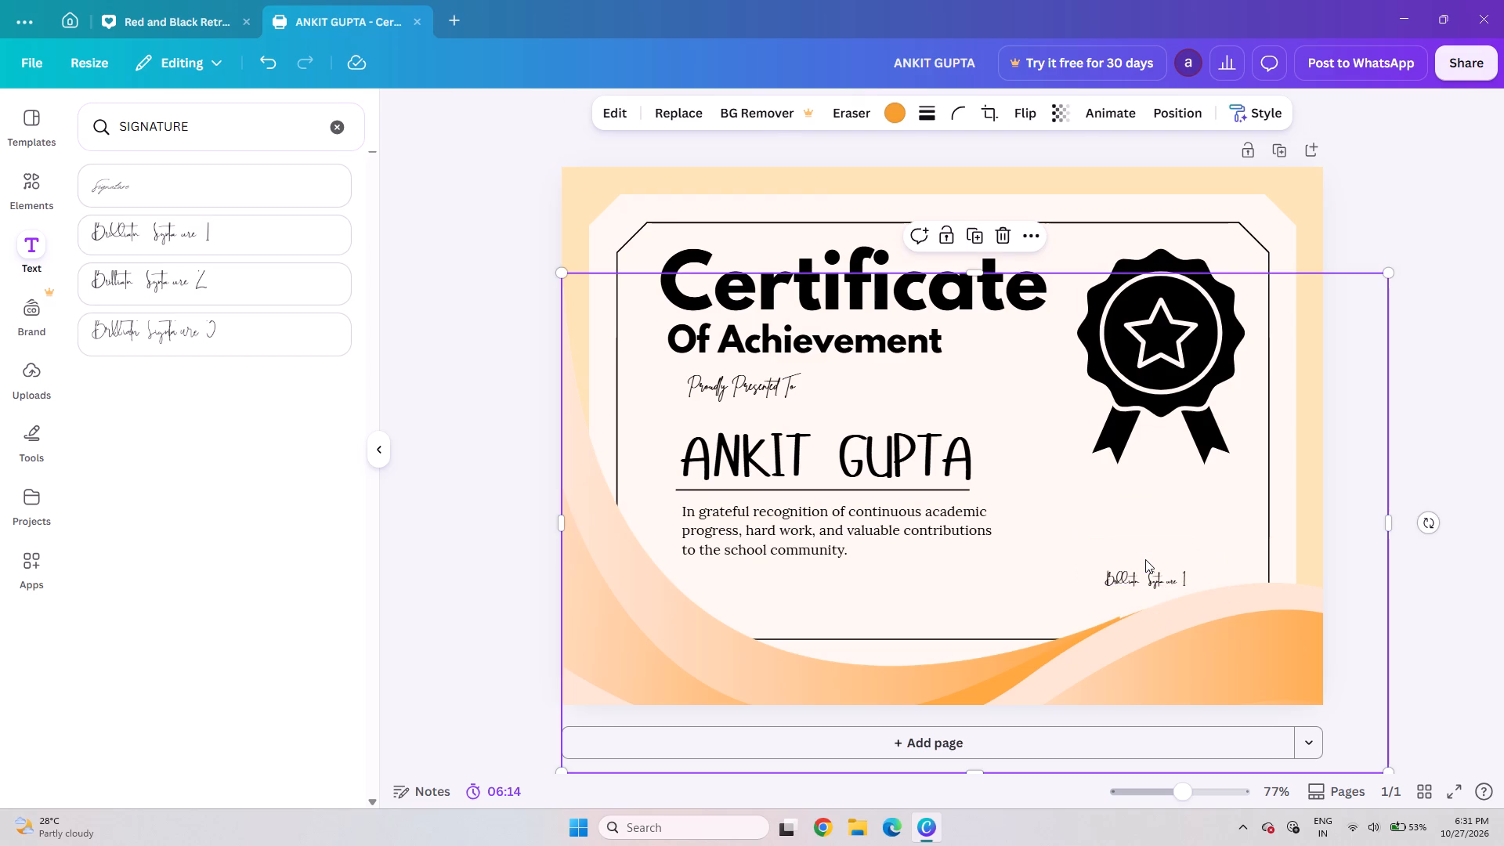
pyautogui.click(1135, 578)
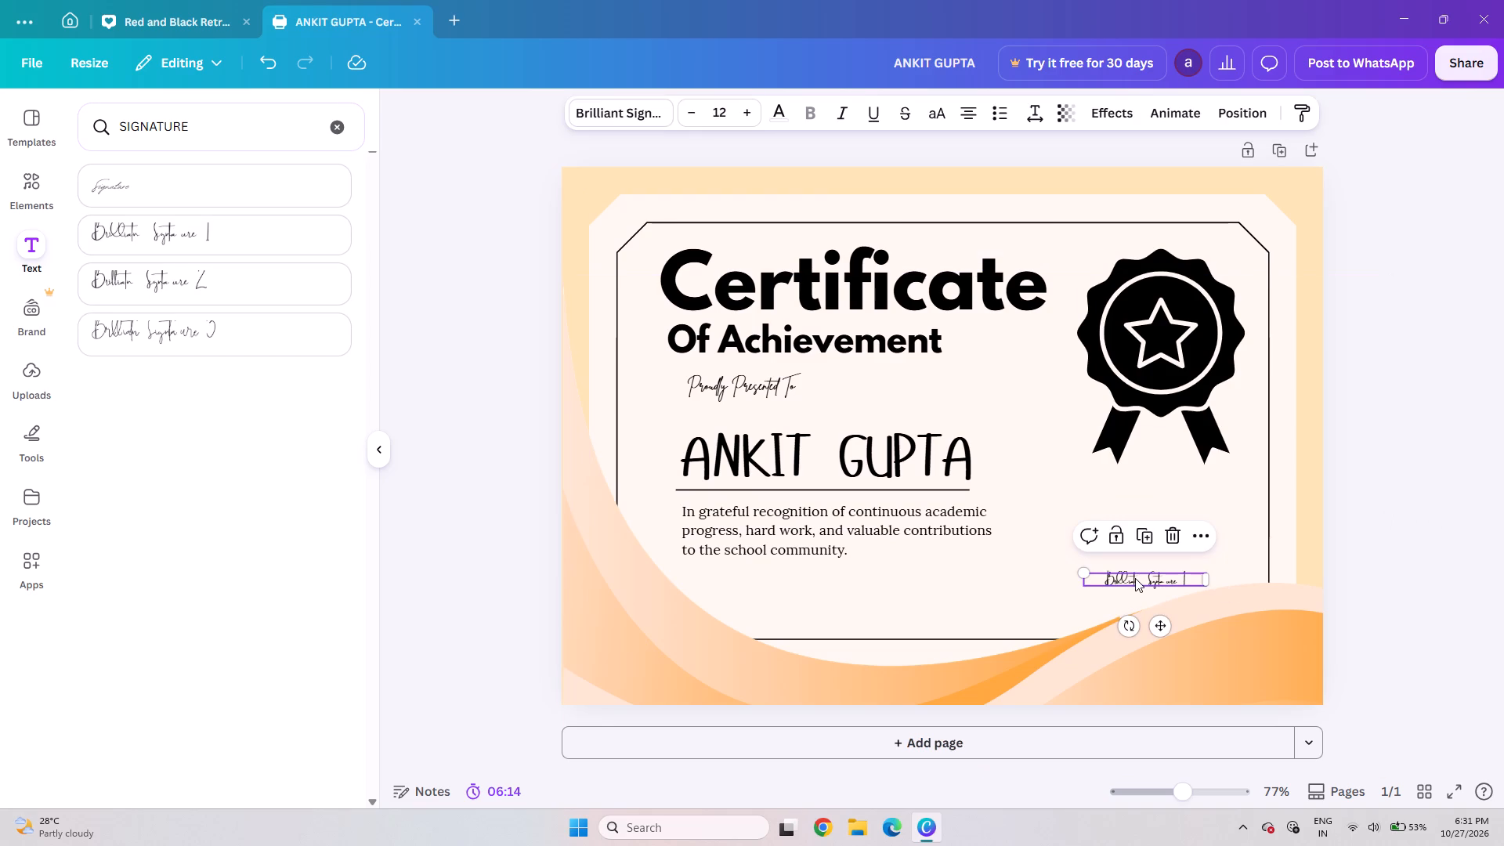
pyautogui.click(1135, 583)
pyautogui.press('BackSpace')
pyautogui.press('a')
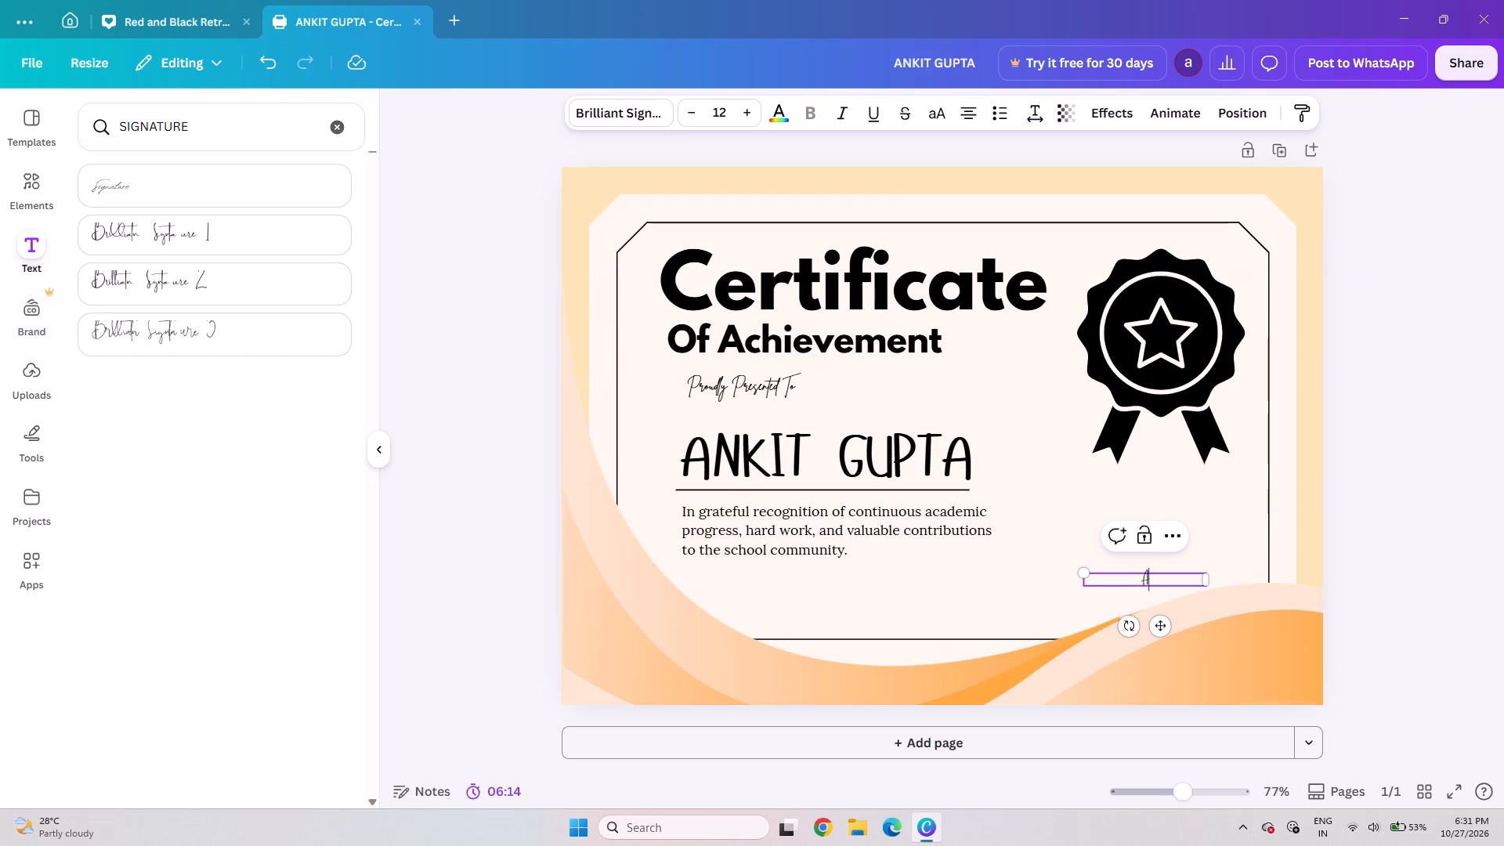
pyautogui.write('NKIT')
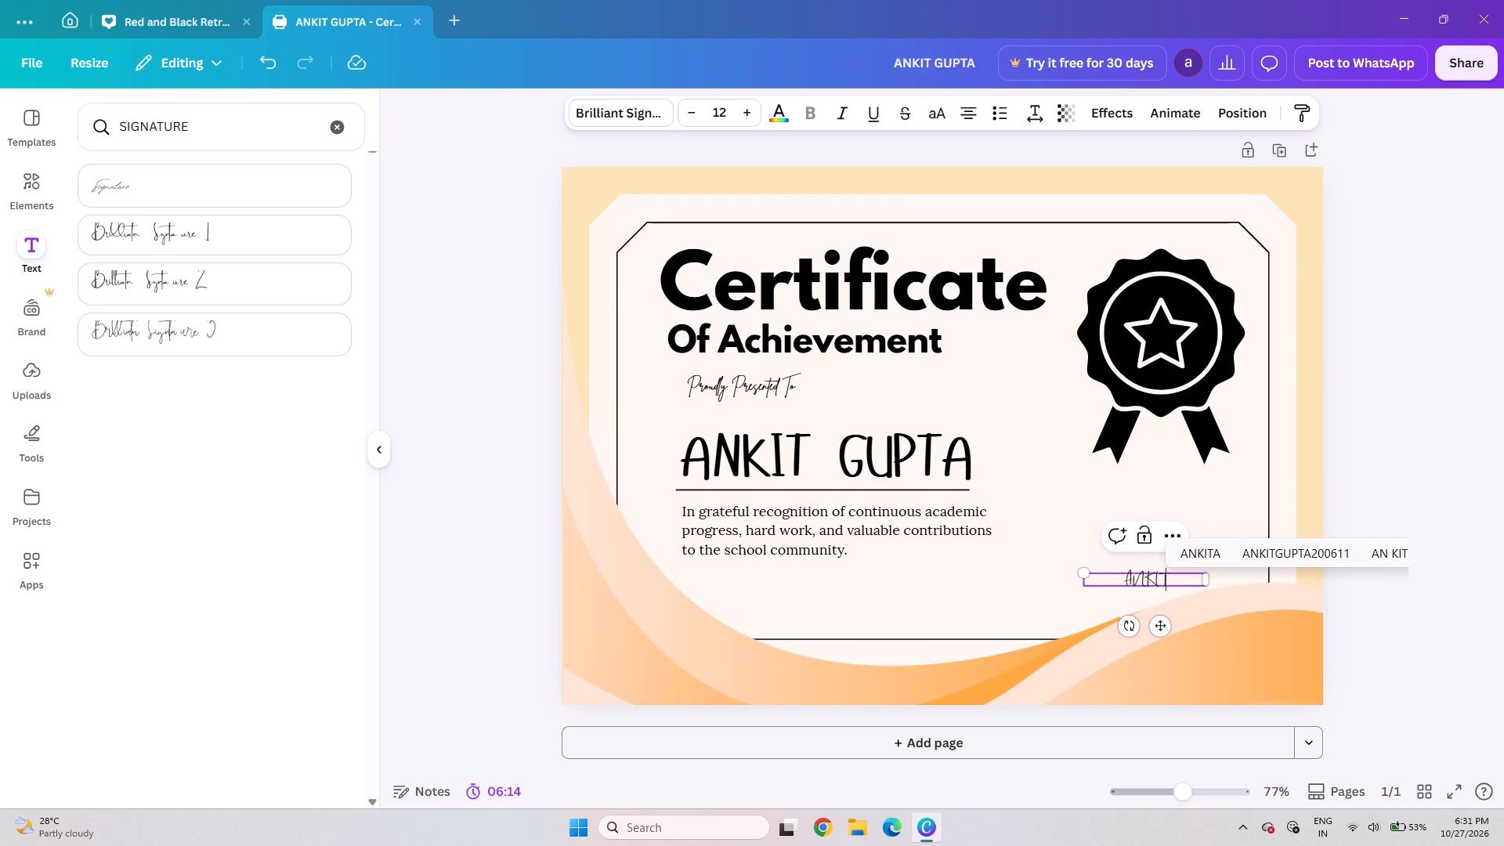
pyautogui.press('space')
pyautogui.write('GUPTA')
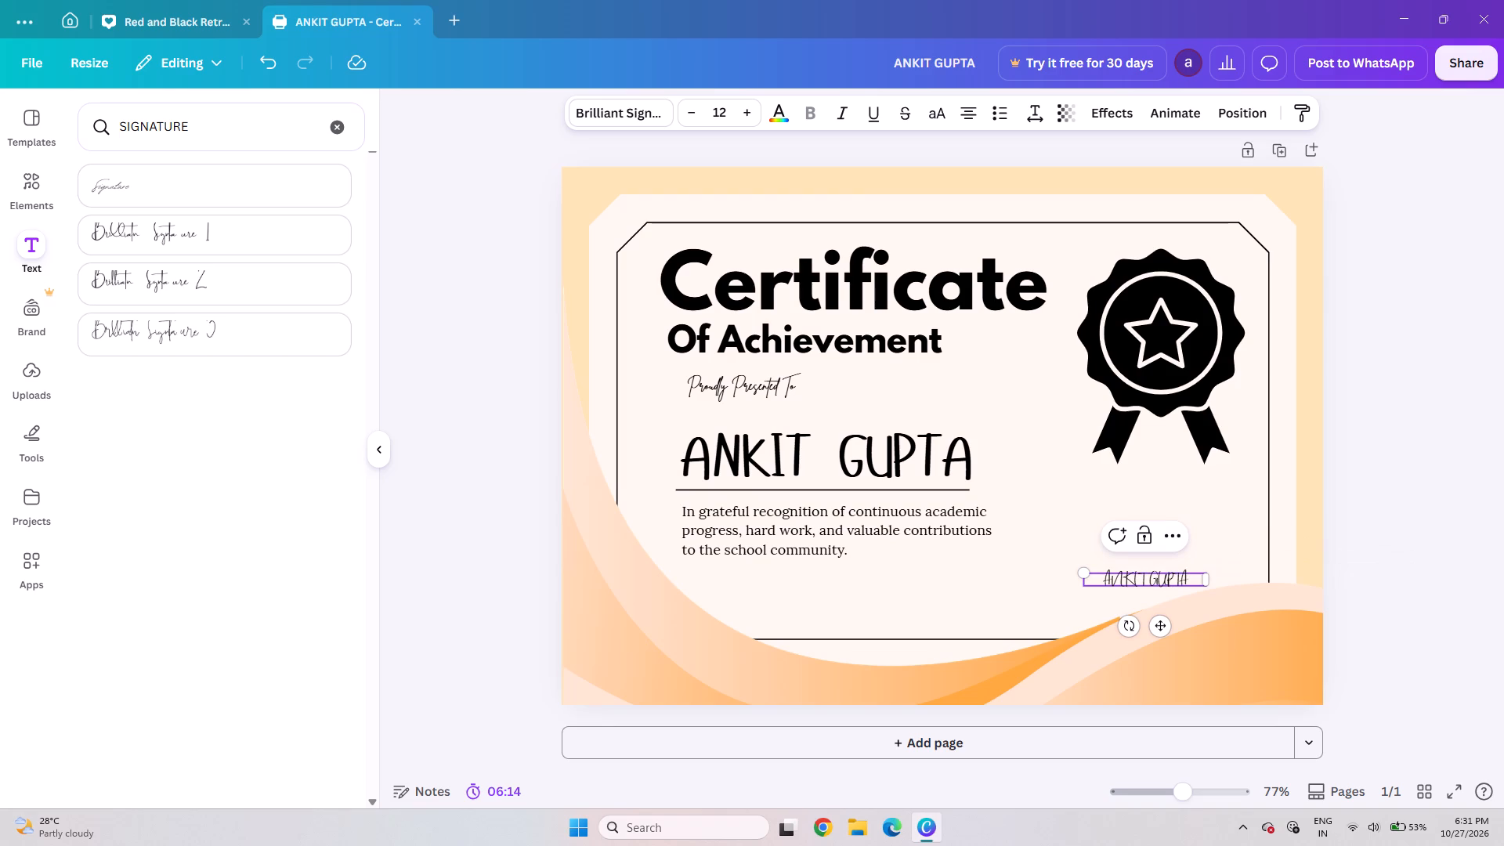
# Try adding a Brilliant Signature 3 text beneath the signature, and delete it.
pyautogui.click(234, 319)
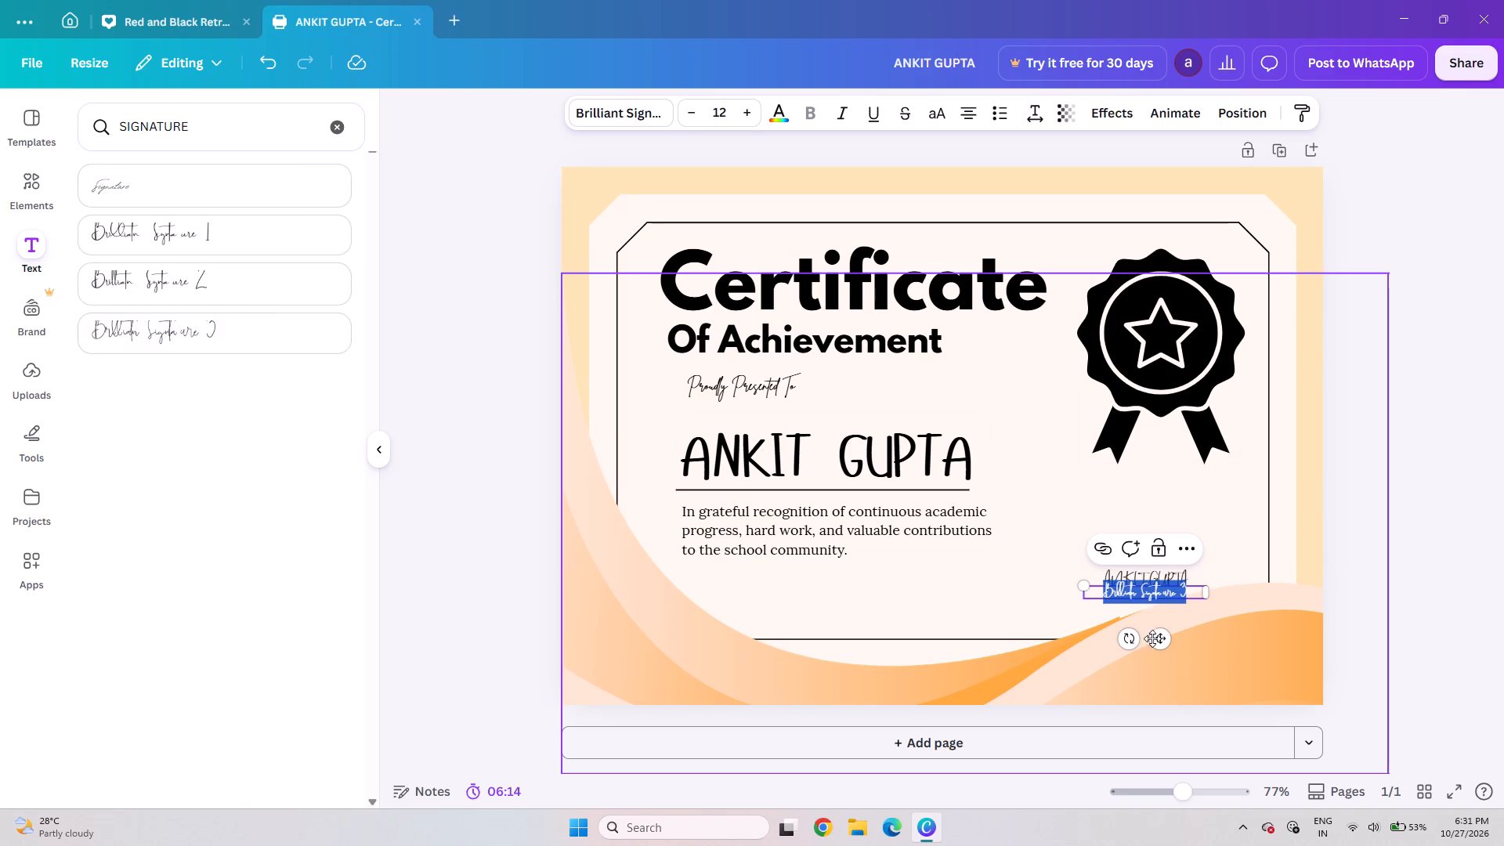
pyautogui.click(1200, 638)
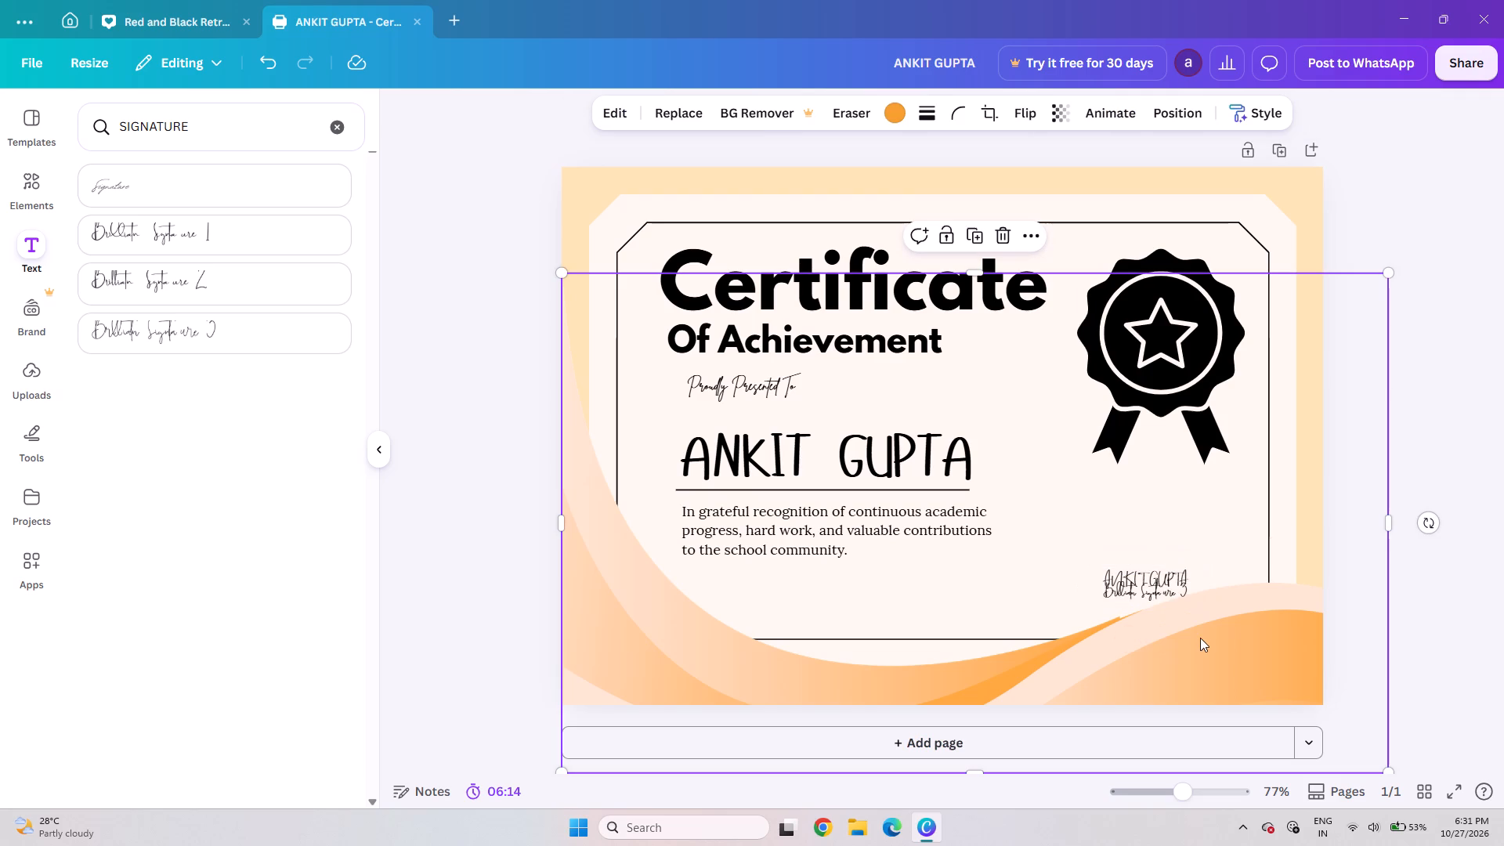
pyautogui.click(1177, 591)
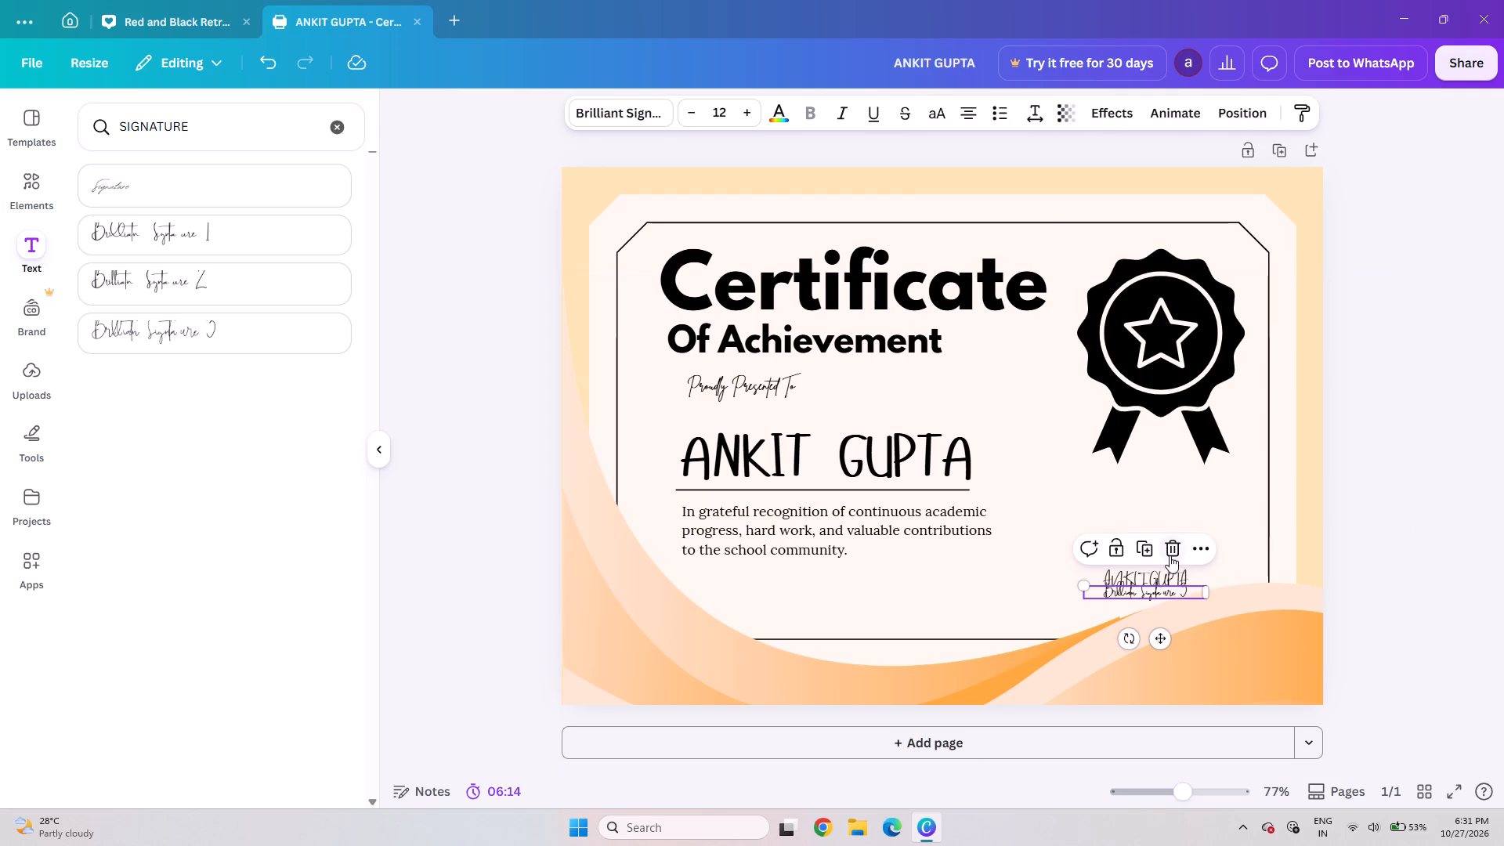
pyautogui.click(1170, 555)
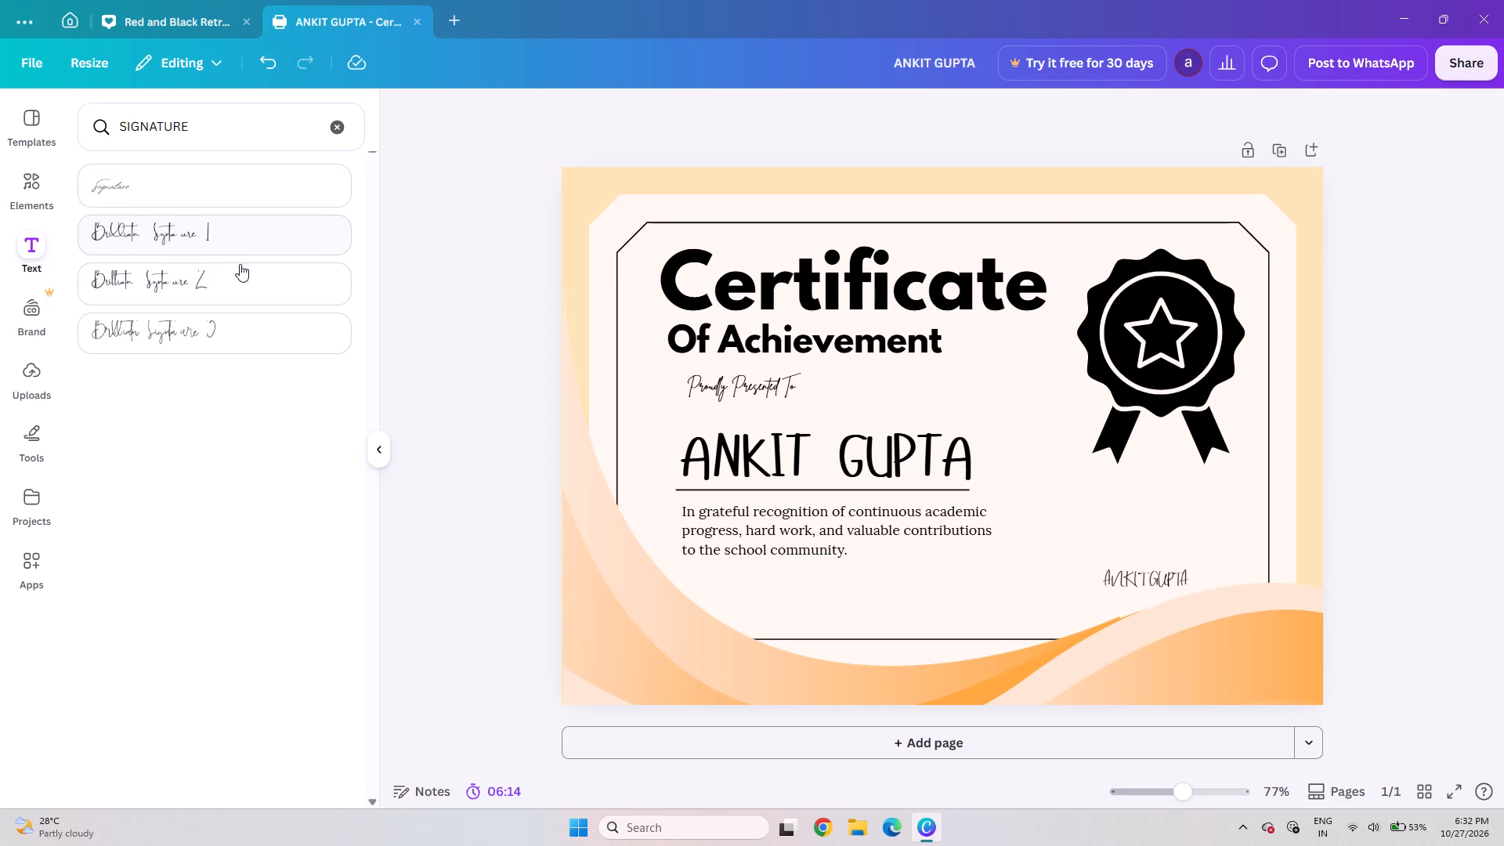
# Add a Brilliant Signature 2 text to the certificate.
pyautogui.click(243, 303)
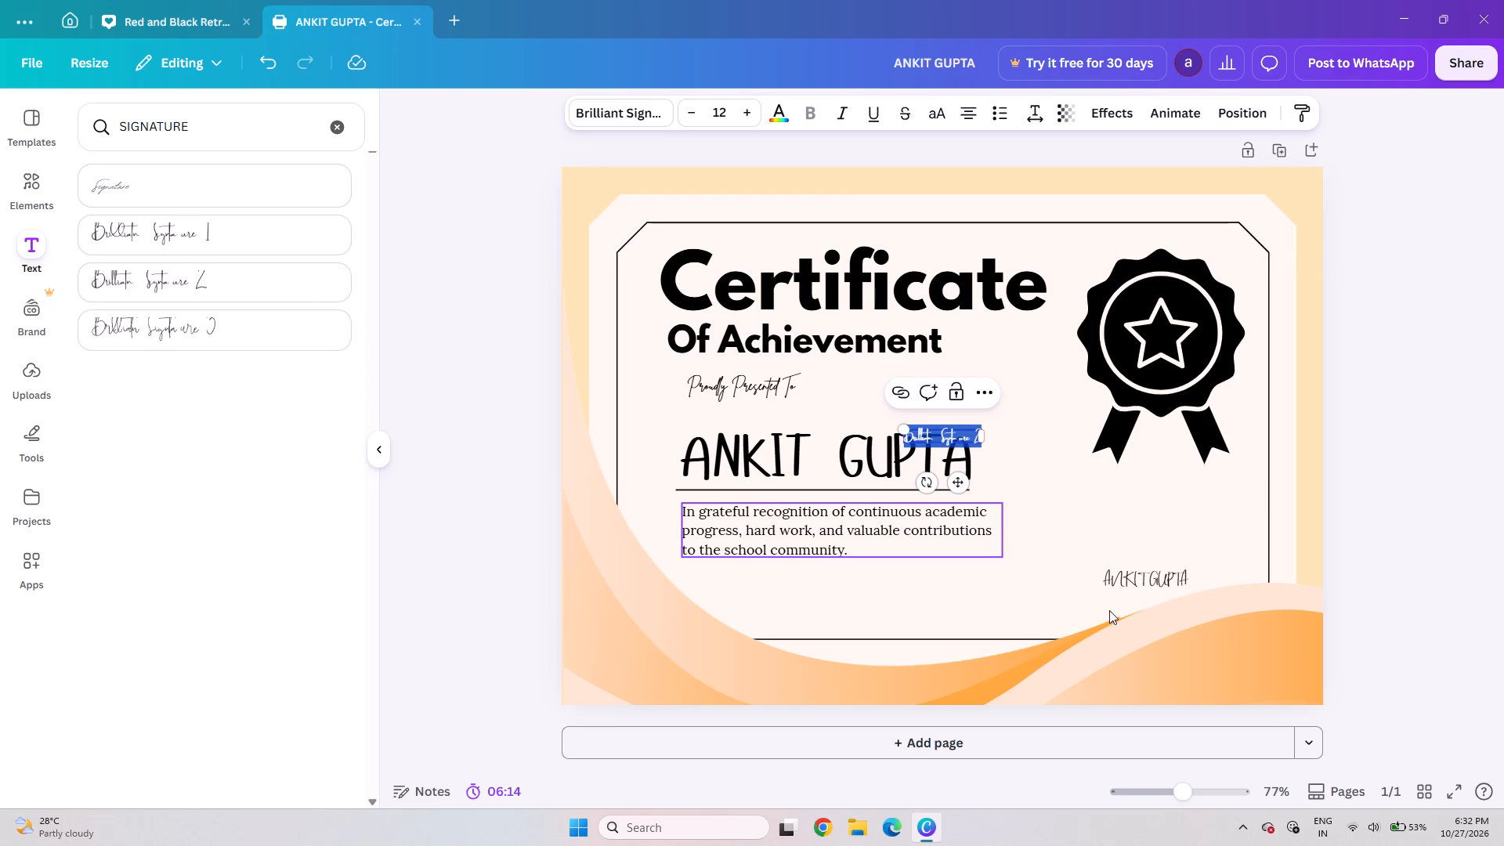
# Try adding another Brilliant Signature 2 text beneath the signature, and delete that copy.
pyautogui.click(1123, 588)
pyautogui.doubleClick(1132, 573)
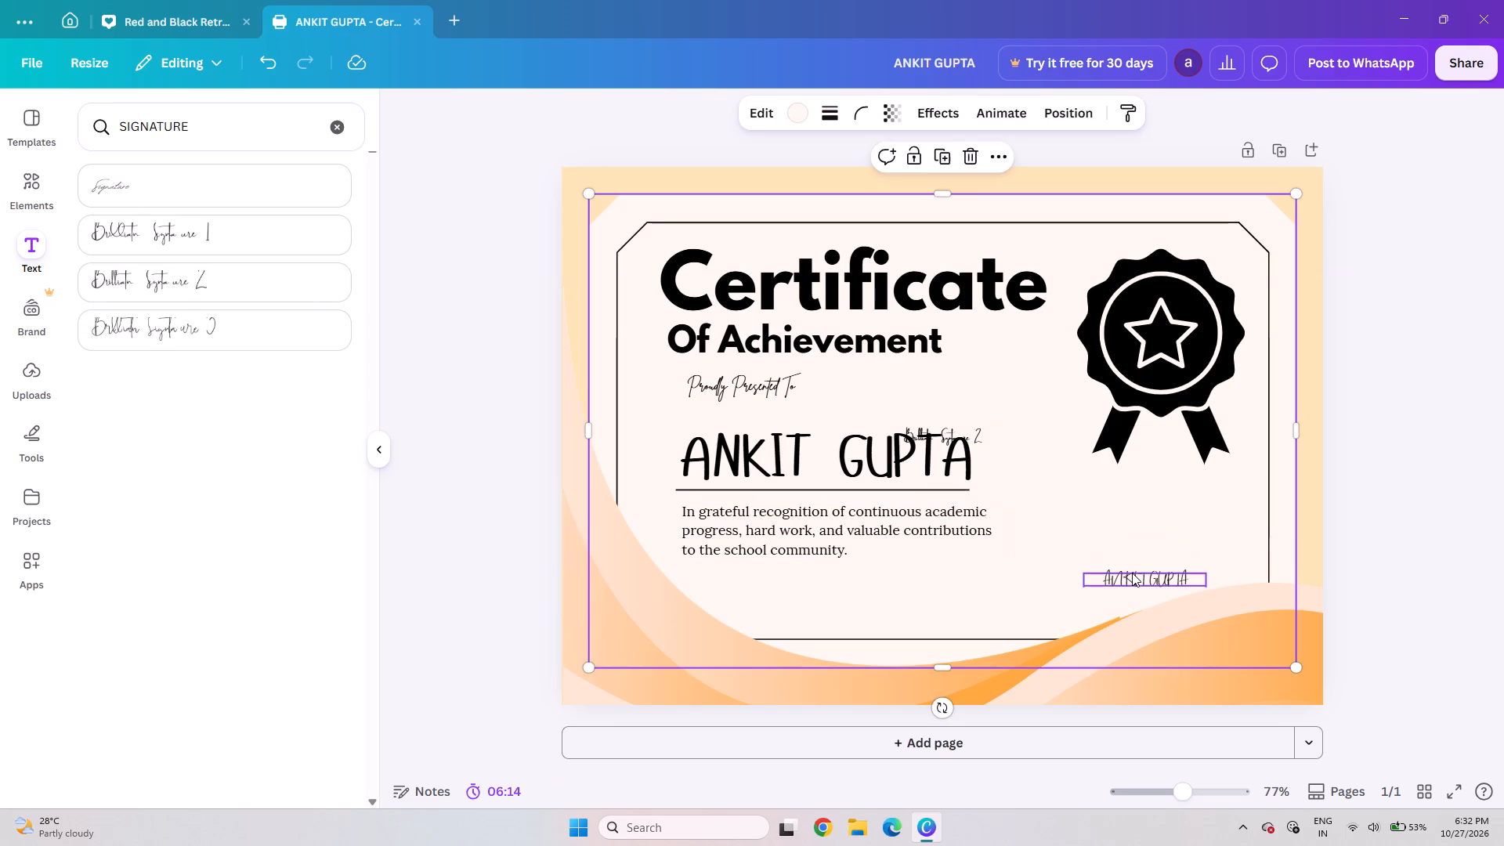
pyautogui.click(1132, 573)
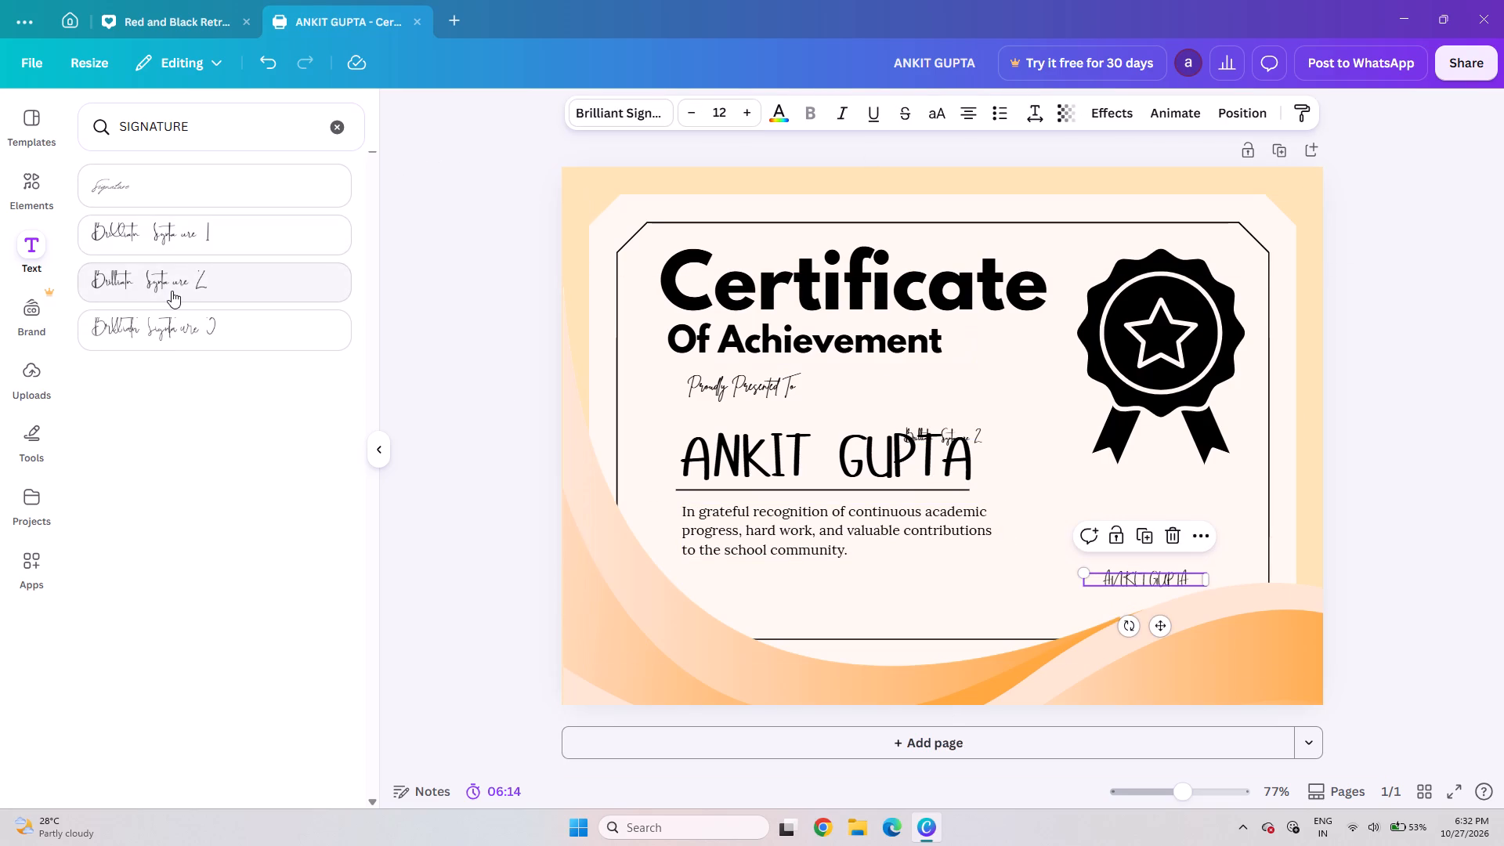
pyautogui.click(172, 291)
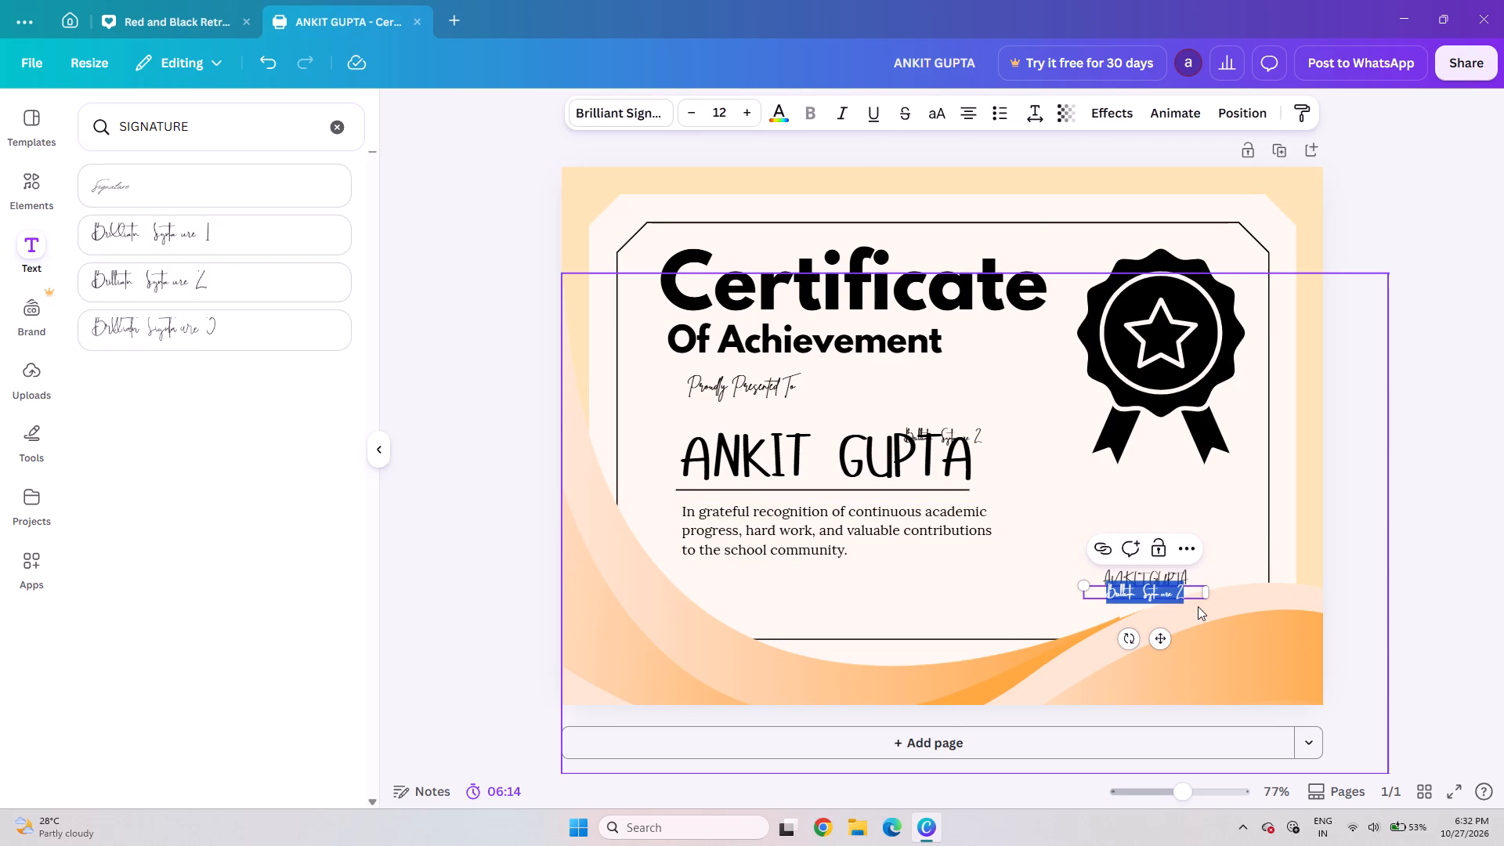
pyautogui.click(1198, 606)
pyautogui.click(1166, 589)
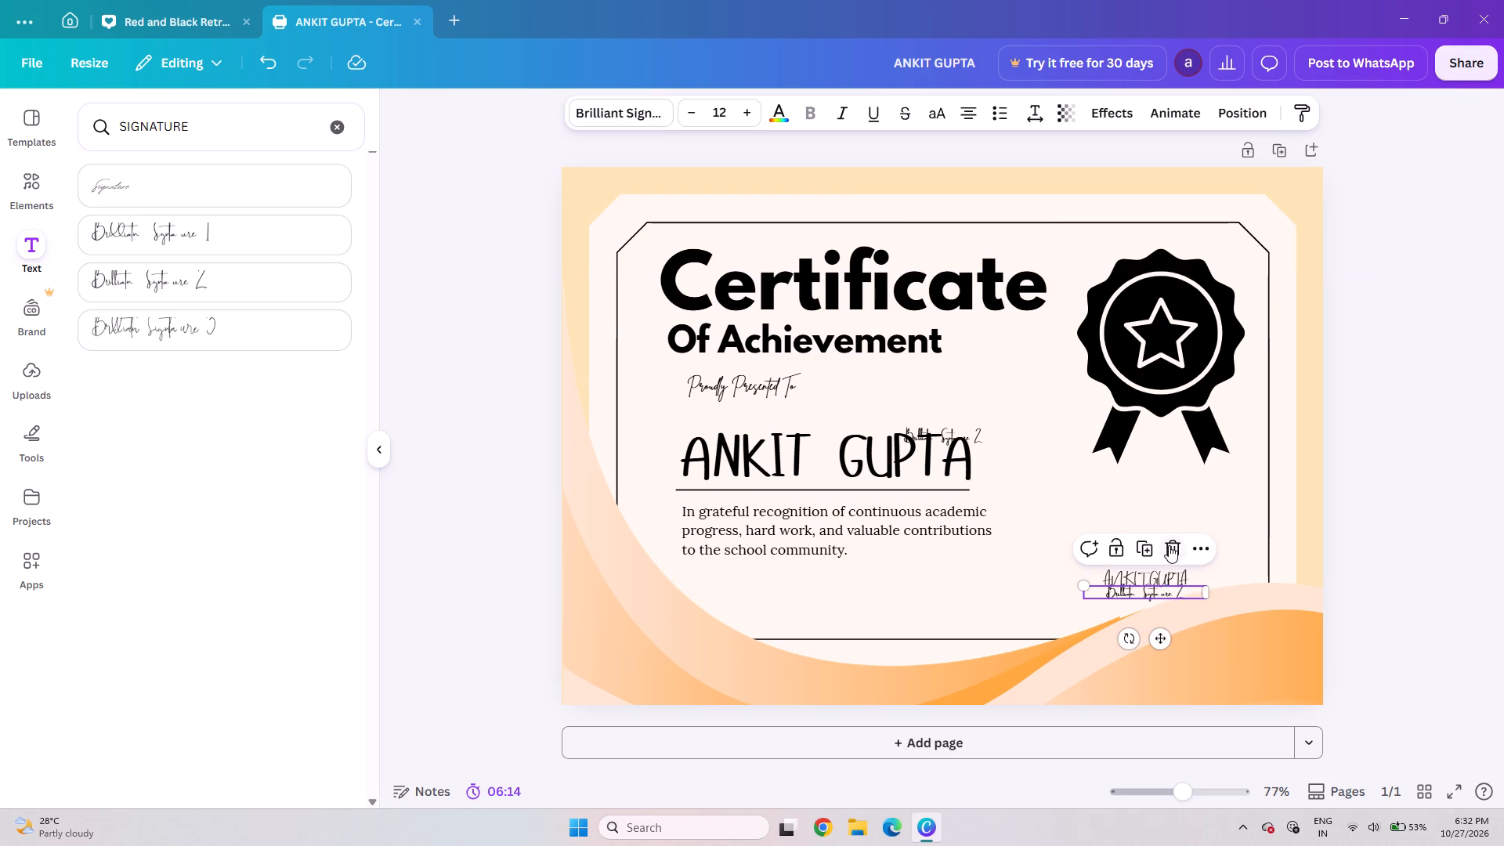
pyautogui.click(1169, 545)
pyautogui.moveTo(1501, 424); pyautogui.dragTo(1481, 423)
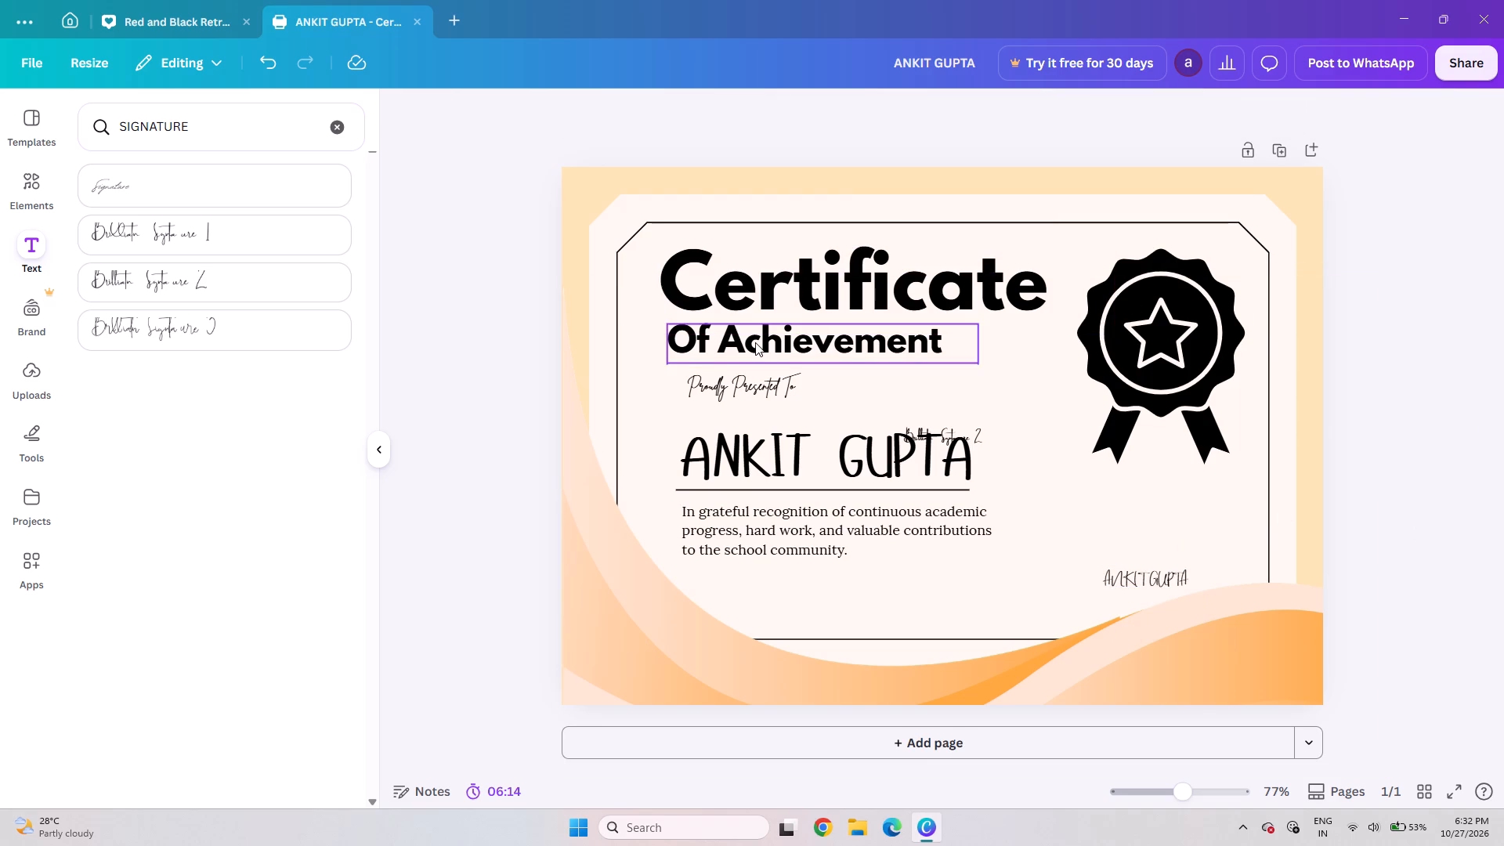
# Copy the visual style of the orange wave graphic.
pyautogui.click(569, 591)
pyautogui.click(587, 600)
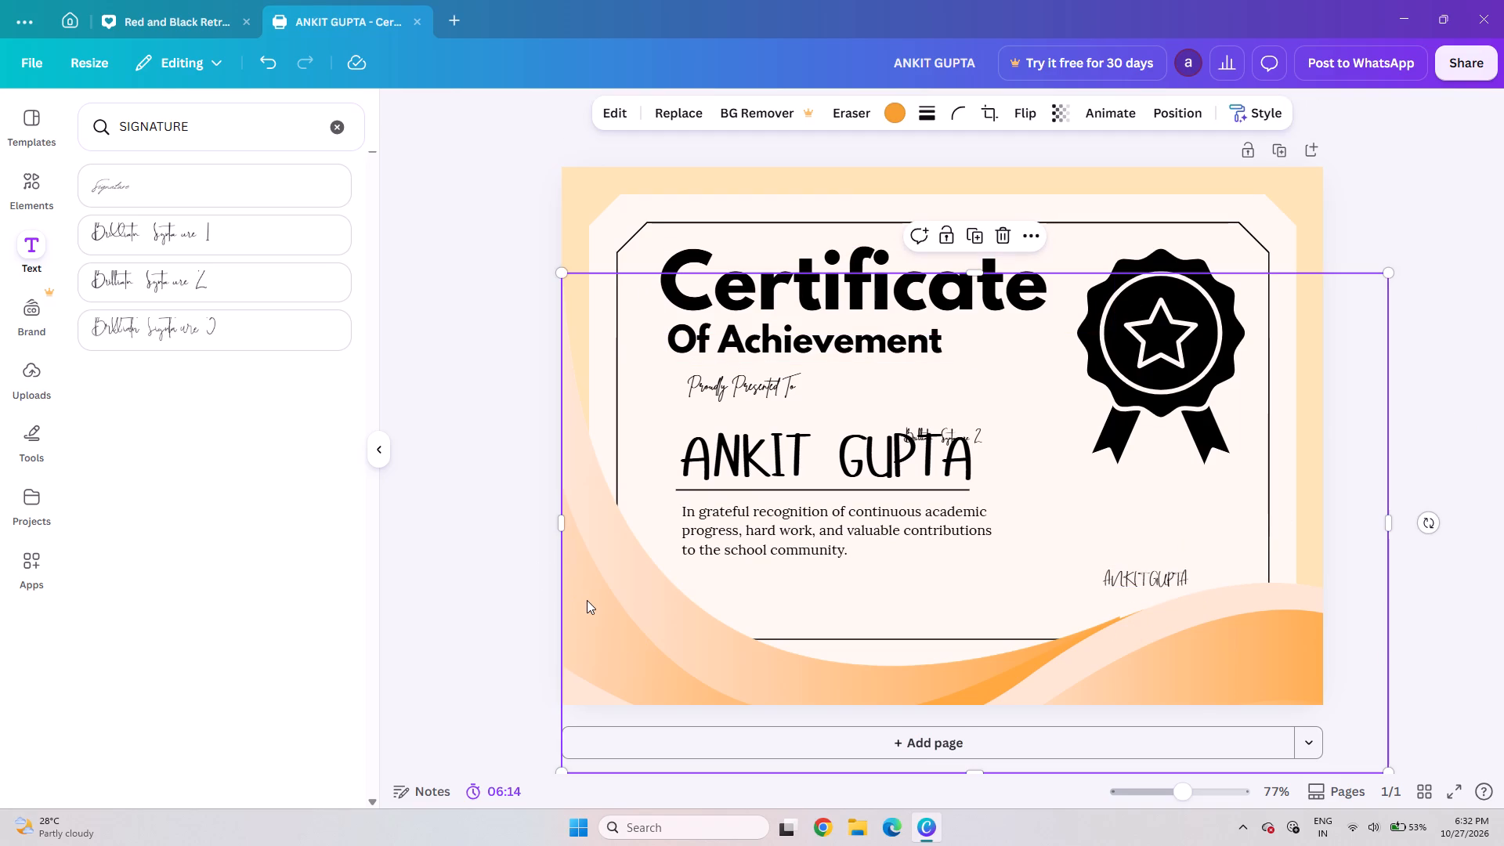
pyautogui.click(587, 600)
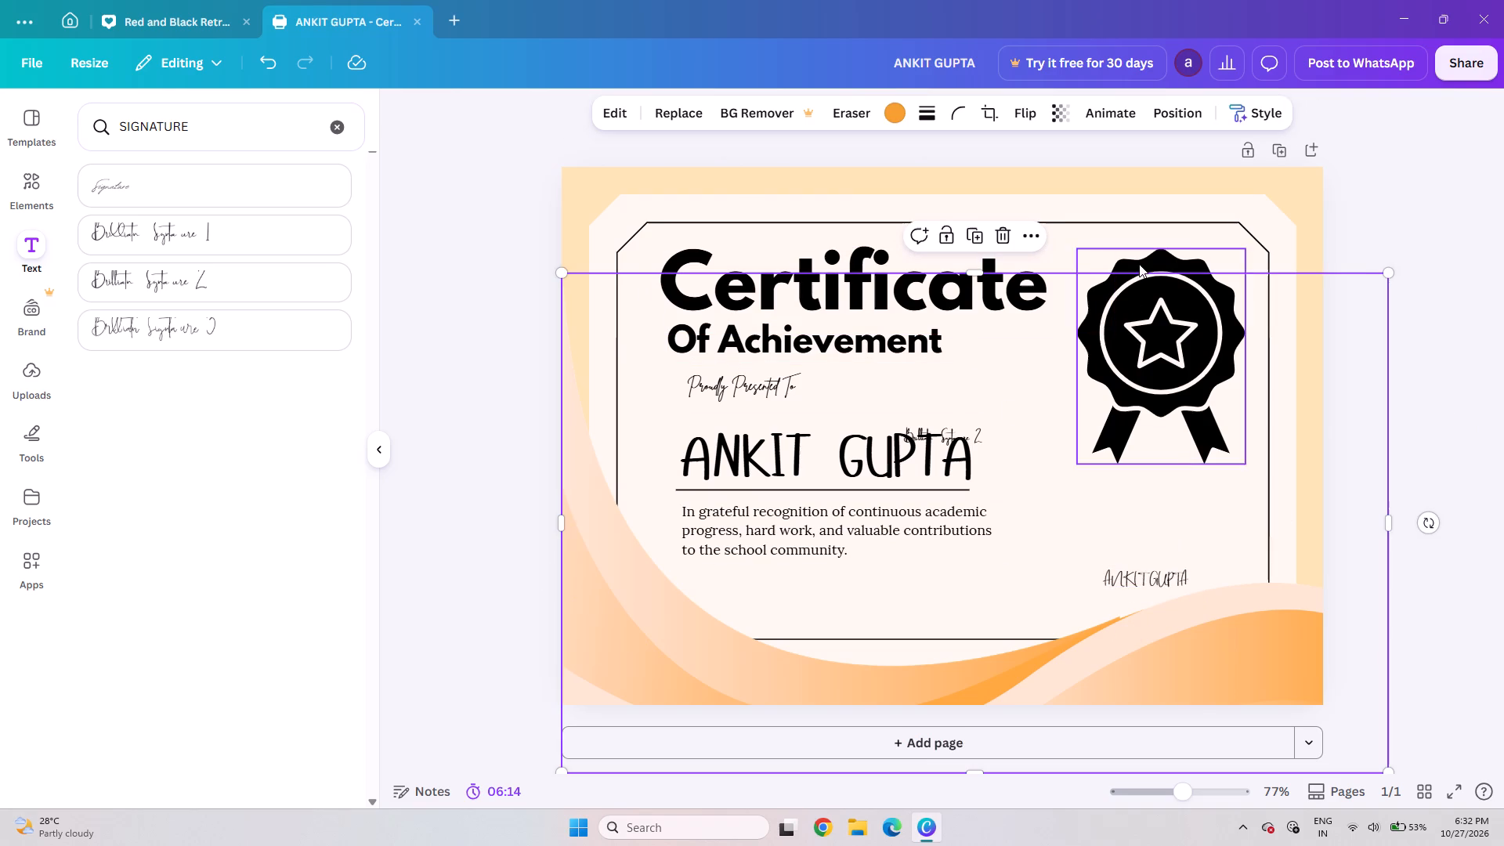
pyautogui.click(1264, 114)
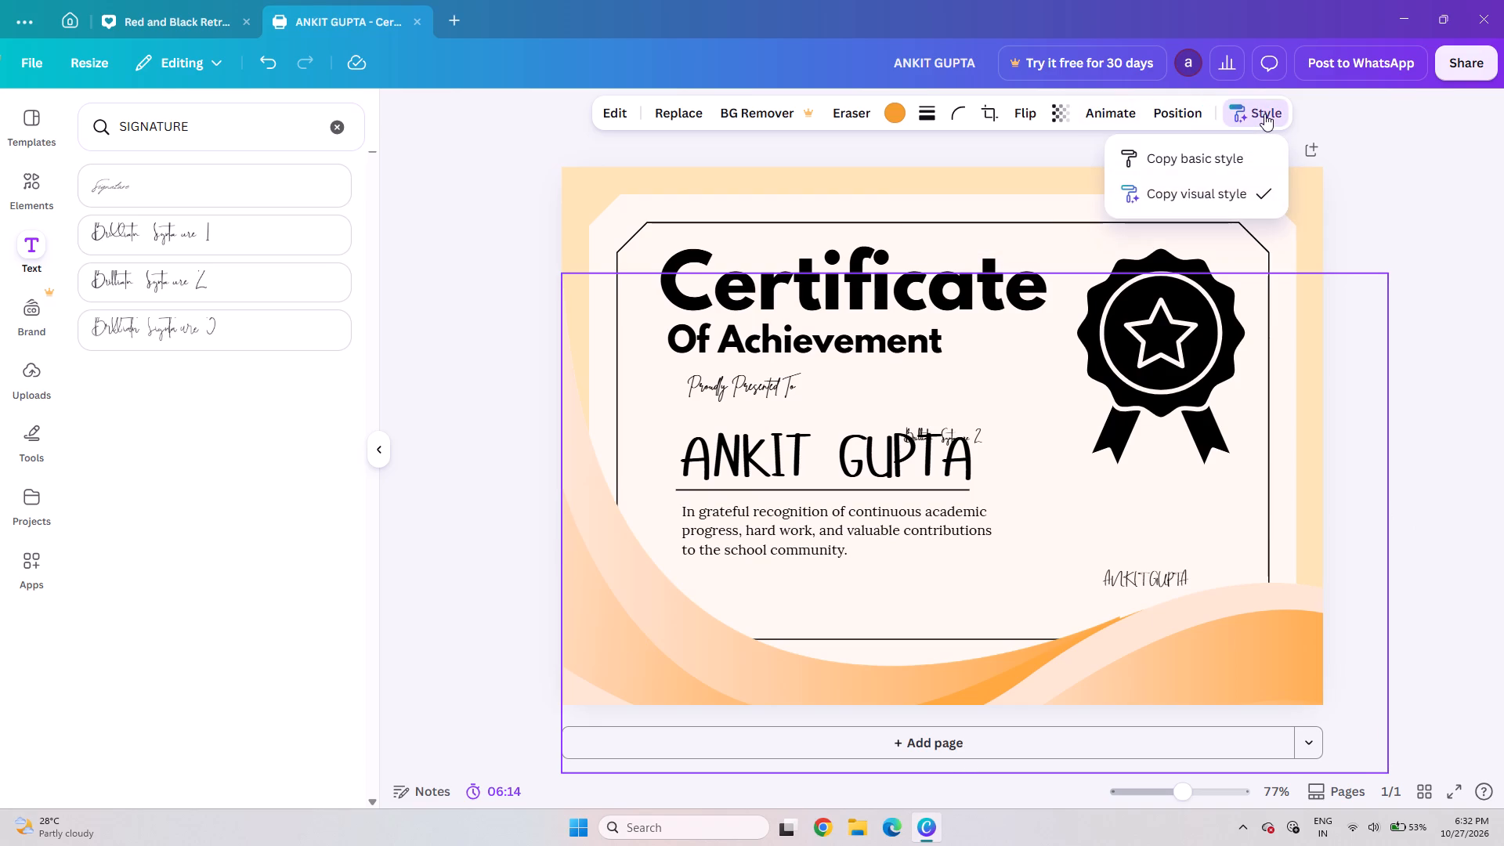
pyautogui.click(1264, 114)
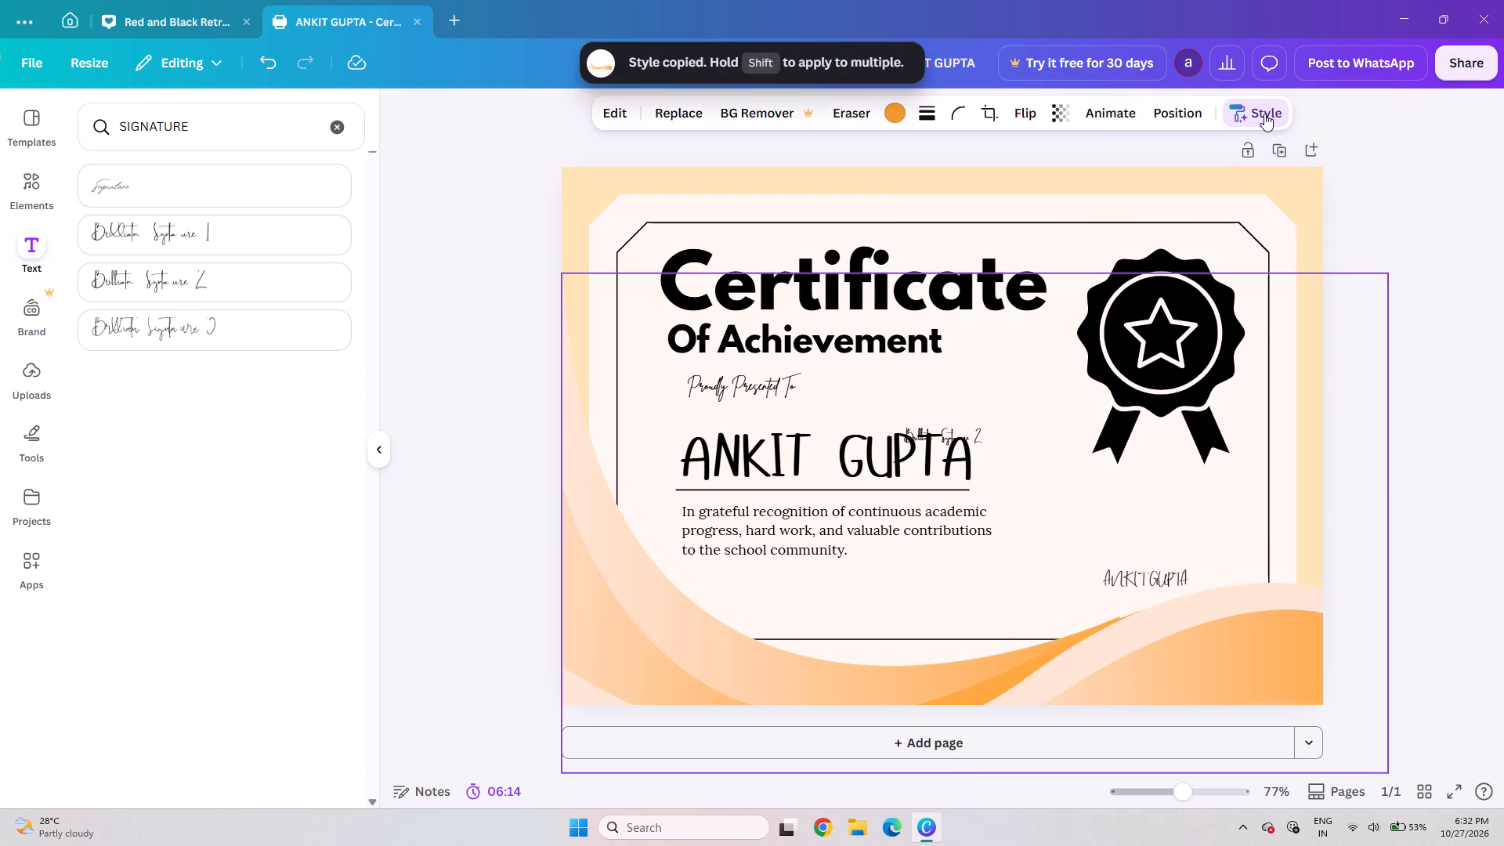
# Preview the Shake Zoom and Whip Slide animations on the orange wave graphic, and apply Old TV on enter.
pyautogui.click(1119, 112)
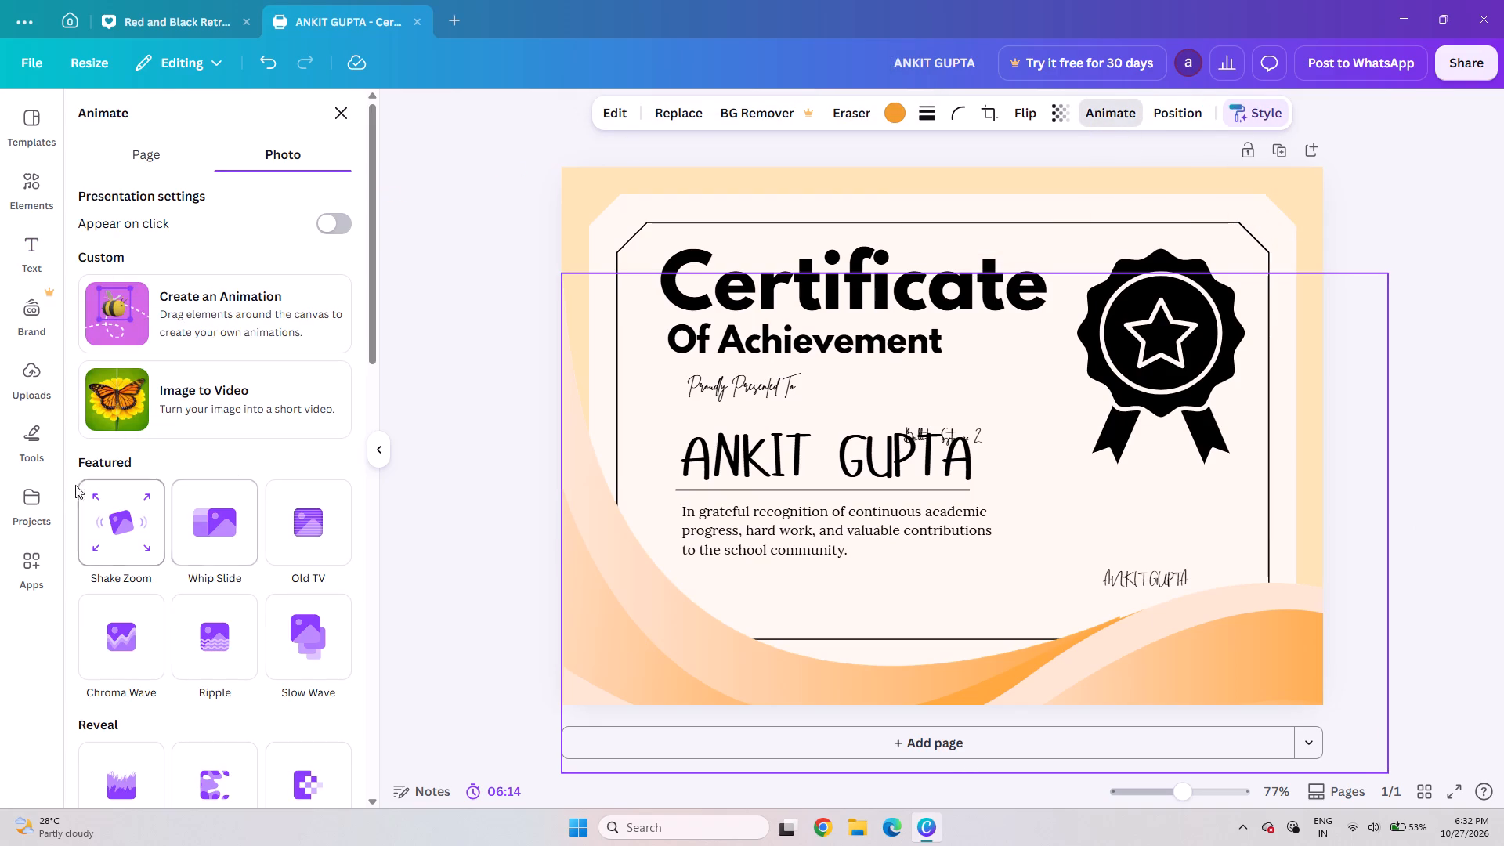
pyautogui.click(96, 507)
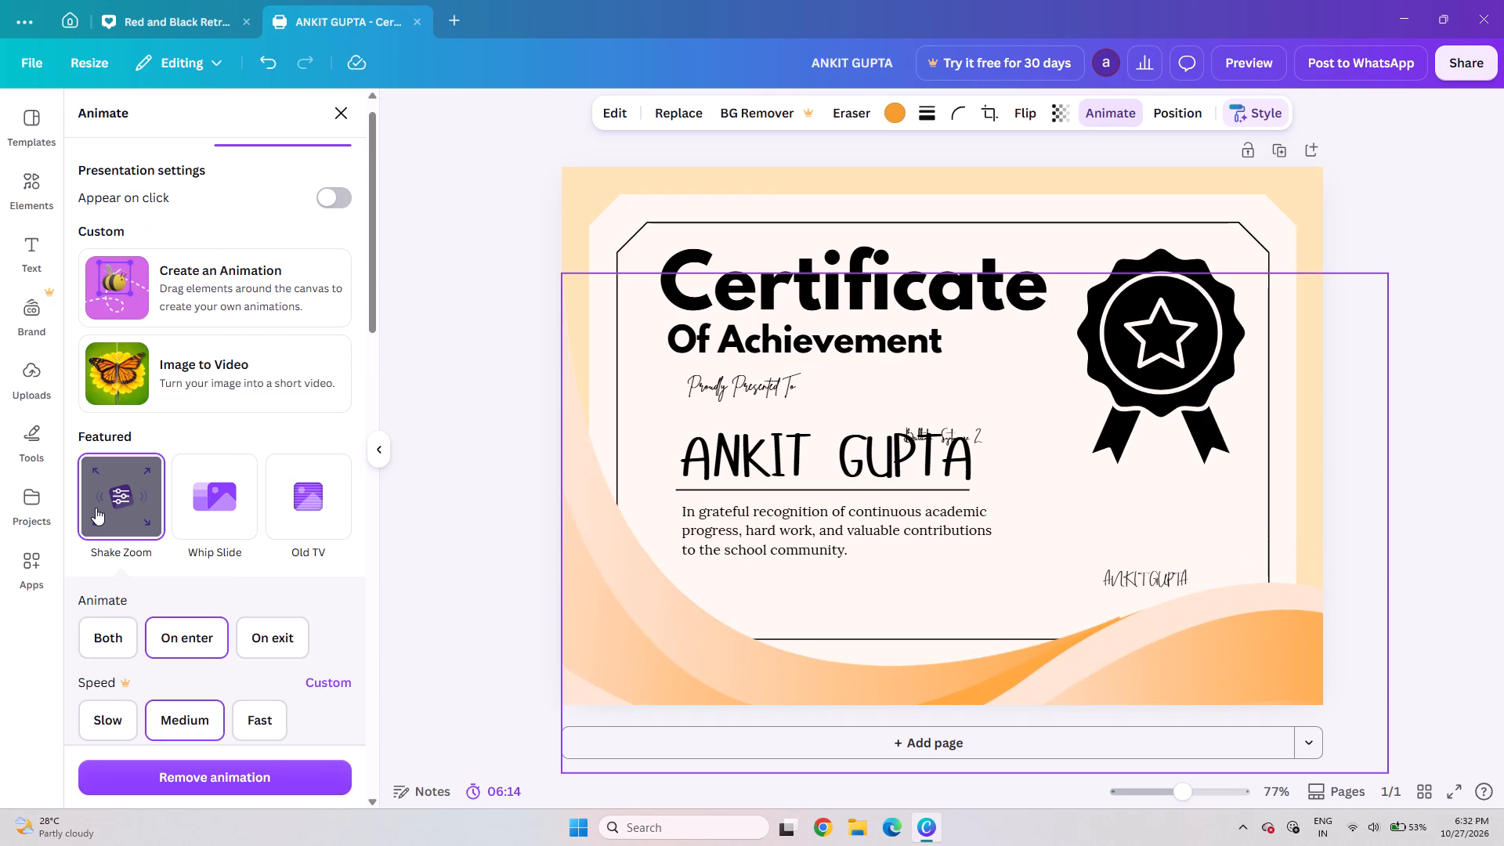
pyautogui.click(237, 504)
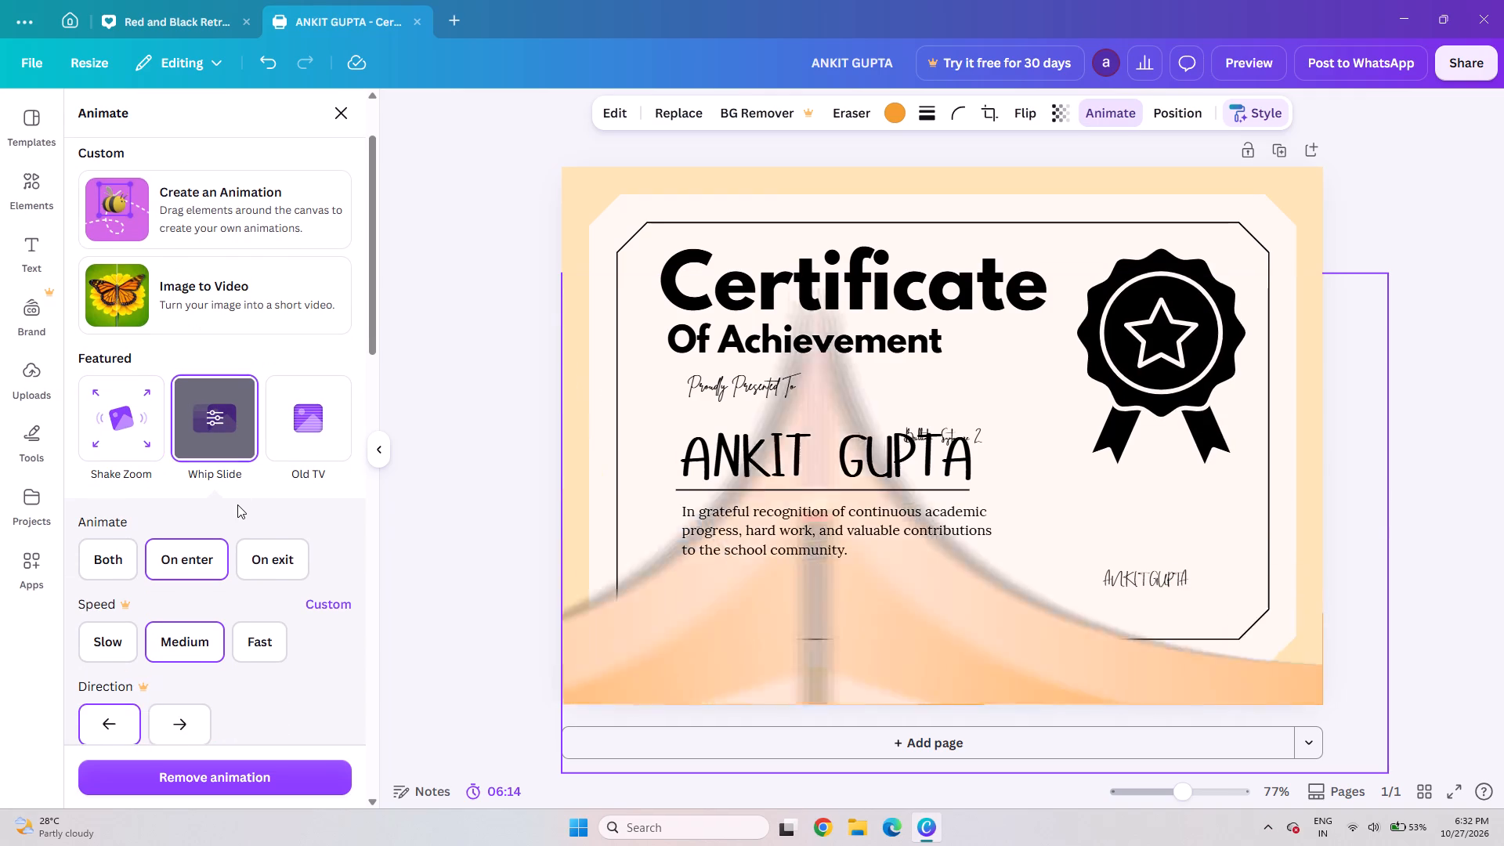
pyautogui.click(327, 420)
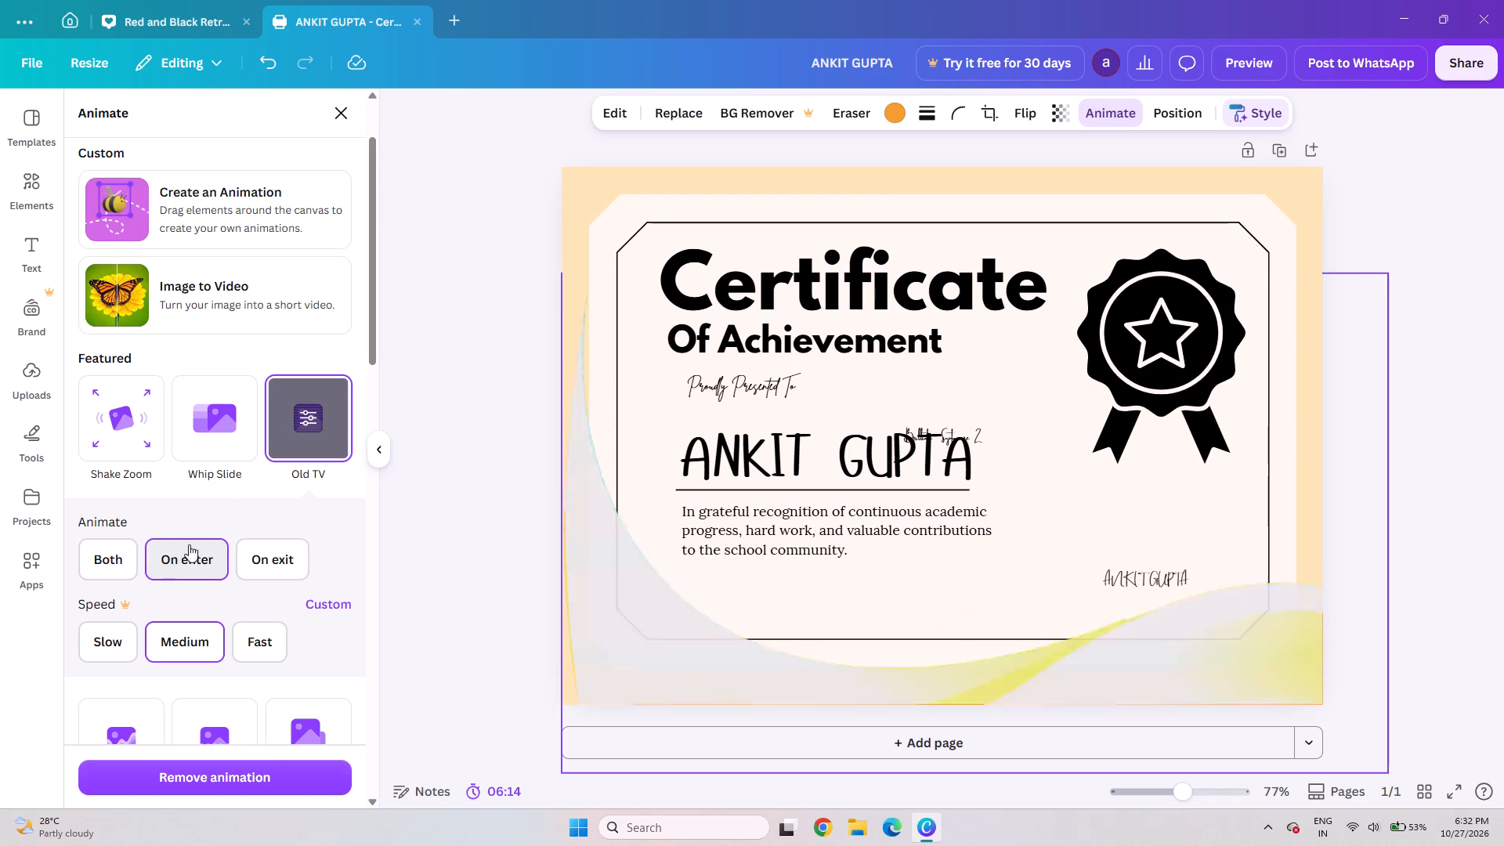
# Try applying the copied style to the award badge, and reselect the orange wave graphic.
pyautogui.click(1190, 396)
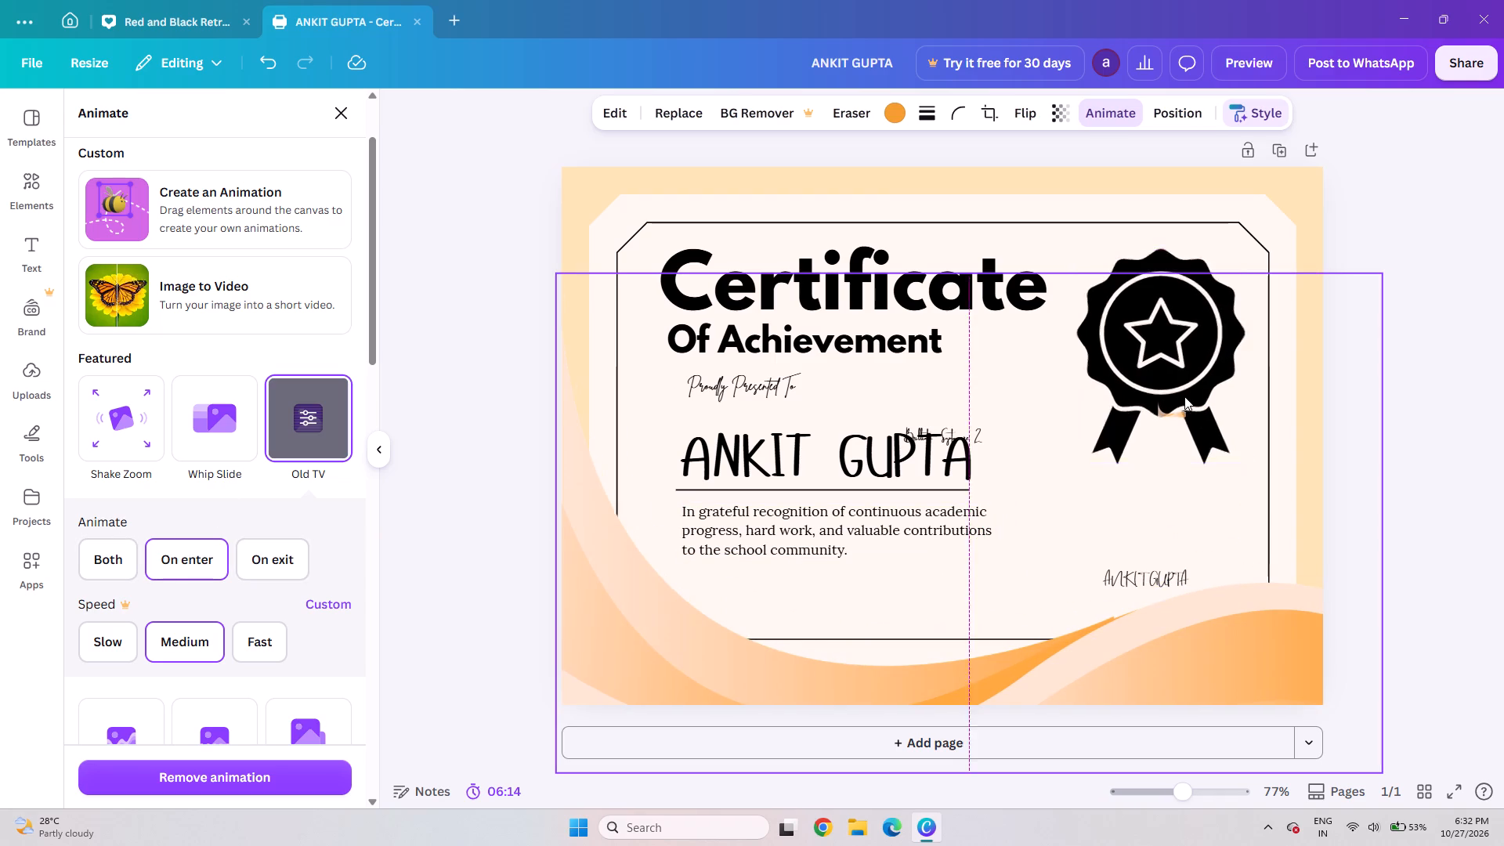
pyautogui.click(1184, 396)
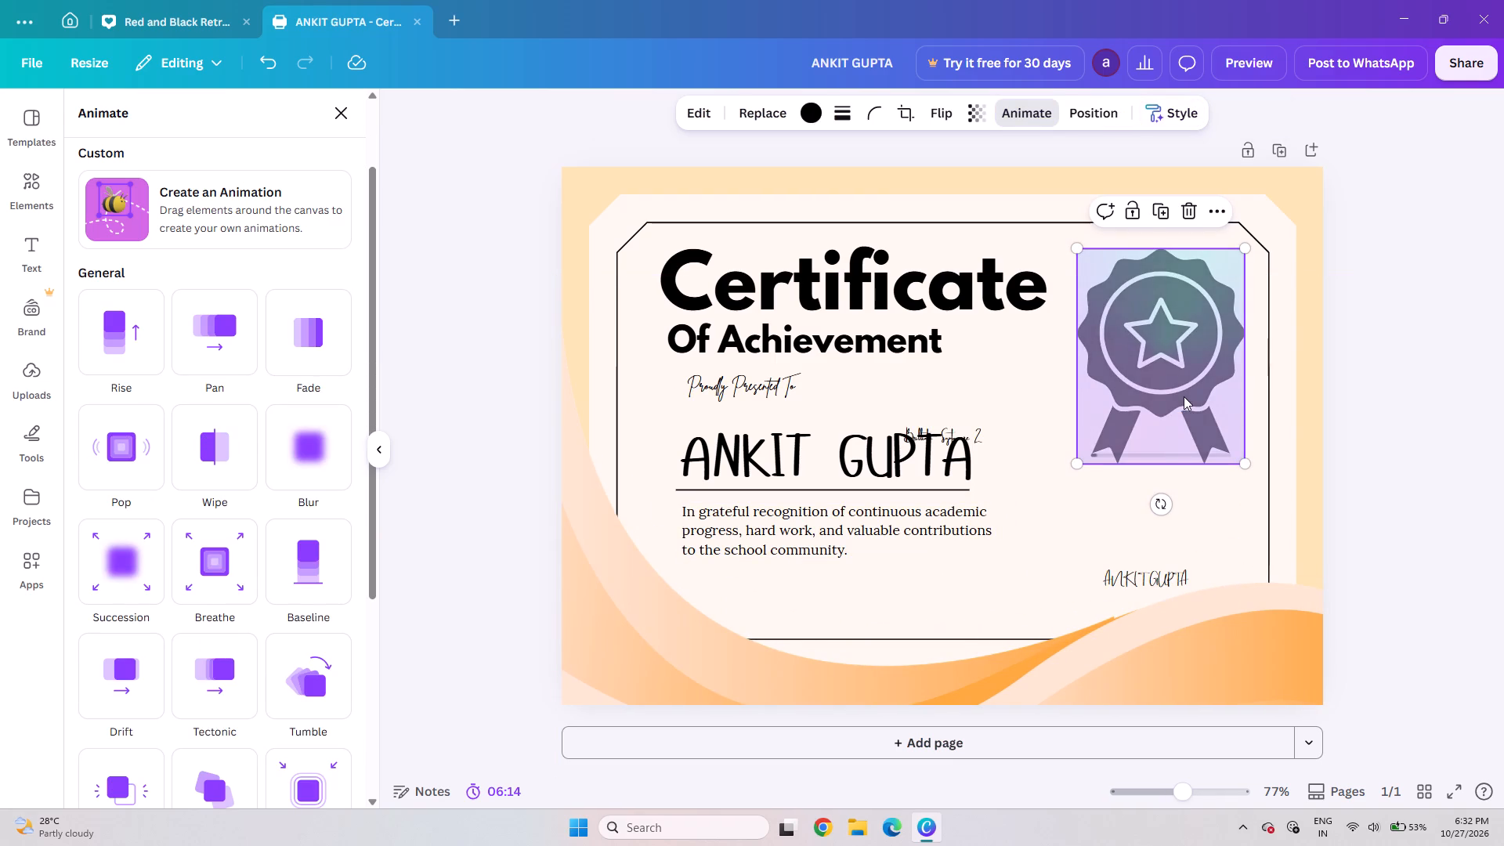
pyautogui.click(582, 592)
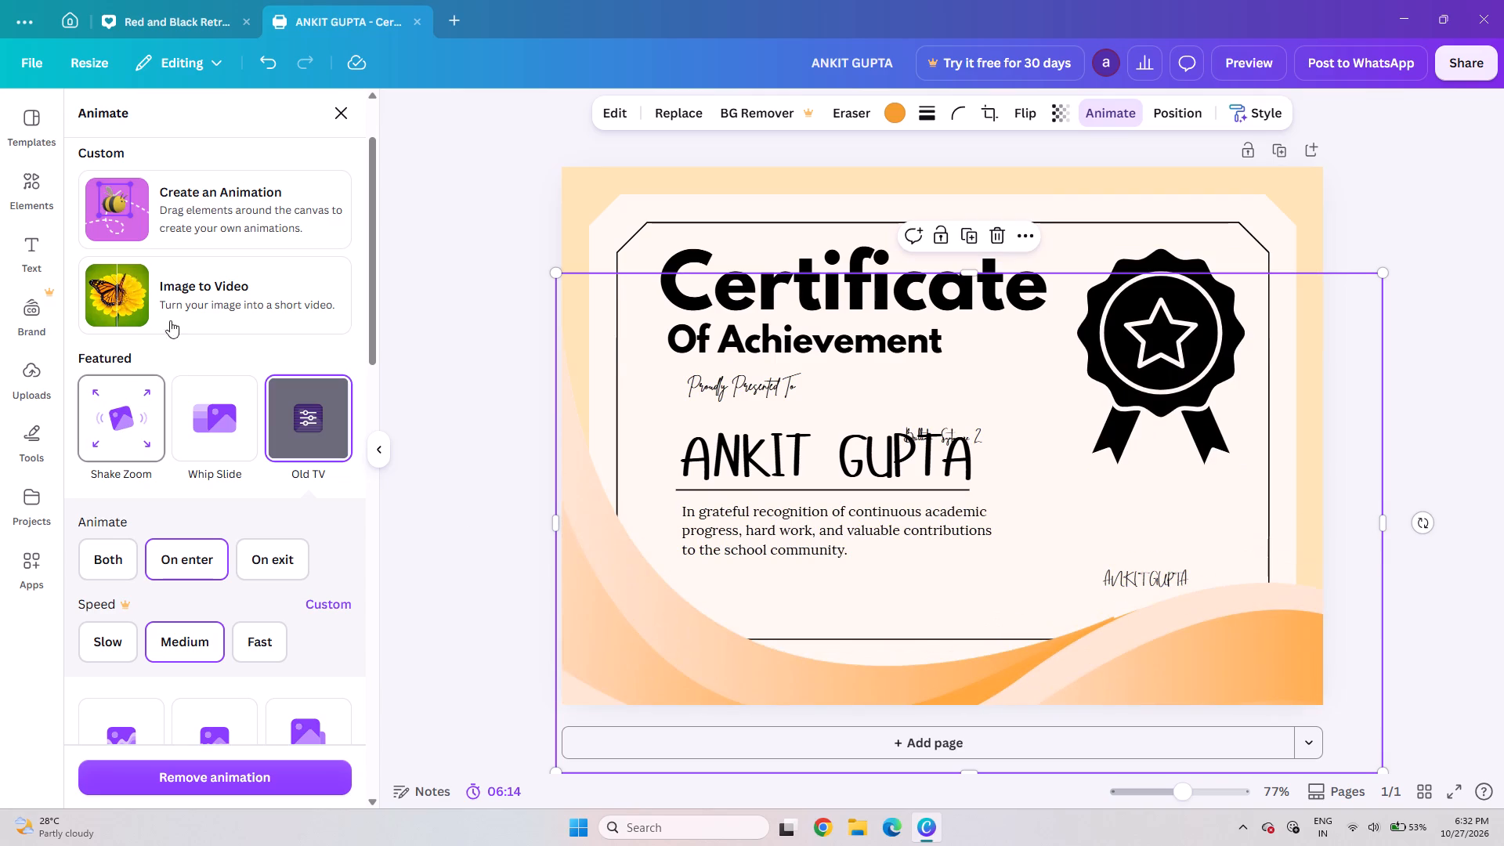
# Remove the Old TV animation from the orange wave graphic.
pyautogui.scroll(2, 161, 320)
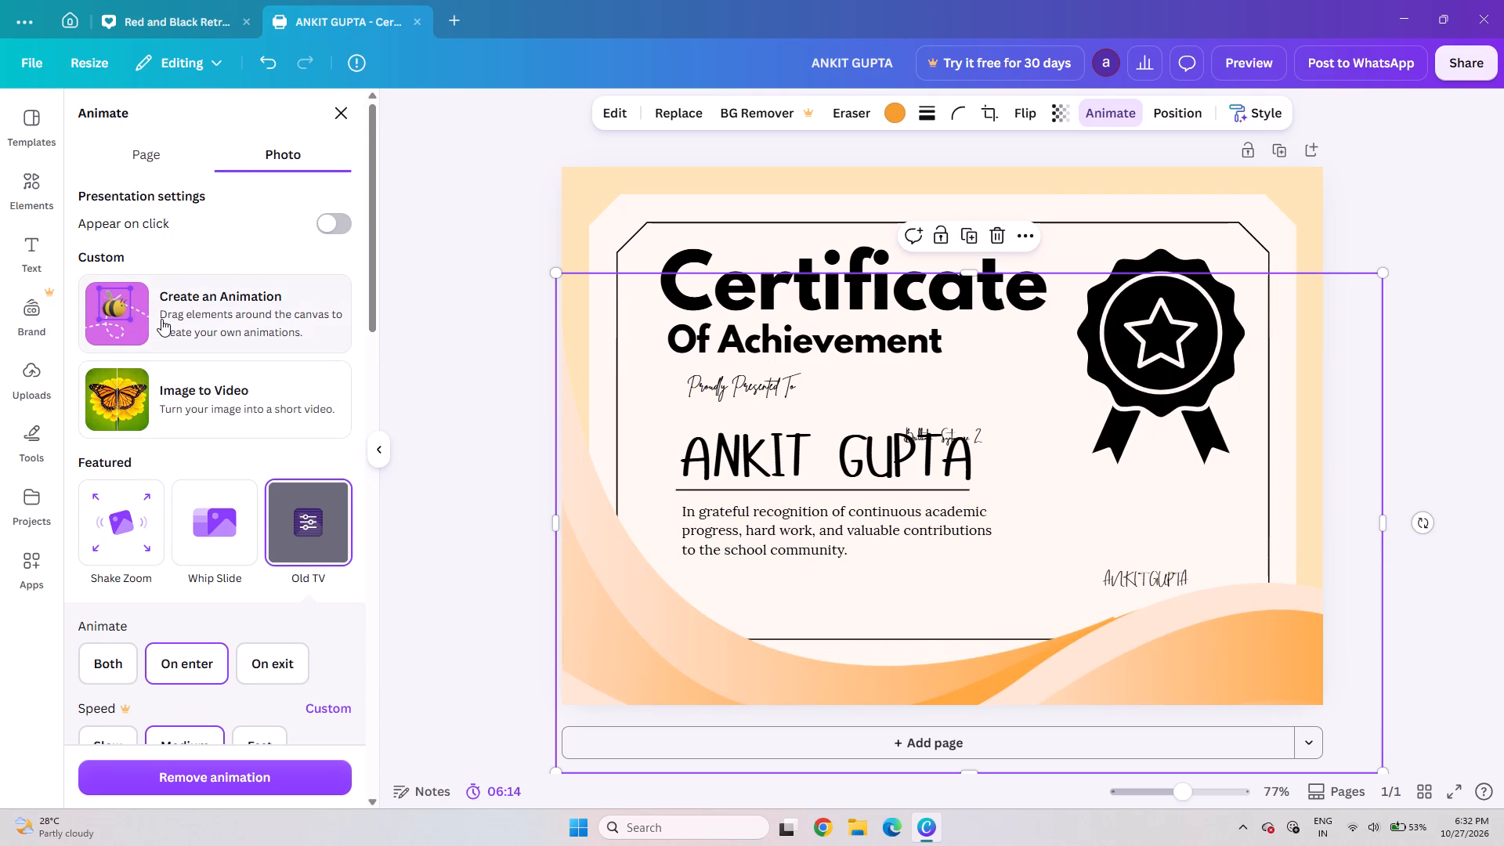
pyautogui.scroll(-5, 198, 240)
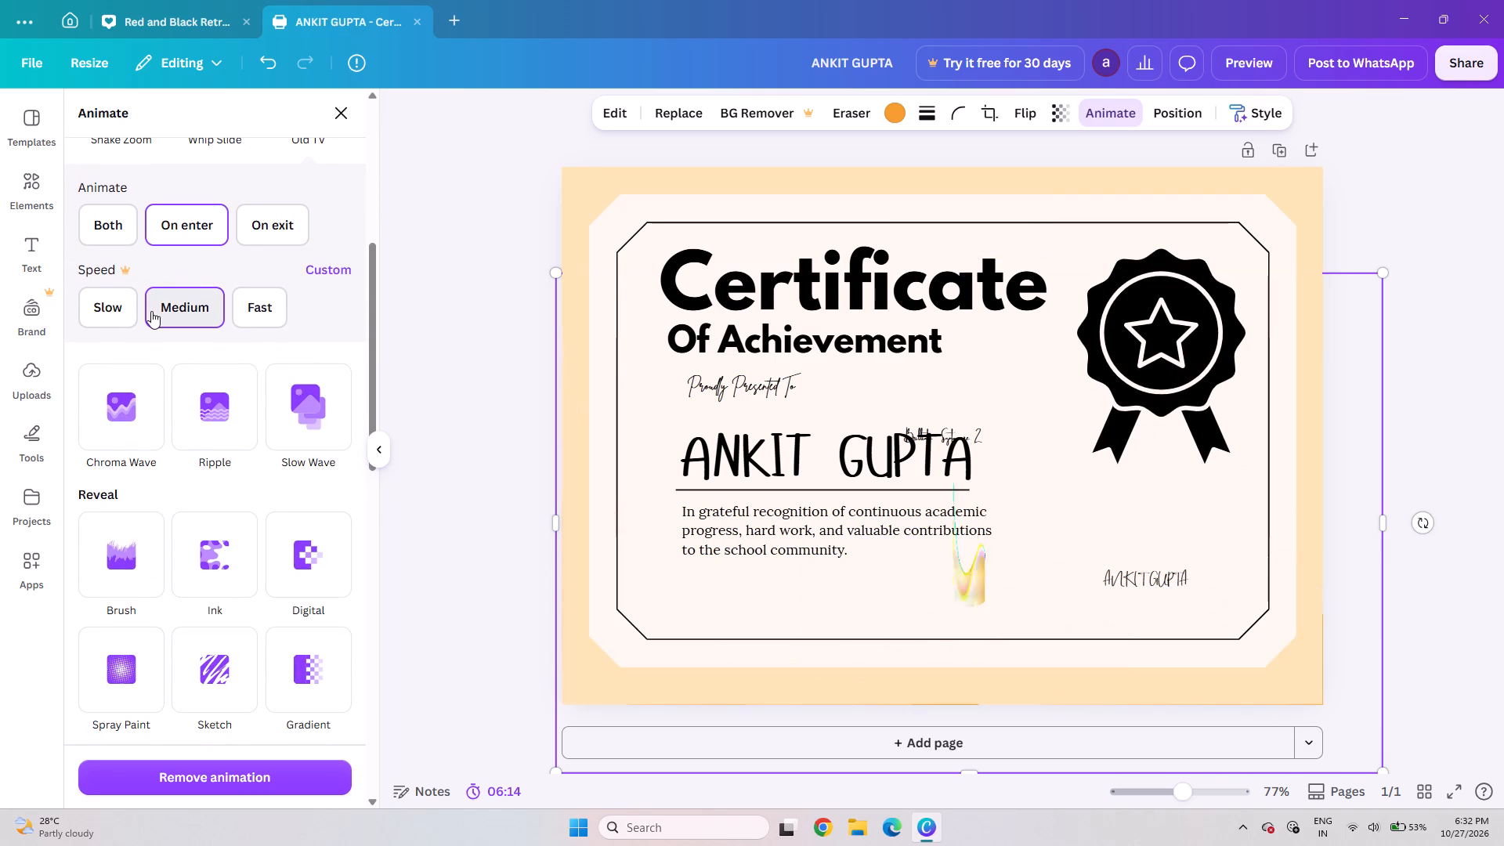
pyautogui.scroll(2, 222, 335)
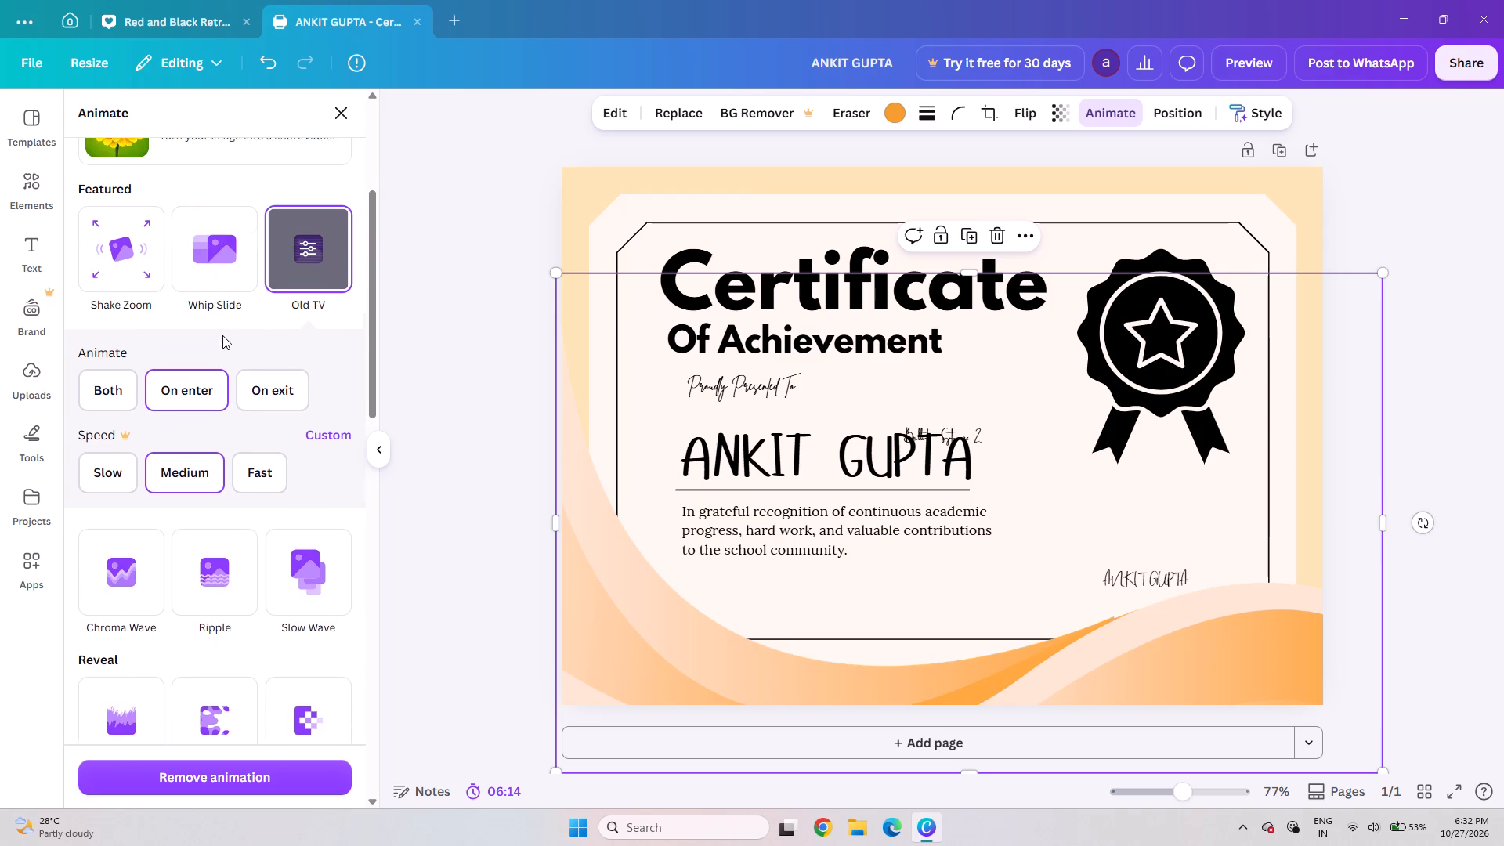
pyautogui.click(125, 783)
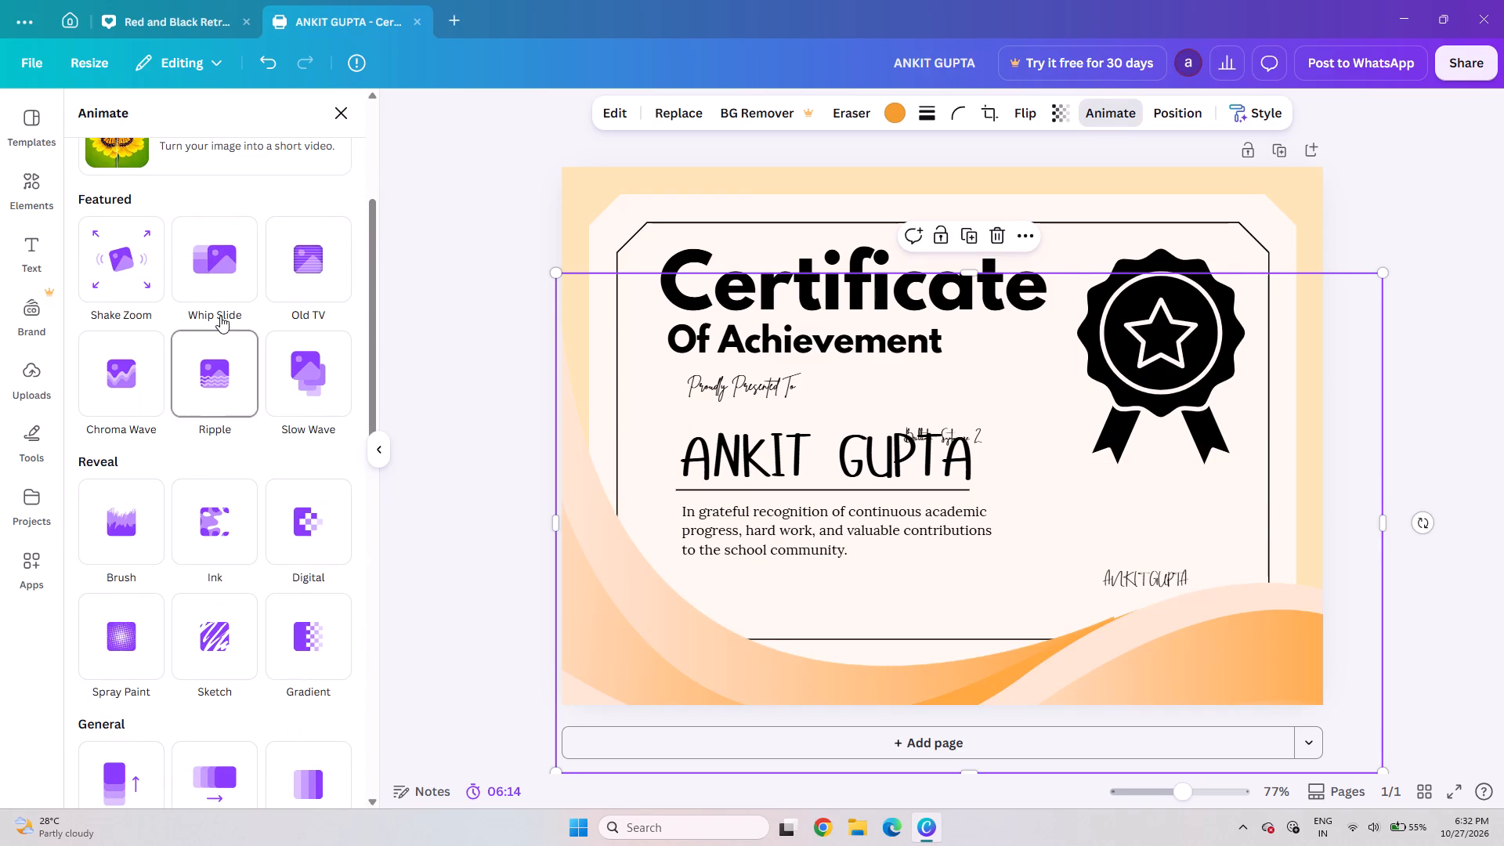
pyautogui.scroll(4, 218, 313)
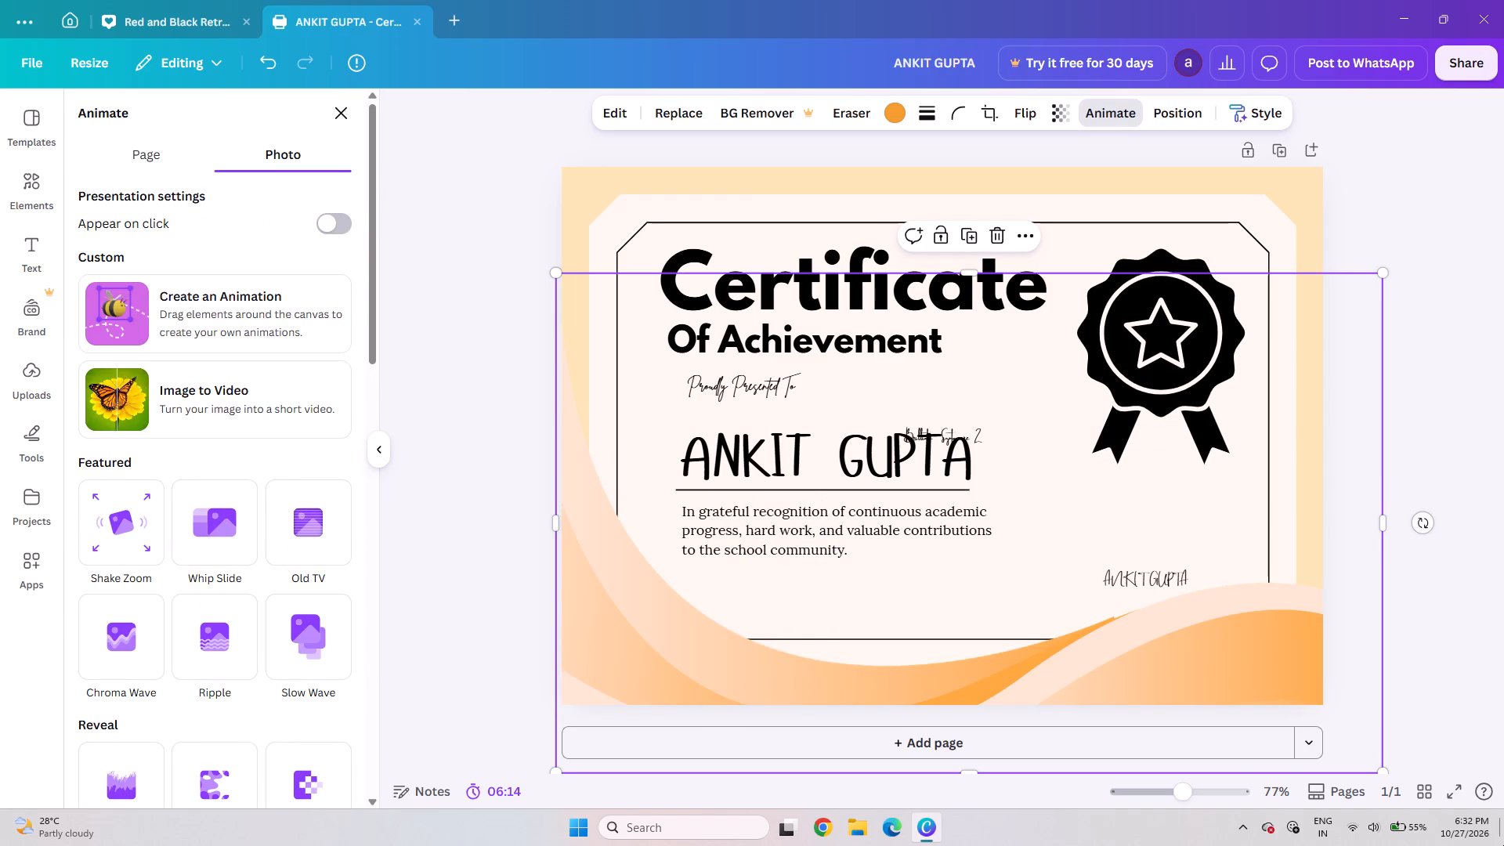
# View the certificate in full screen twice, returning to the editor each time.
pyautogui.click(1449, 797)
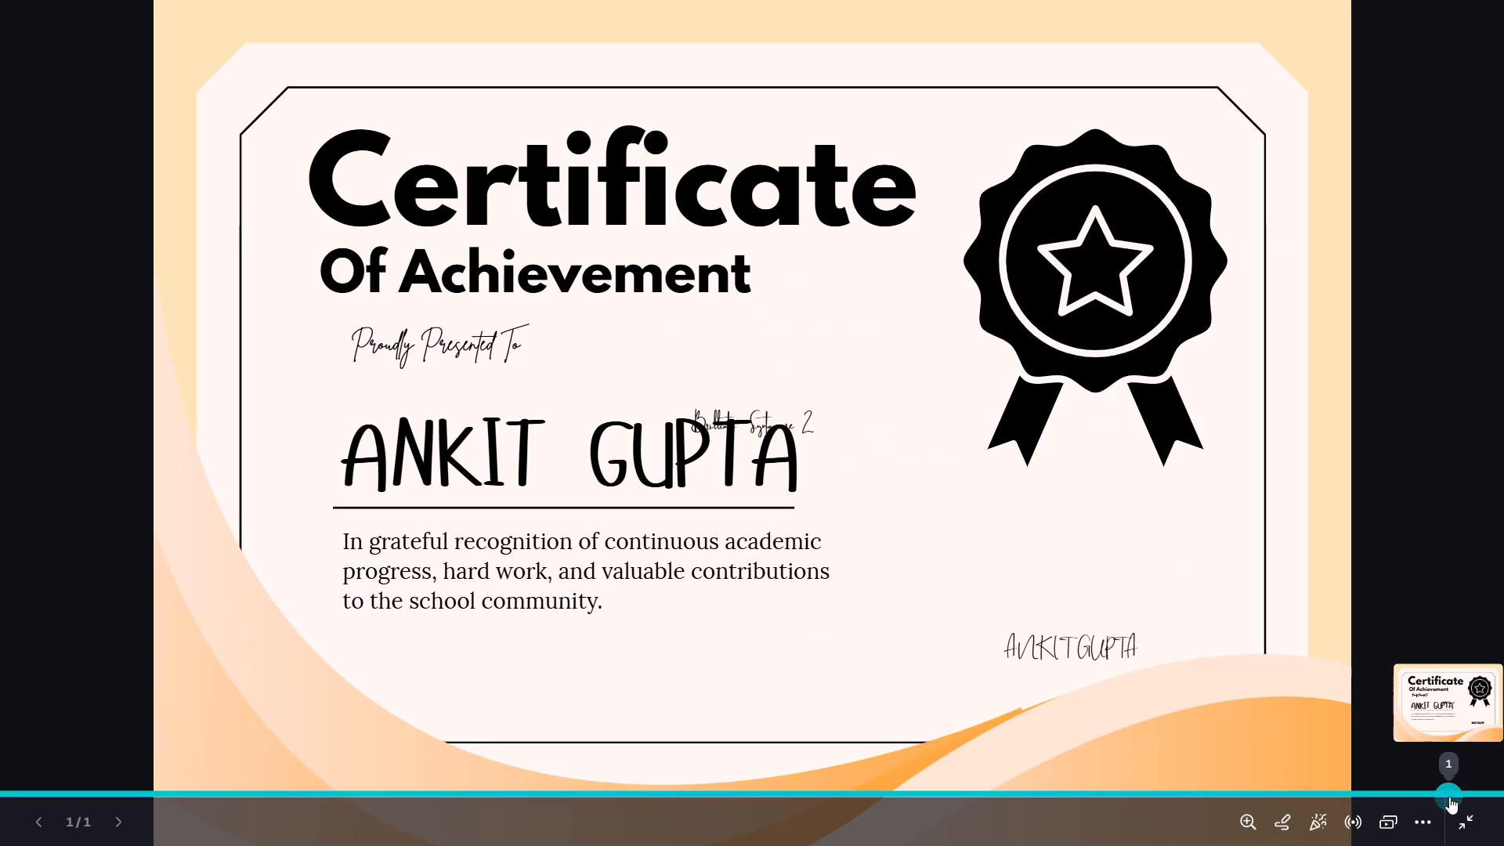
pyautogui.click(1459, 833)
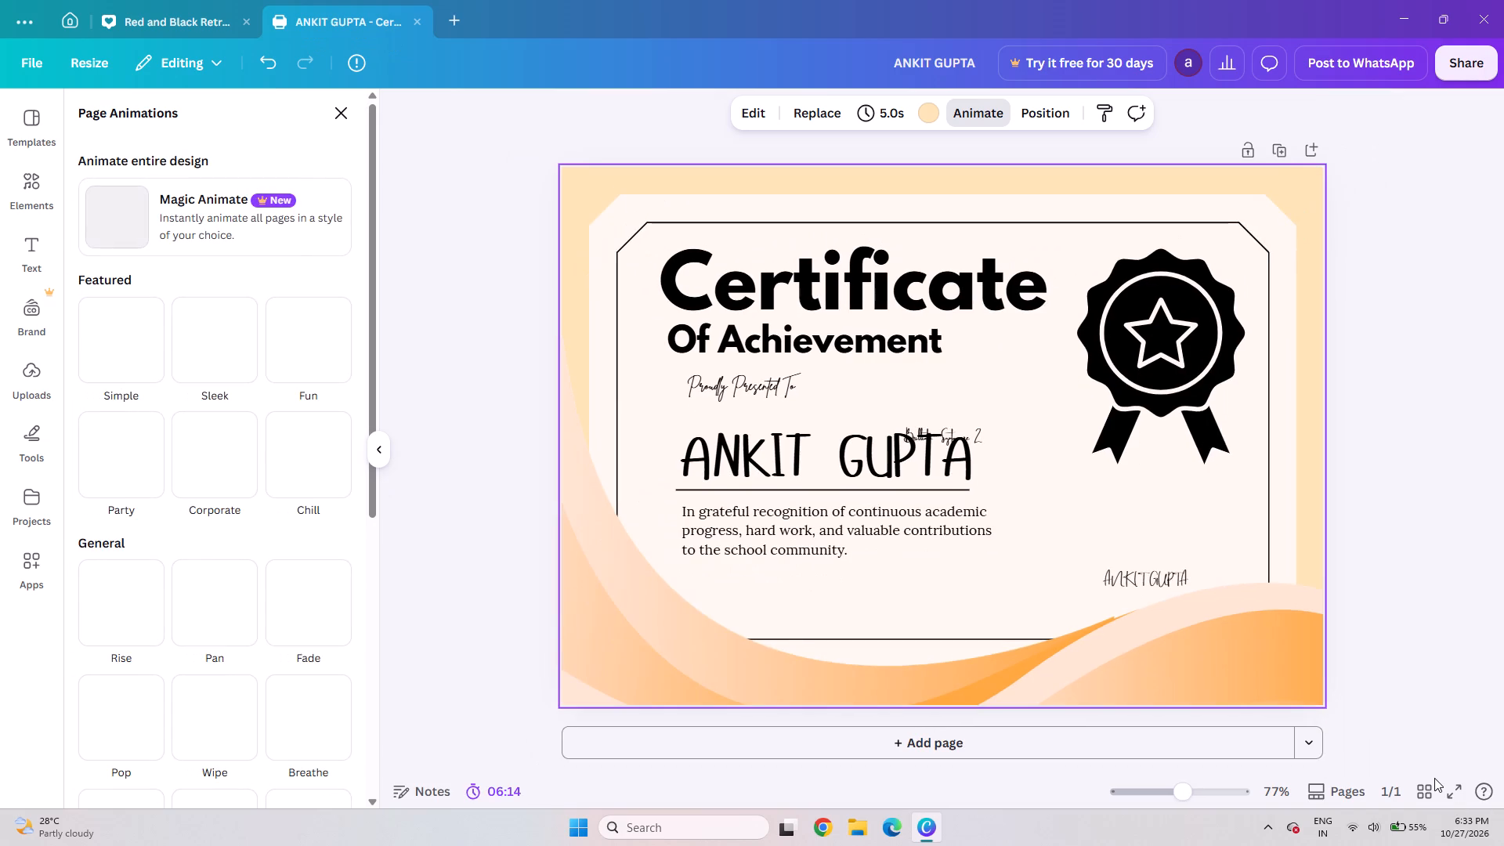
pyautogui.click(1452, 790)
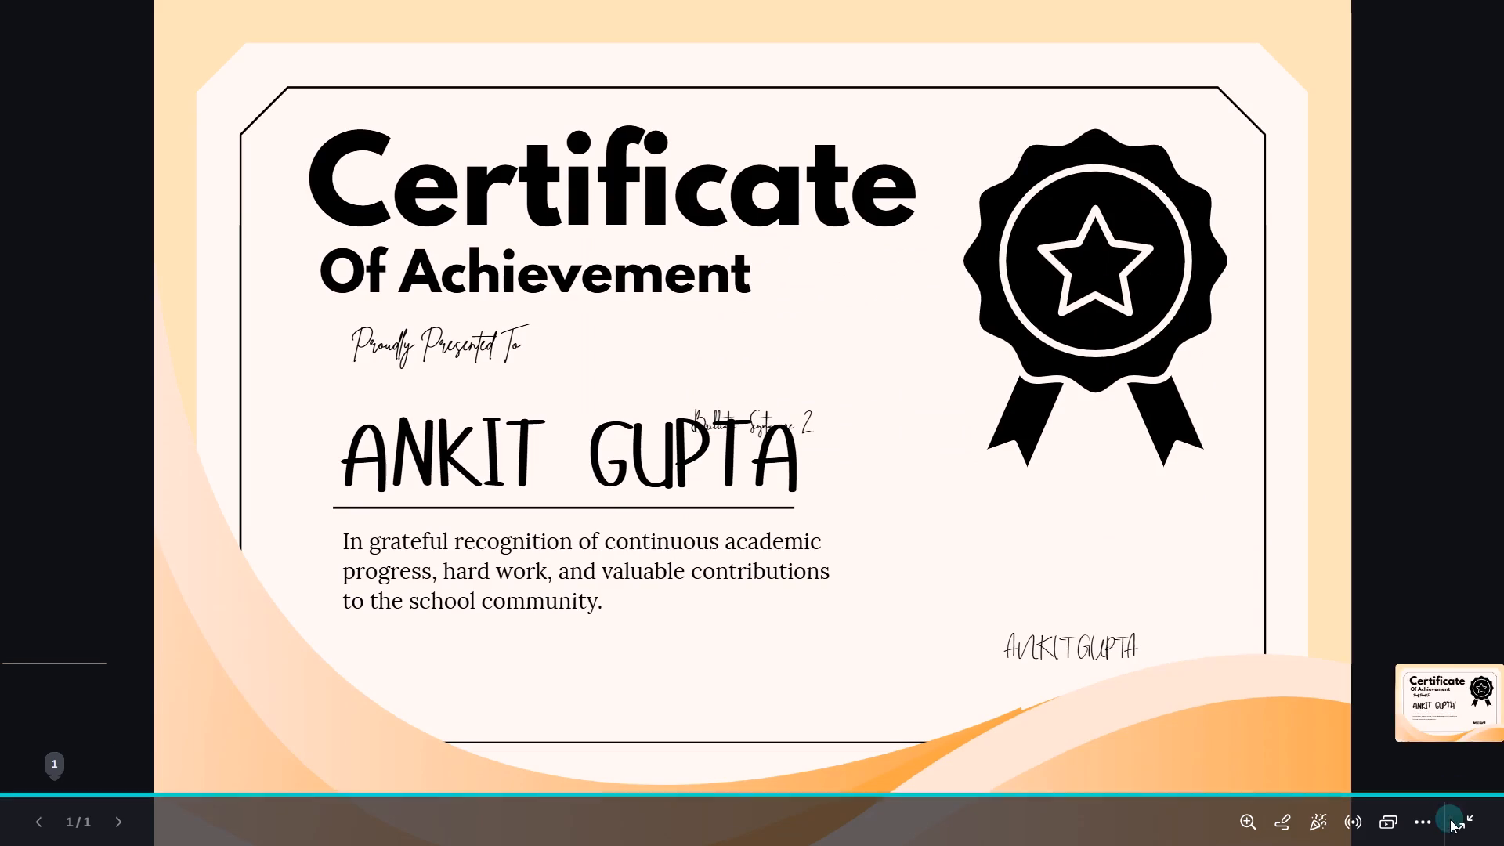
pyautogui.click(1456, 826)
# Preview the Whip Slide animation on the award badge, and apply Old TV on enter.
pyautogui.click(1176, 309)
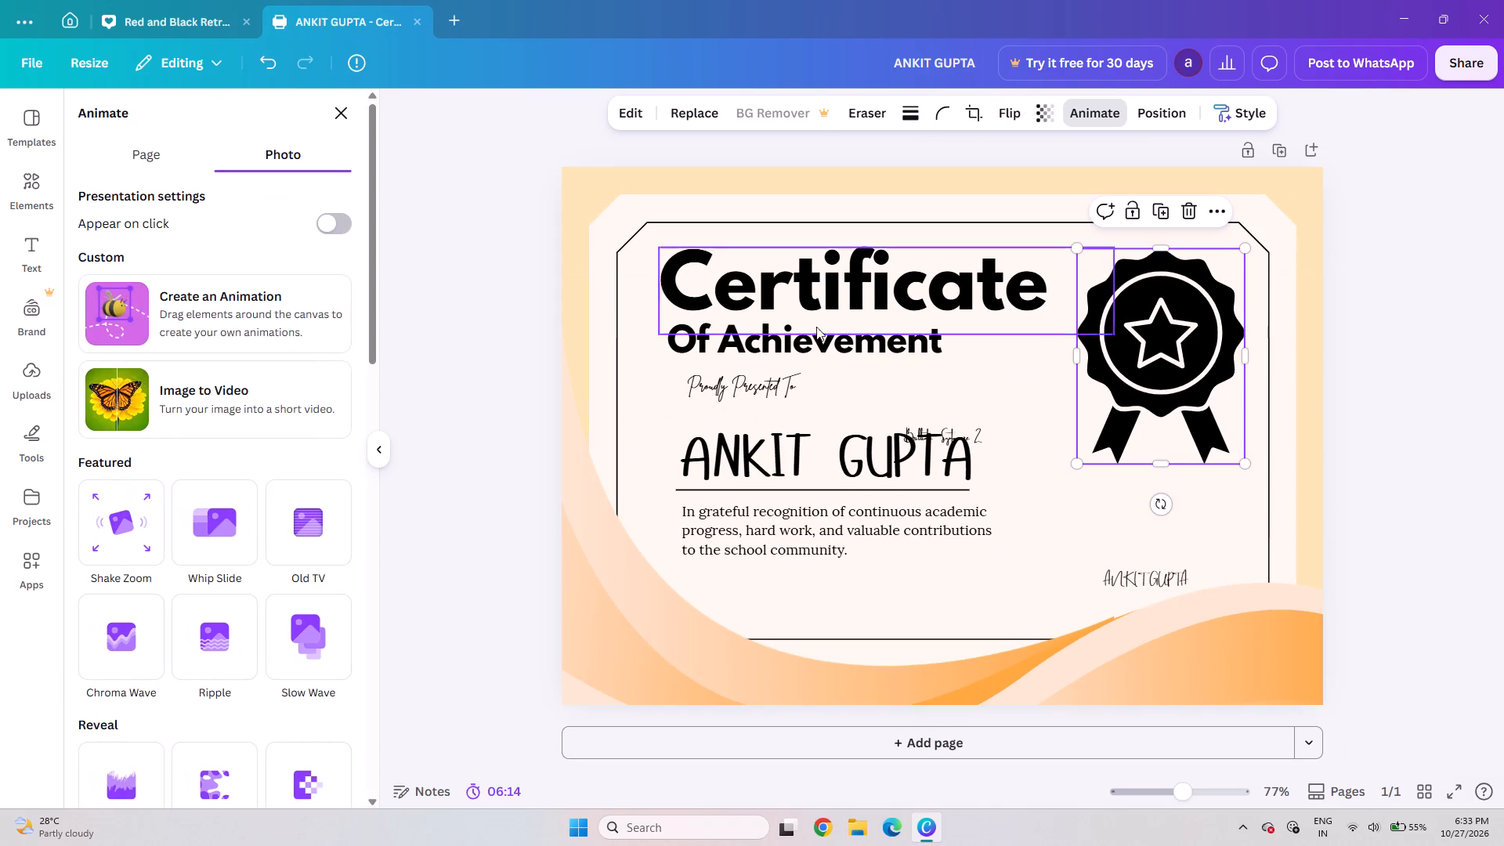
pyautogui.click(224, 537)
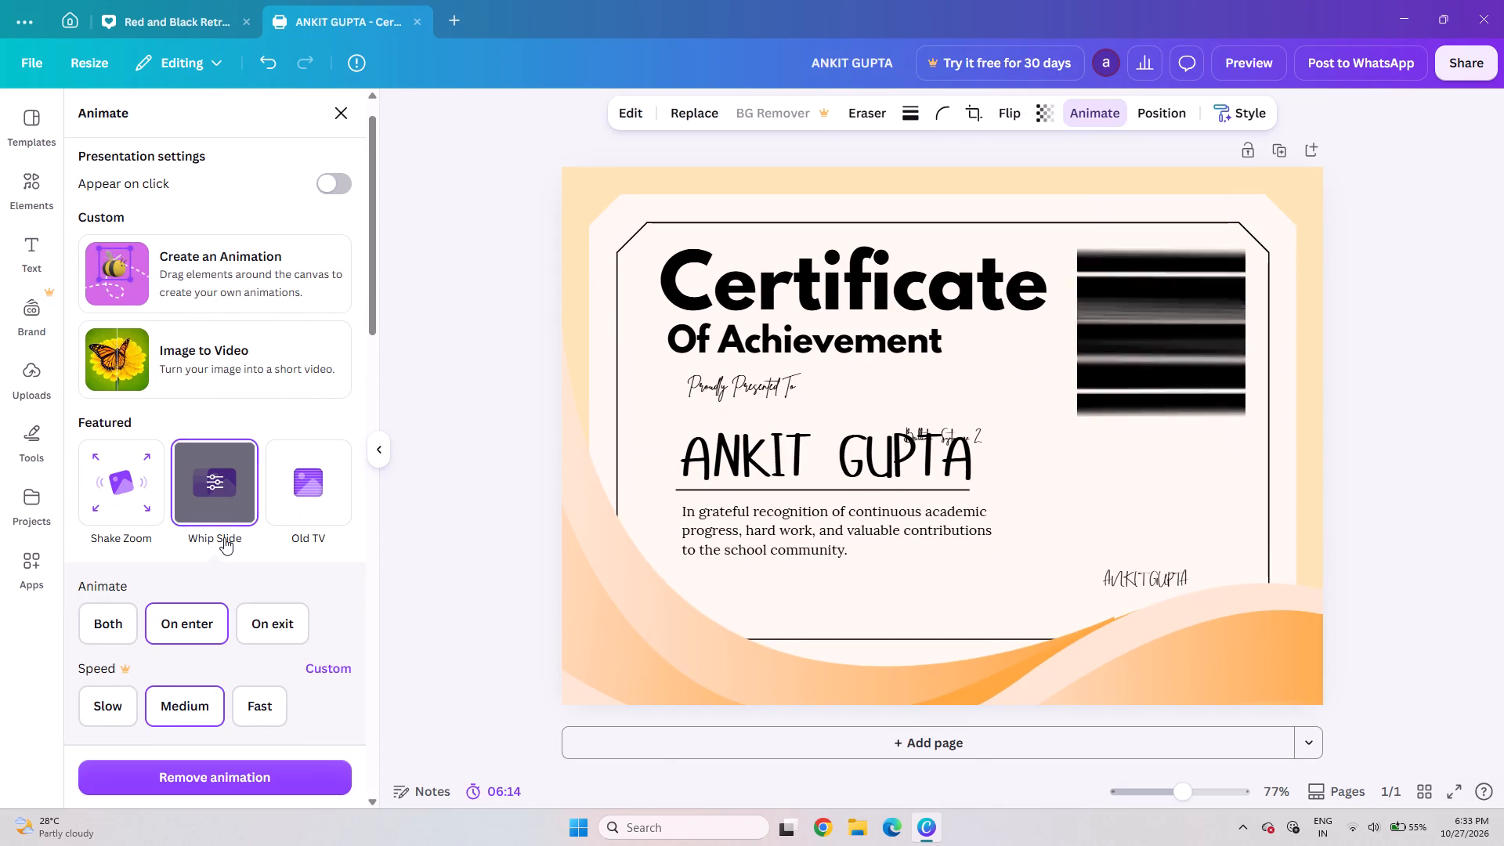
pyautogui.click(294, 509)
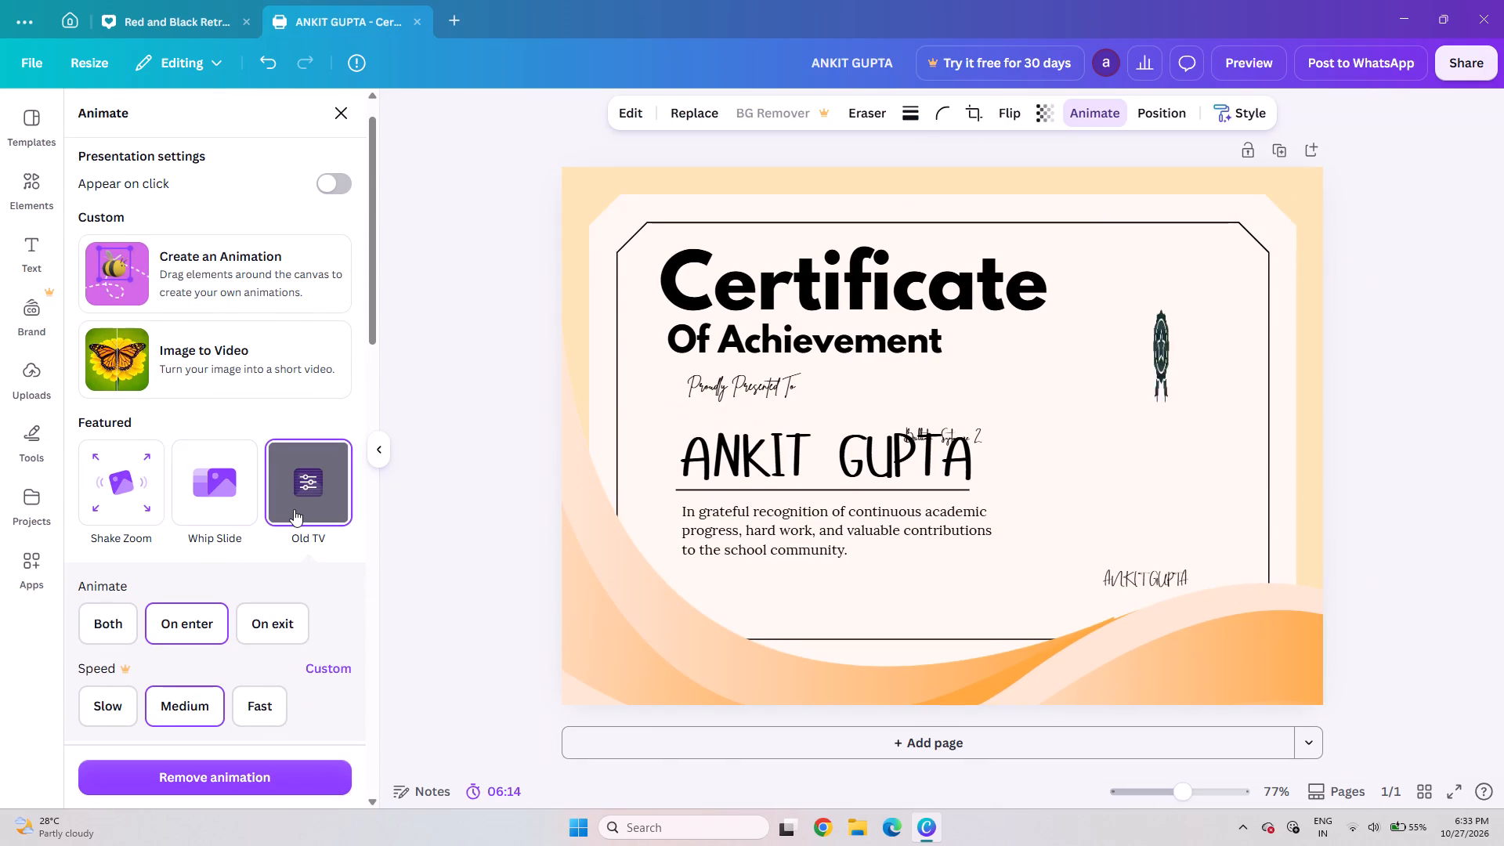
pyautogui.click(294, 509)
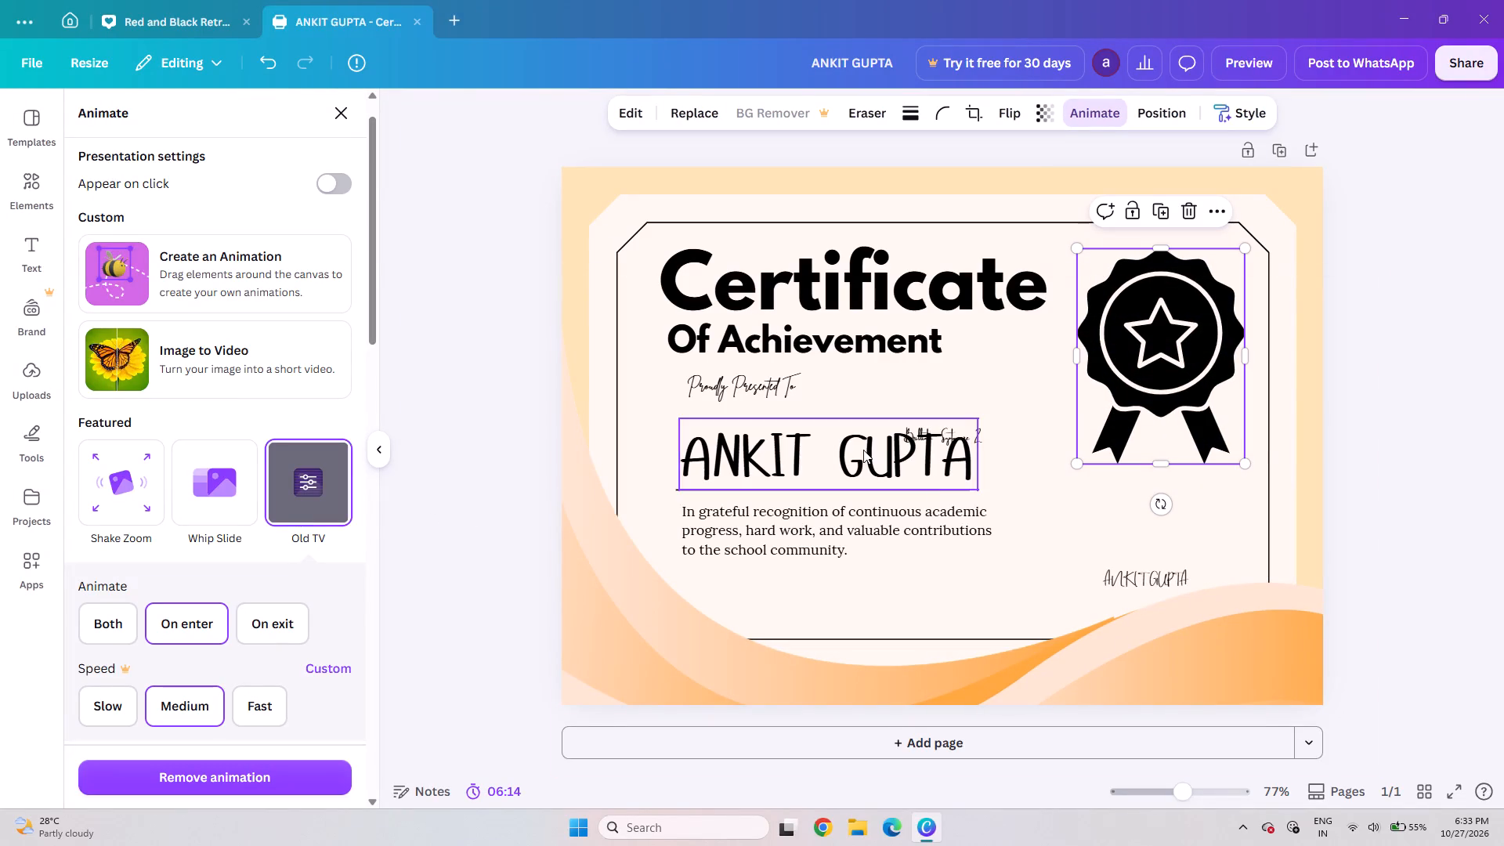
# Delete the small Brilliant Signature 2 text overlapping the recipient's name.
pyautogui.click(975, 444)
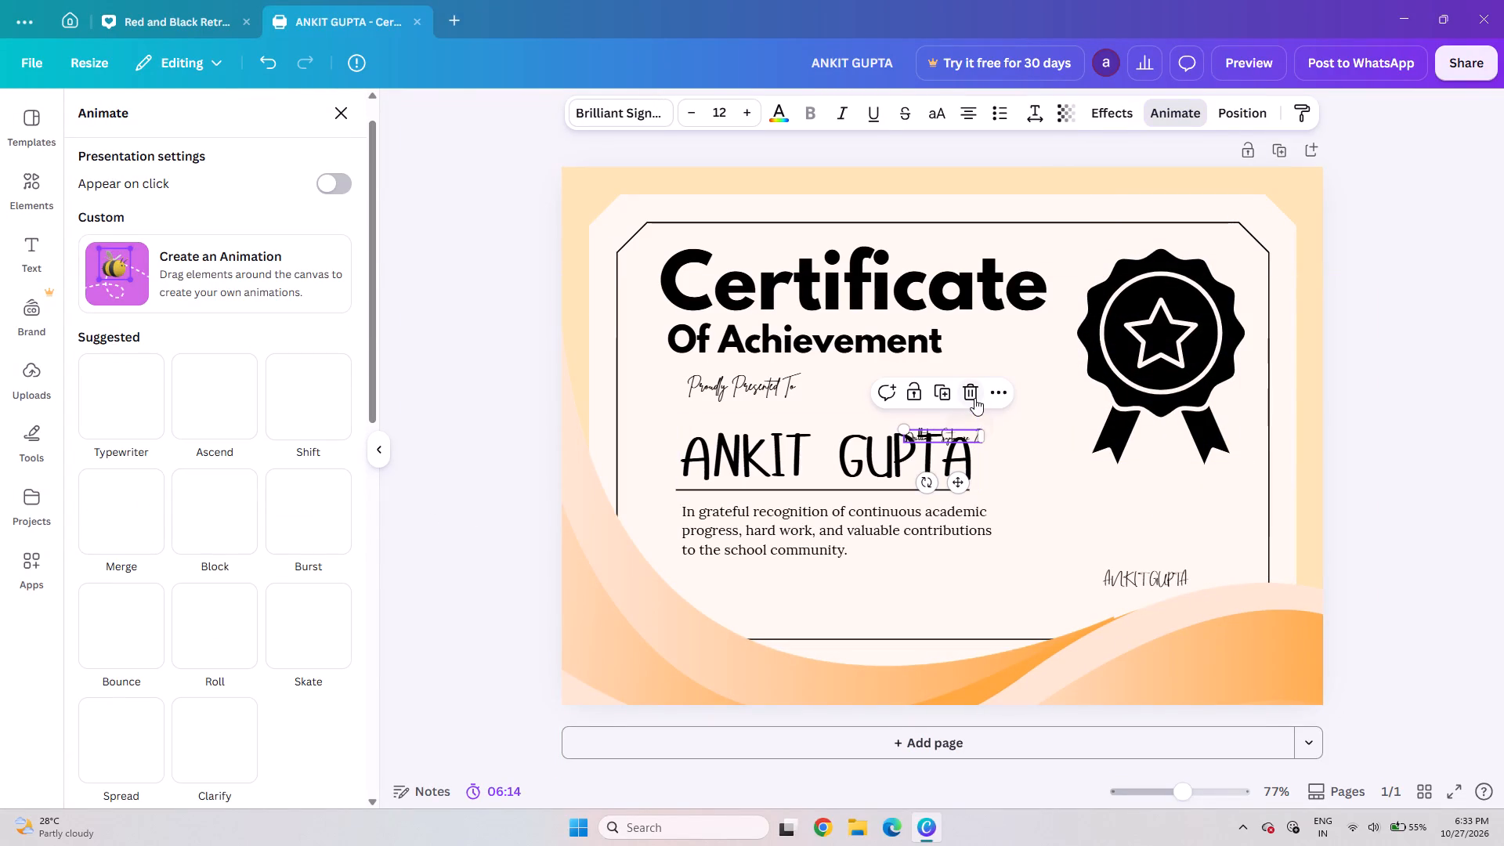
pyautogui.click(974, 398)
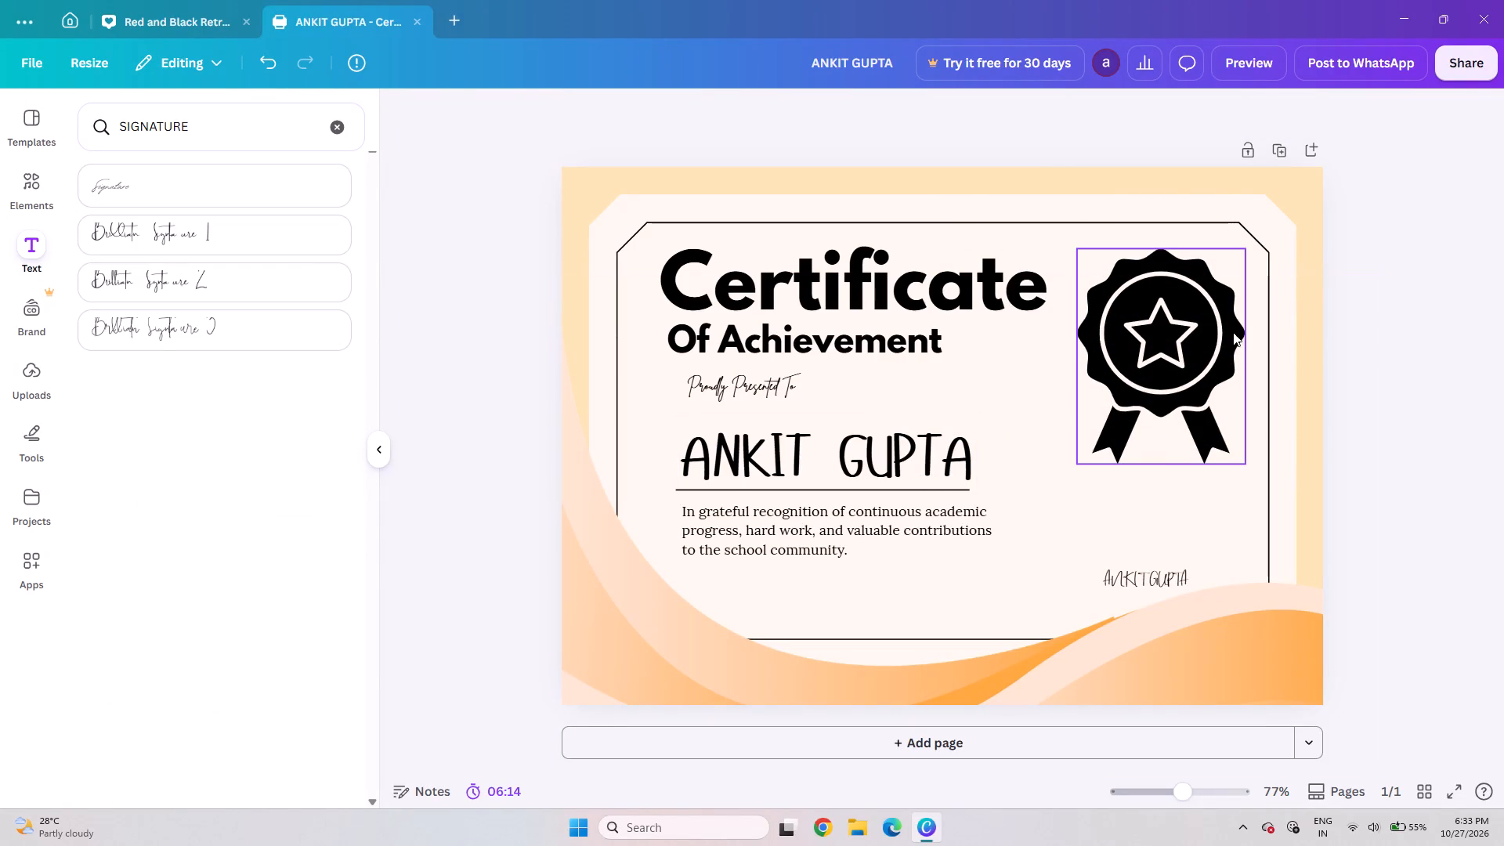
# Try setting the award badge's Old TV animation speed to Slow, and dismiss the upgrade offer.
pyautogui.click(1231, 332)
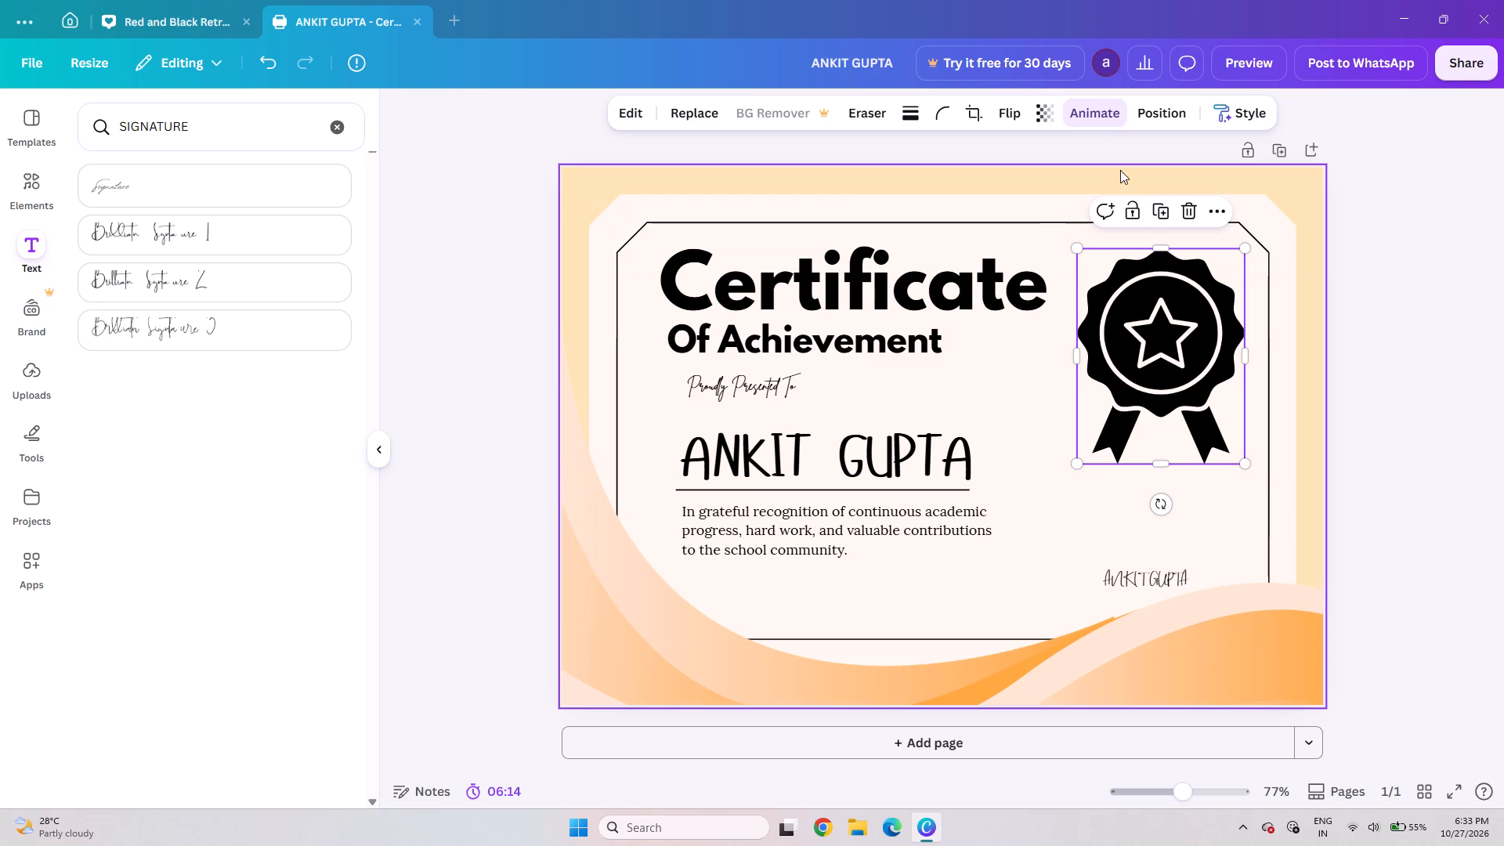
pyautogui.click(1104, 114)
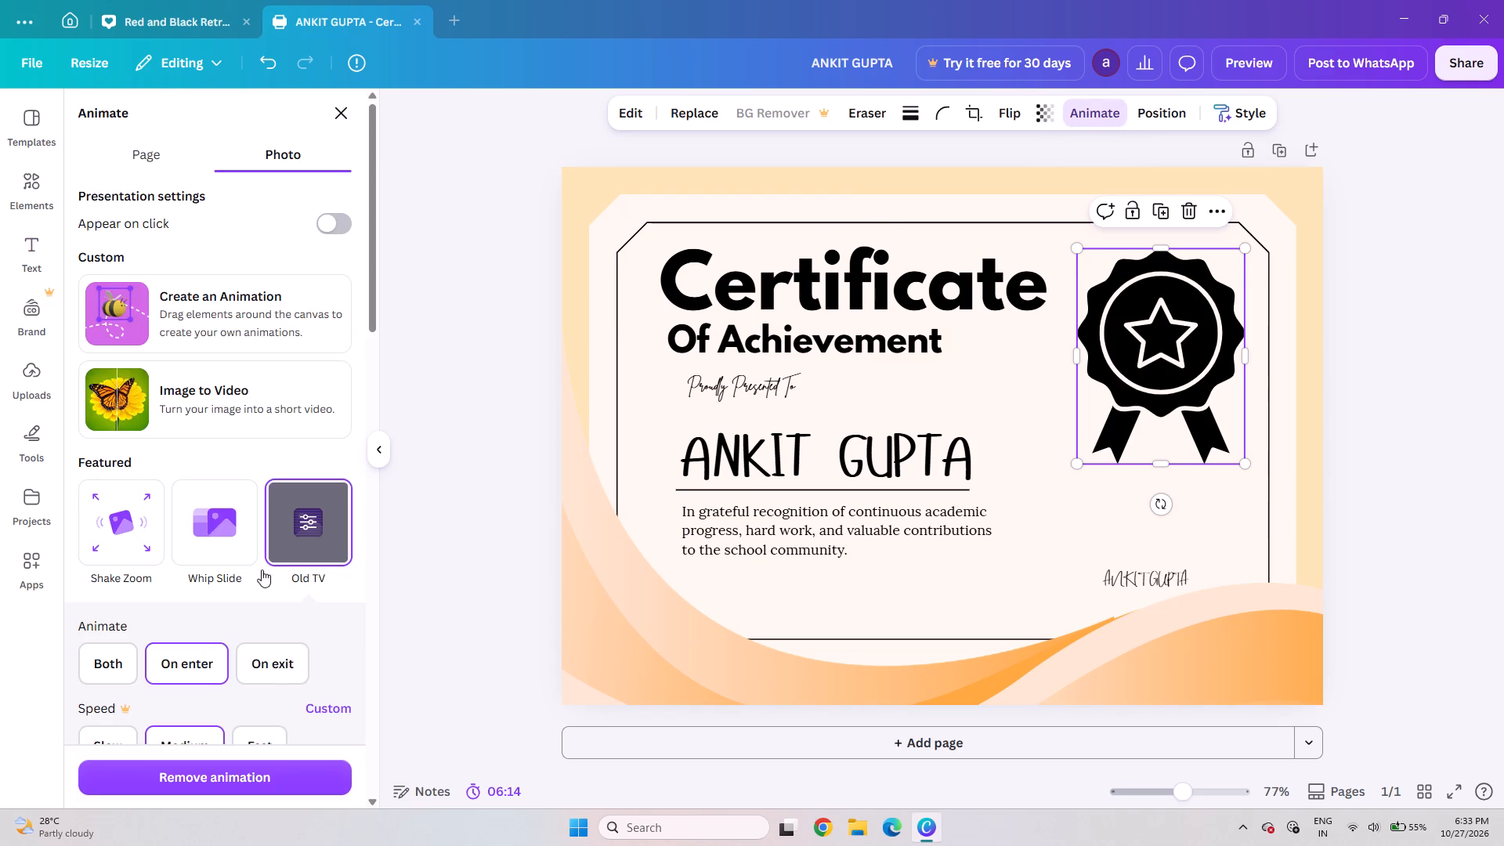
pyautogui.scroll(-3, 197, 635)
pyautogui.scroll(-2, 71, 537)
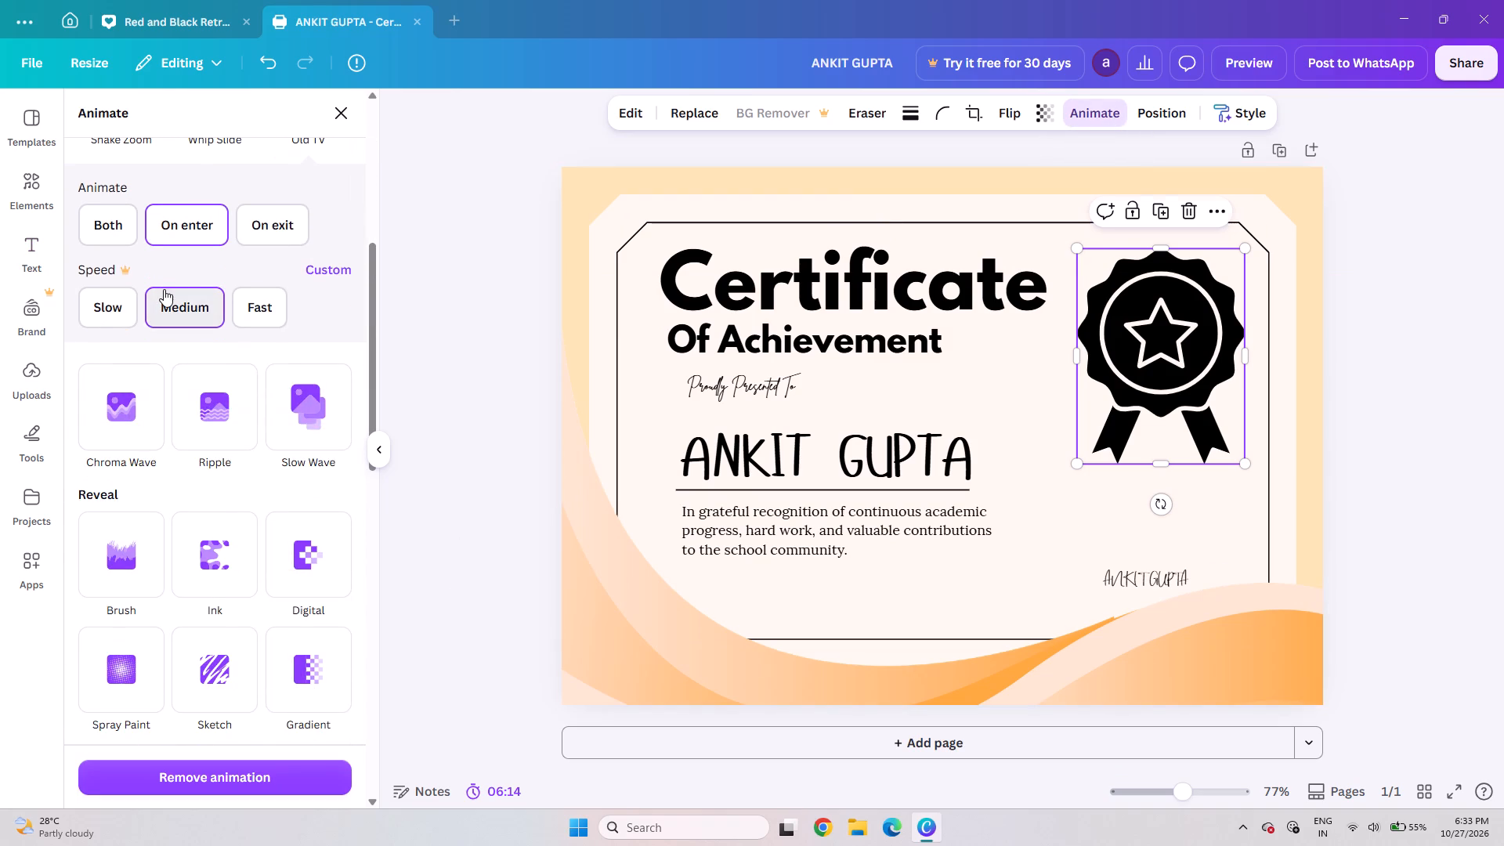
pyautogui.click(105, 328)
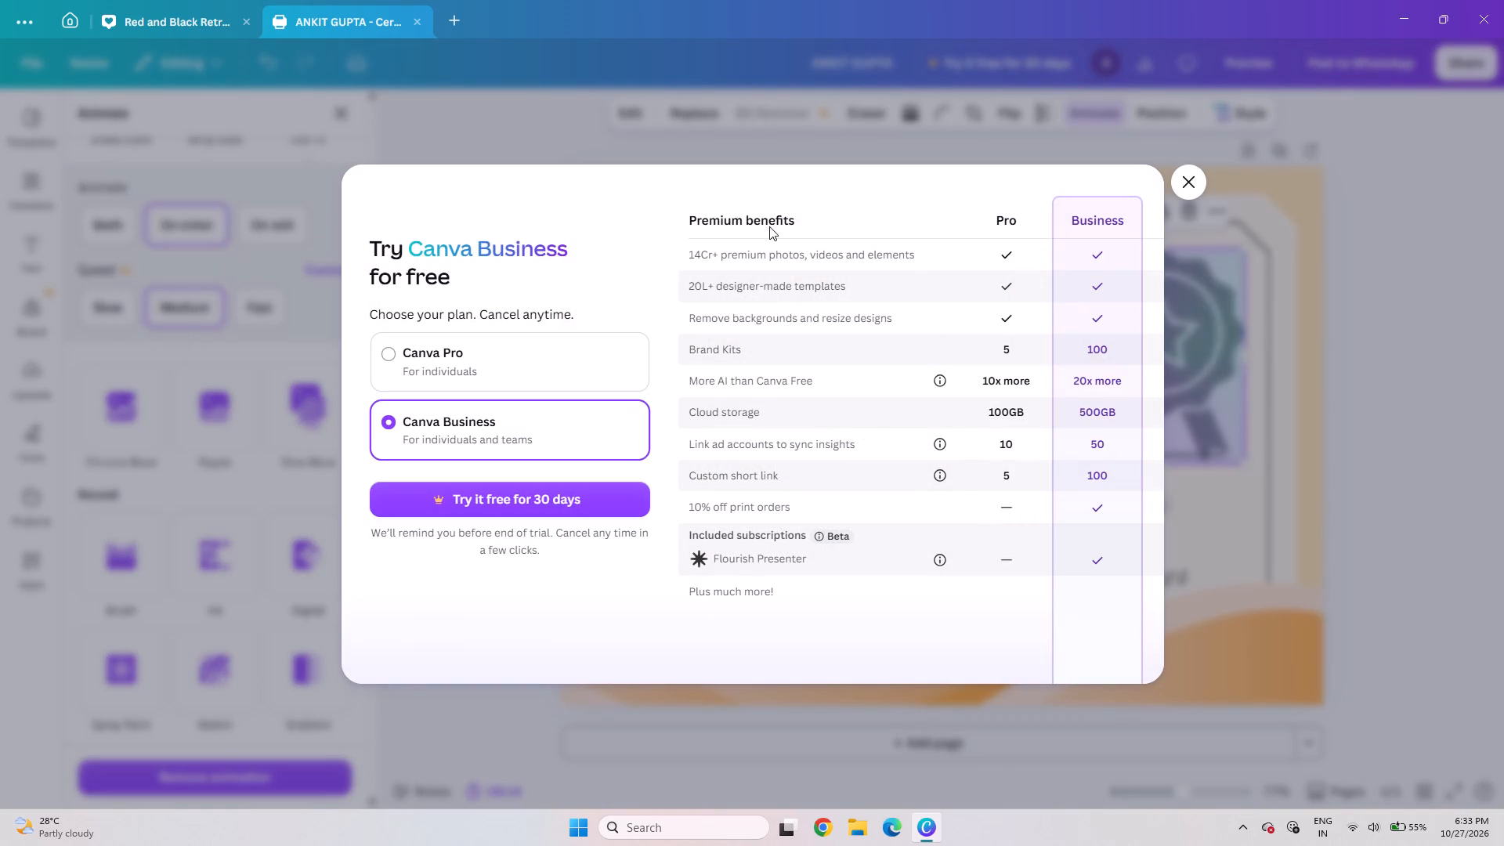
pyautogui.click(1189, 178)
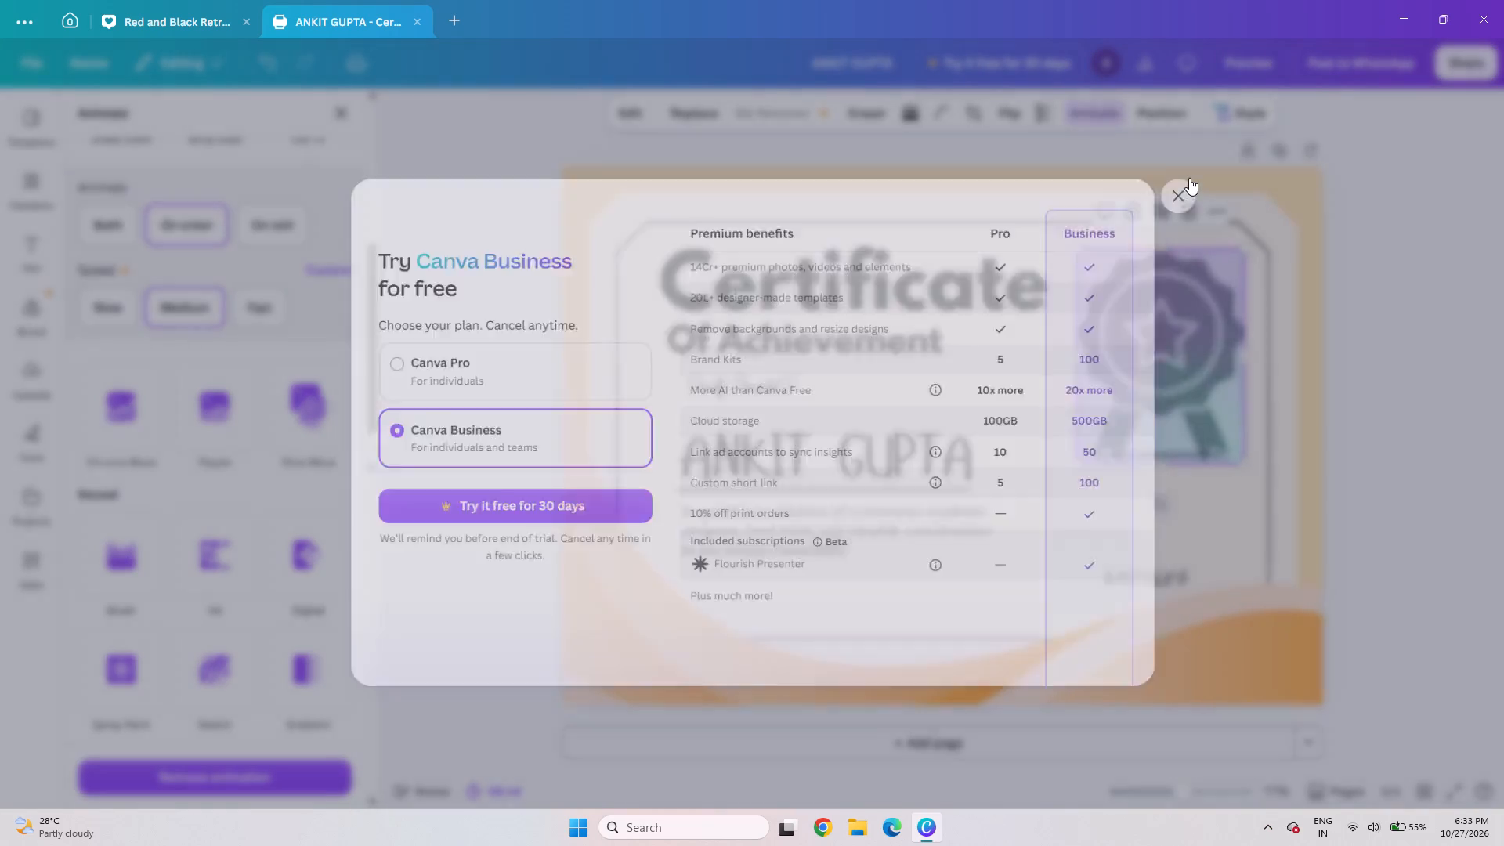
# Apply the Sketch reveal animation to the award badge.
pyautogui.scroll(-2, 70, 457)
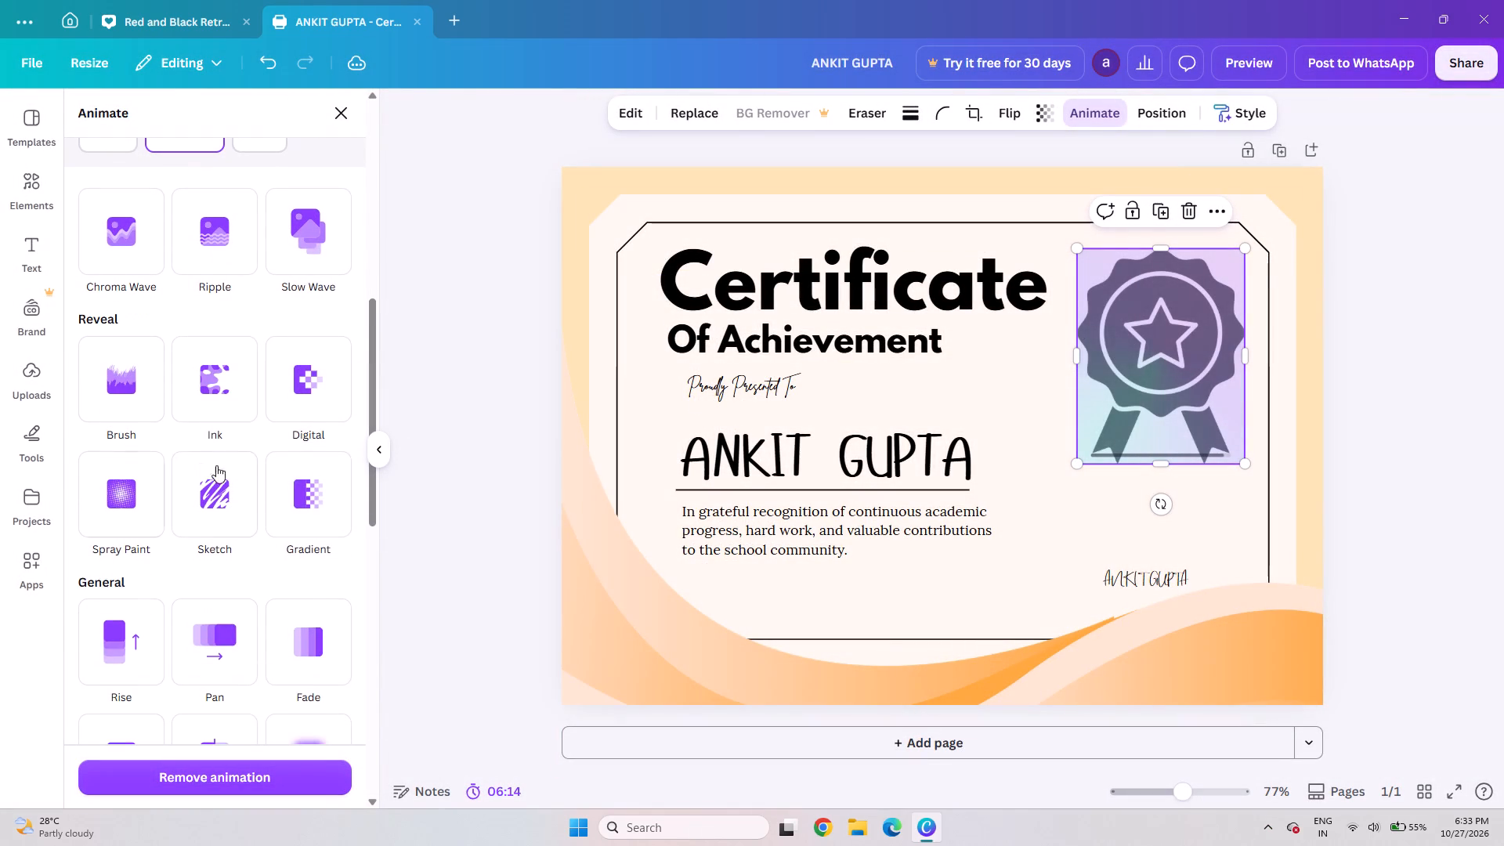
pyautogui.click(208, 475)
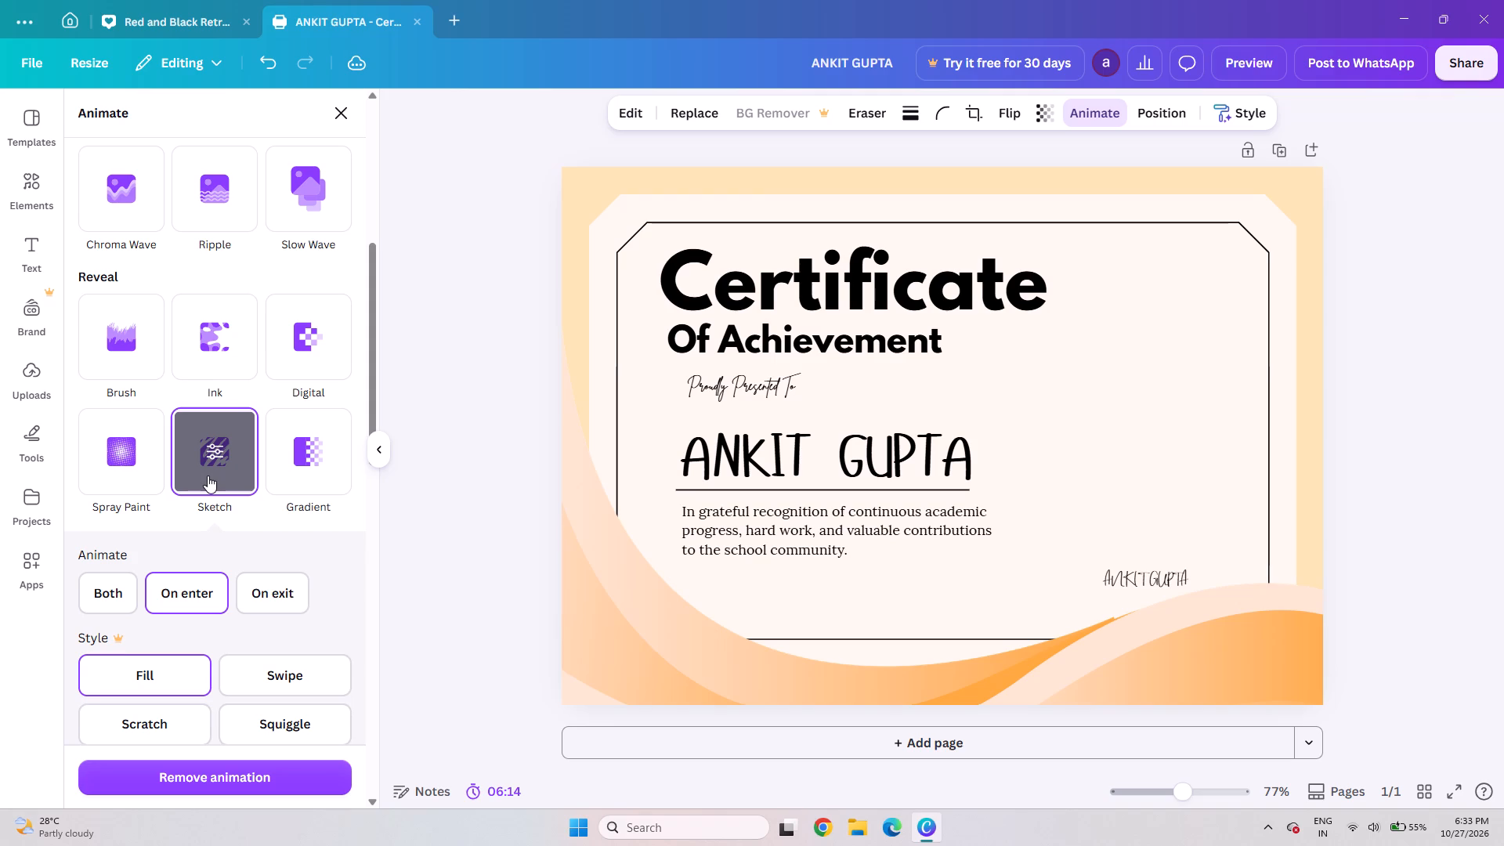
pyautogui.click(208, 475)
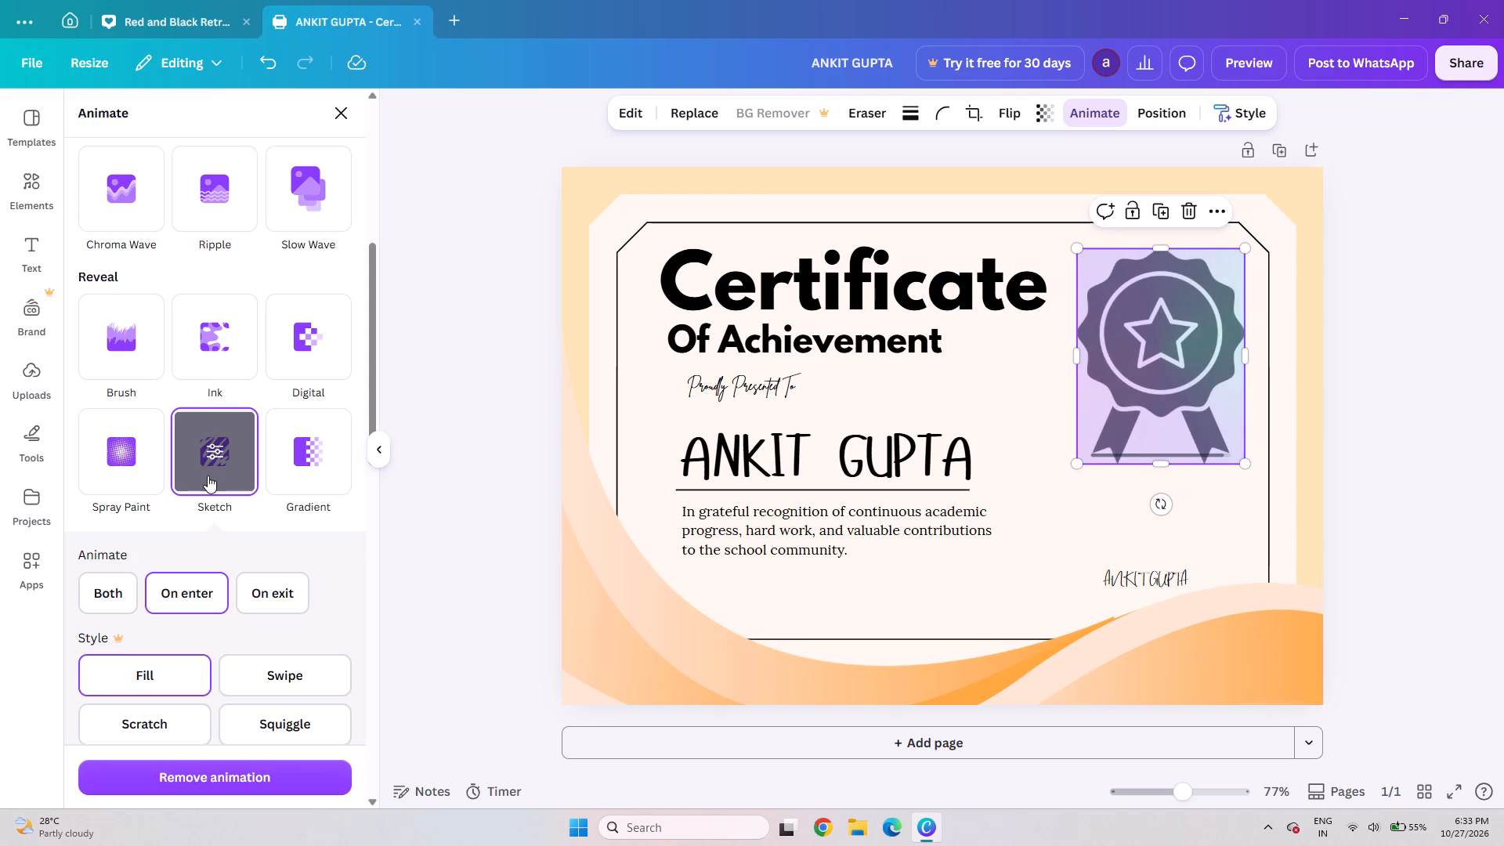
# Preview the Digital and Ink reveal animations on the award badge, and apply Brush on enter.
pyautogui.scroll(1, 128, 362)
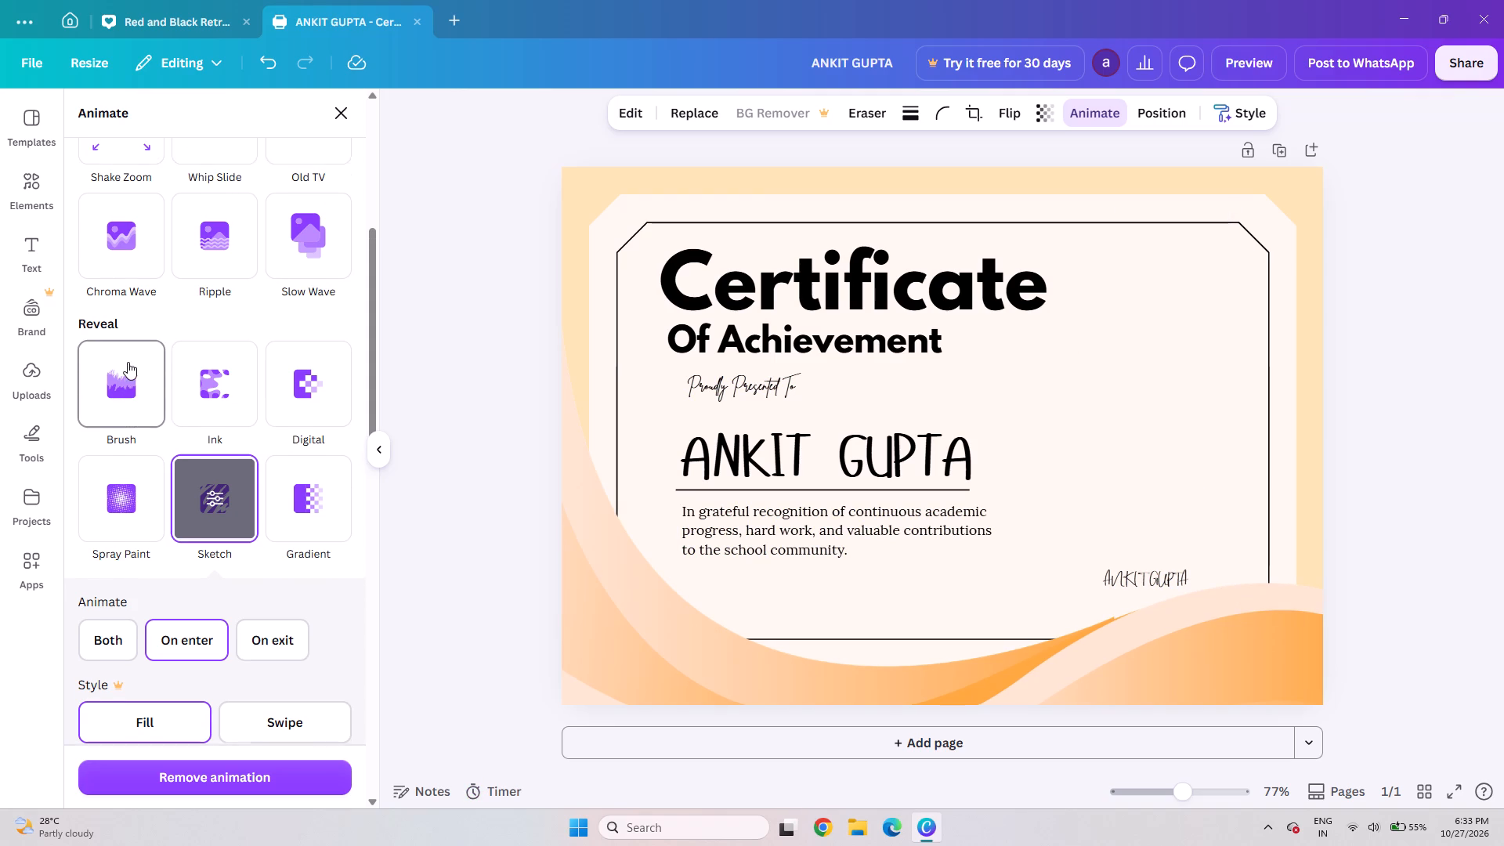
pyautogui.scroll(3, 128, 361)
pyautogui.scroll(-2, 128, 361)
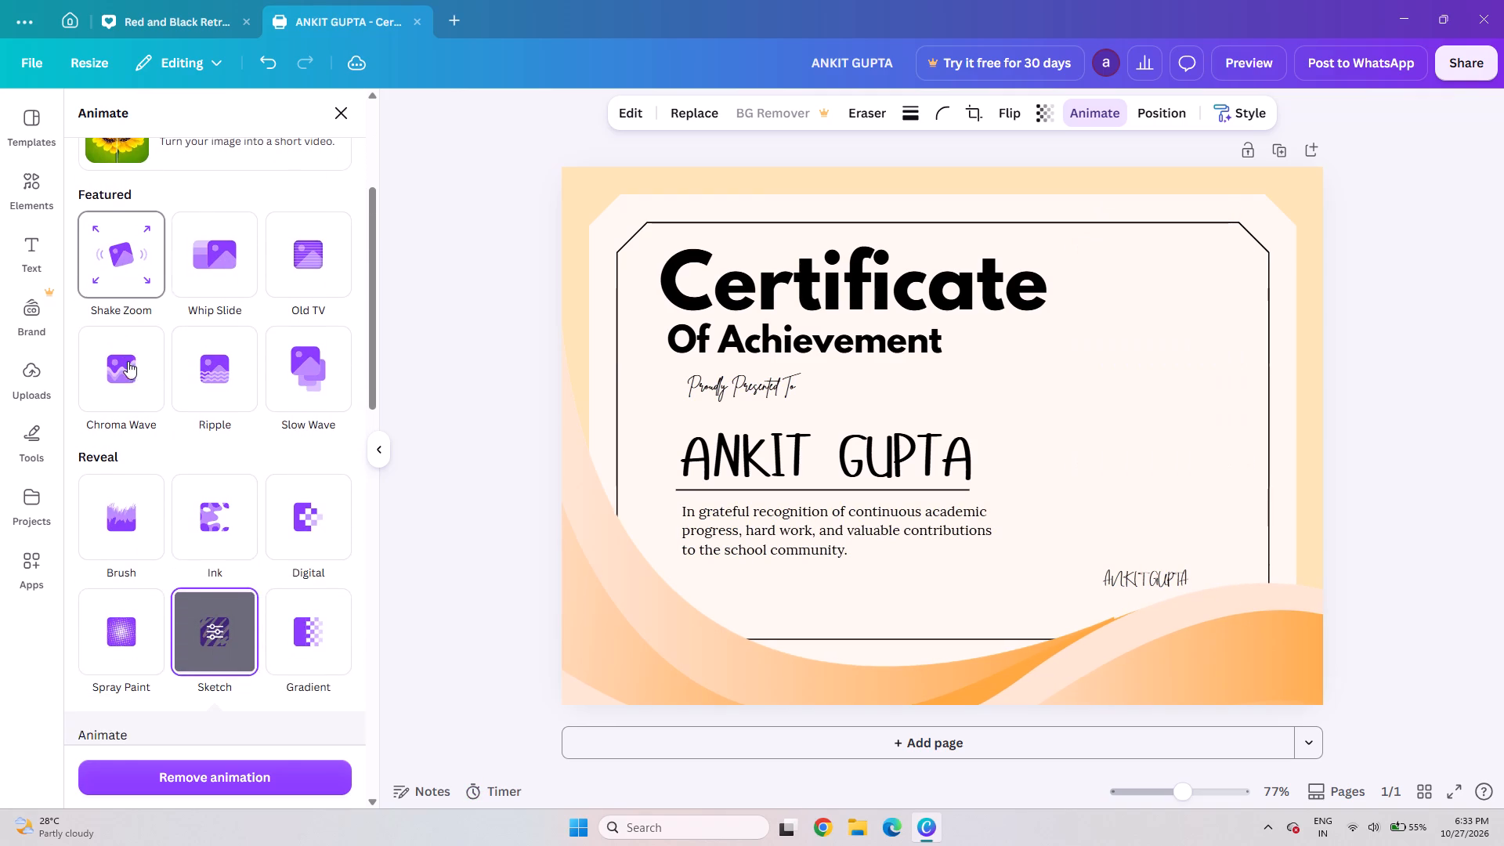
pyautogui.scroll(-4, 128, 361)
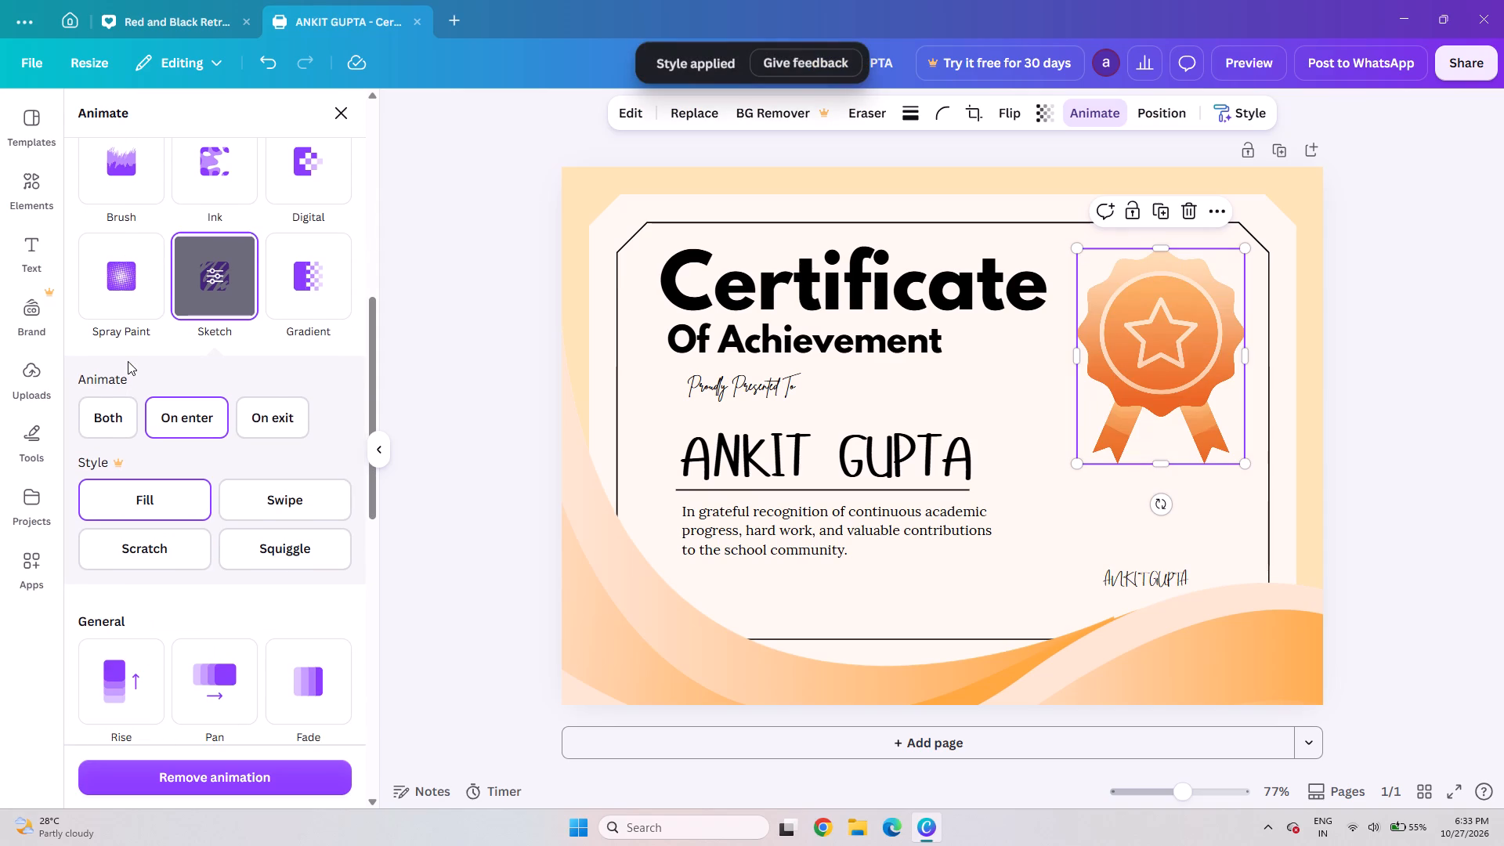
pyautogui.scroll(2, 202, 397)
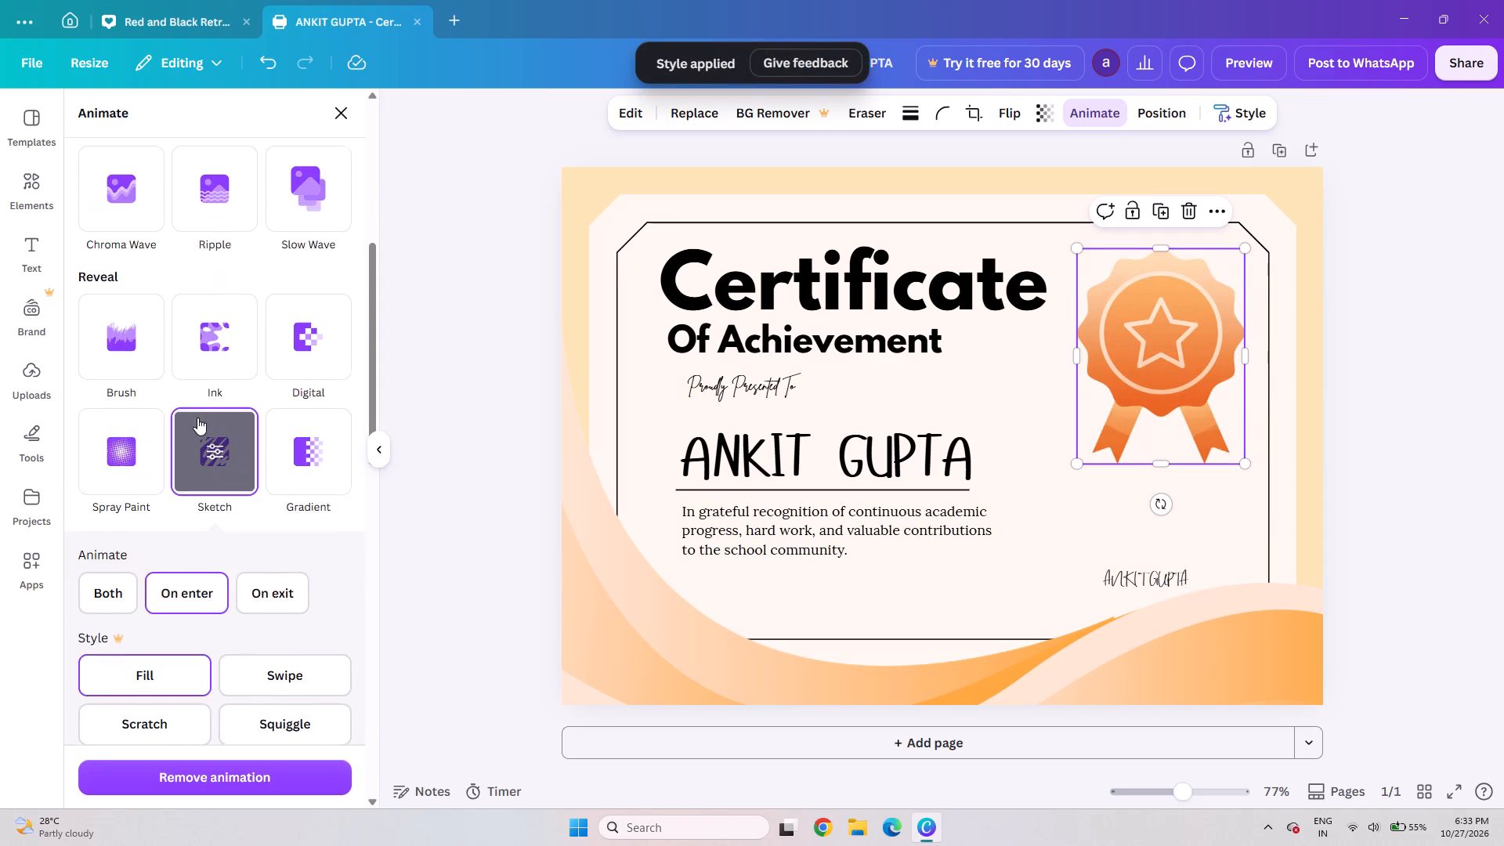
pyautogui.scroll(7, 197, 418)
pyautogui.scroll(-2, 197, 418)
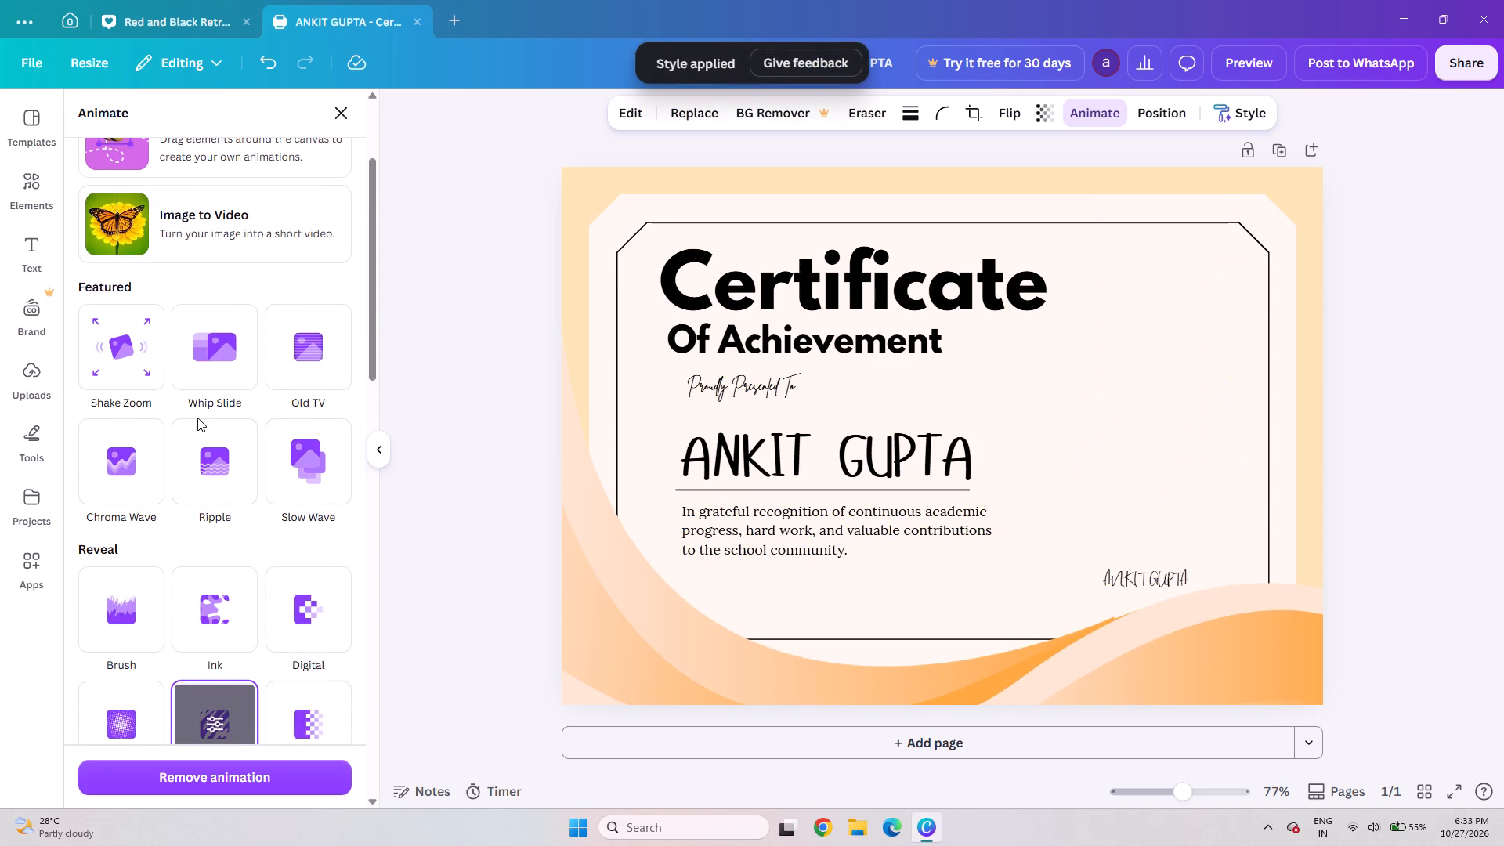
pyautogui.scroll(-2, 197, 418)
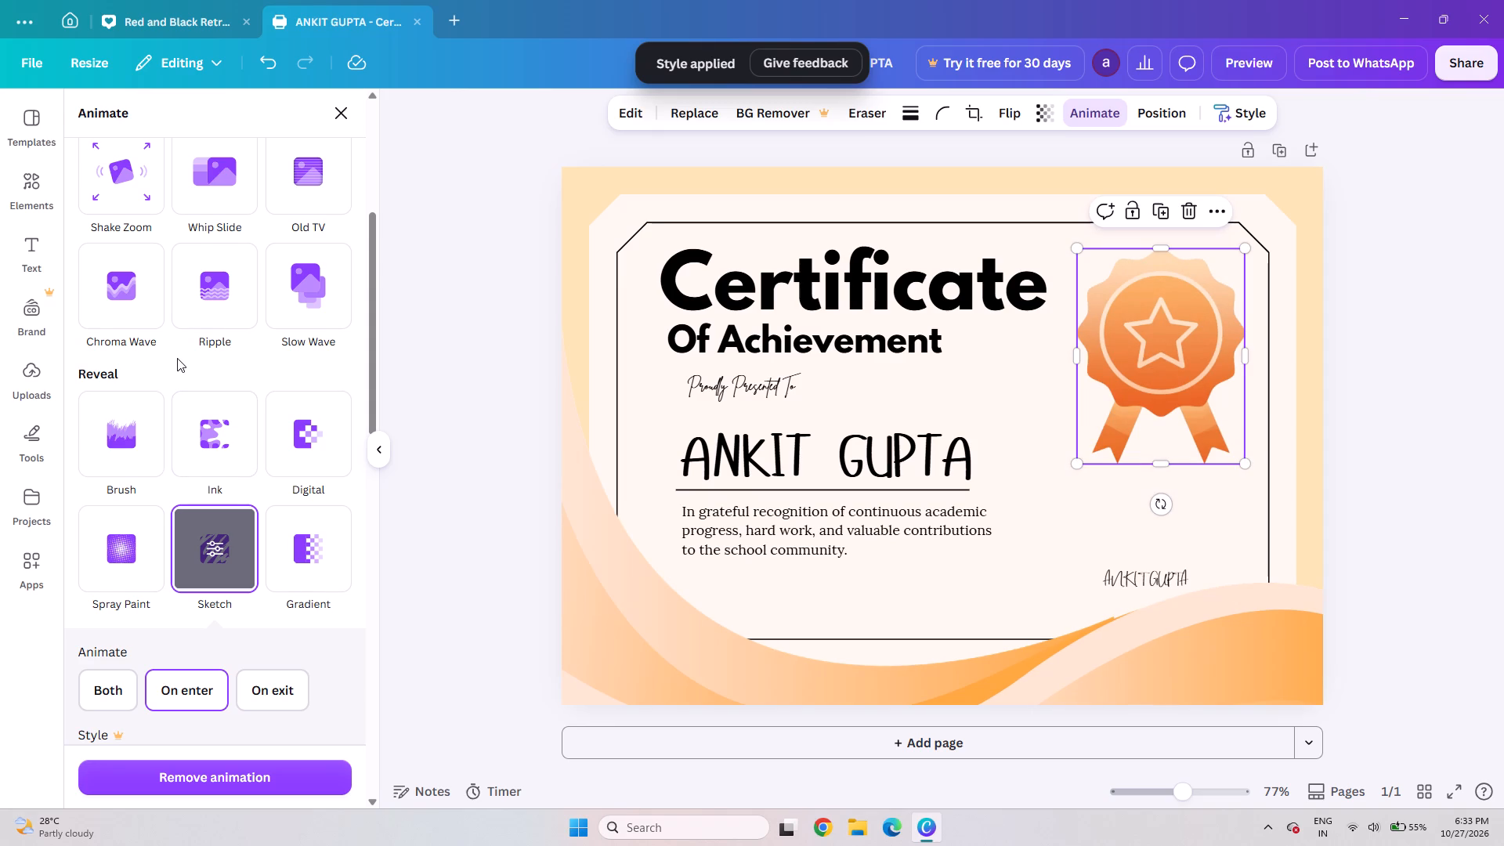
pyautogui.scroll(-1, 177, 358)
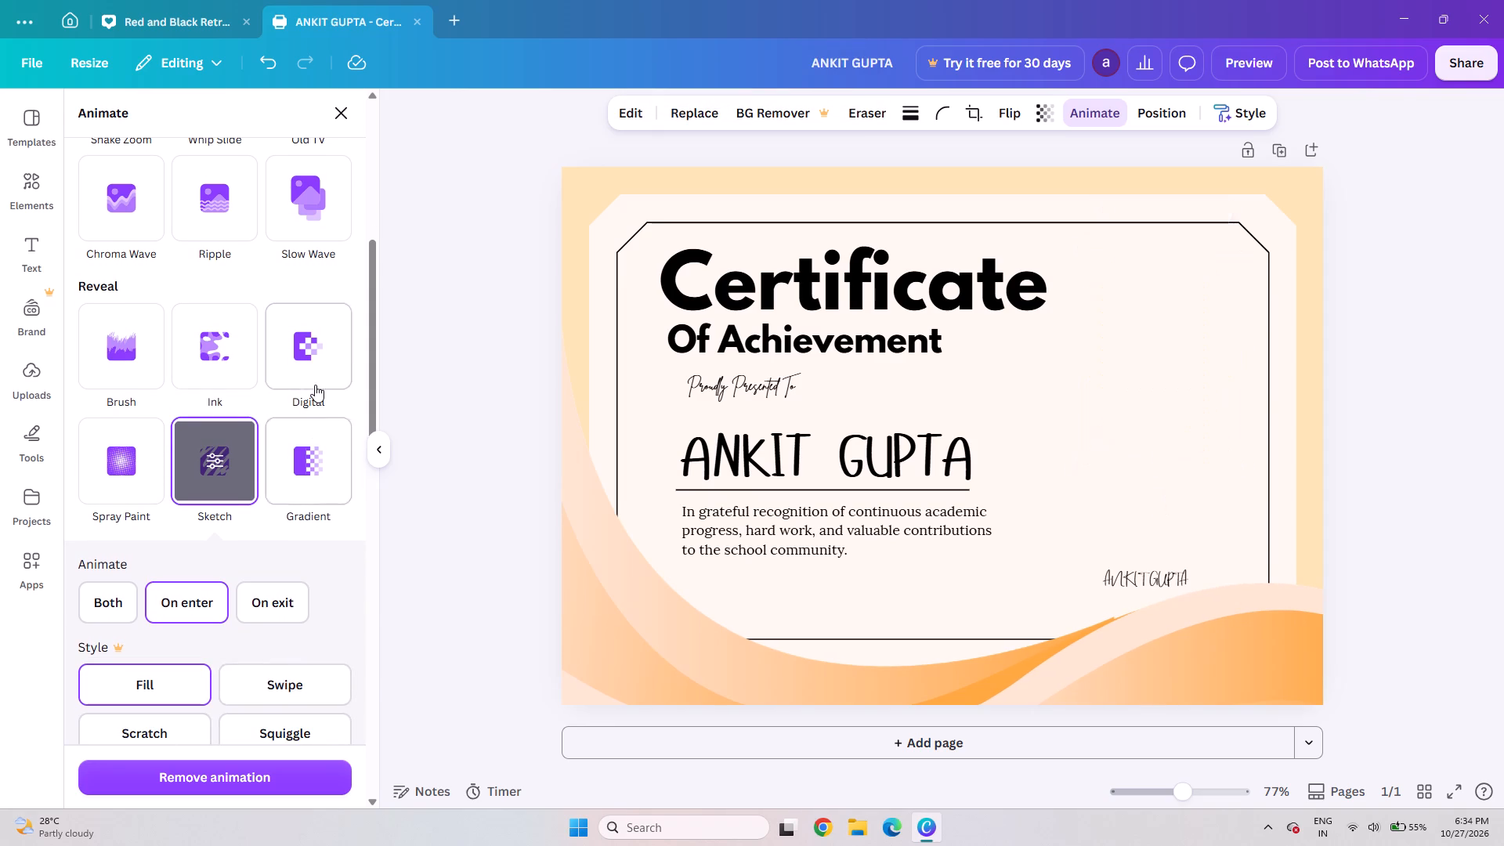
pyautogui.click(316, 361)
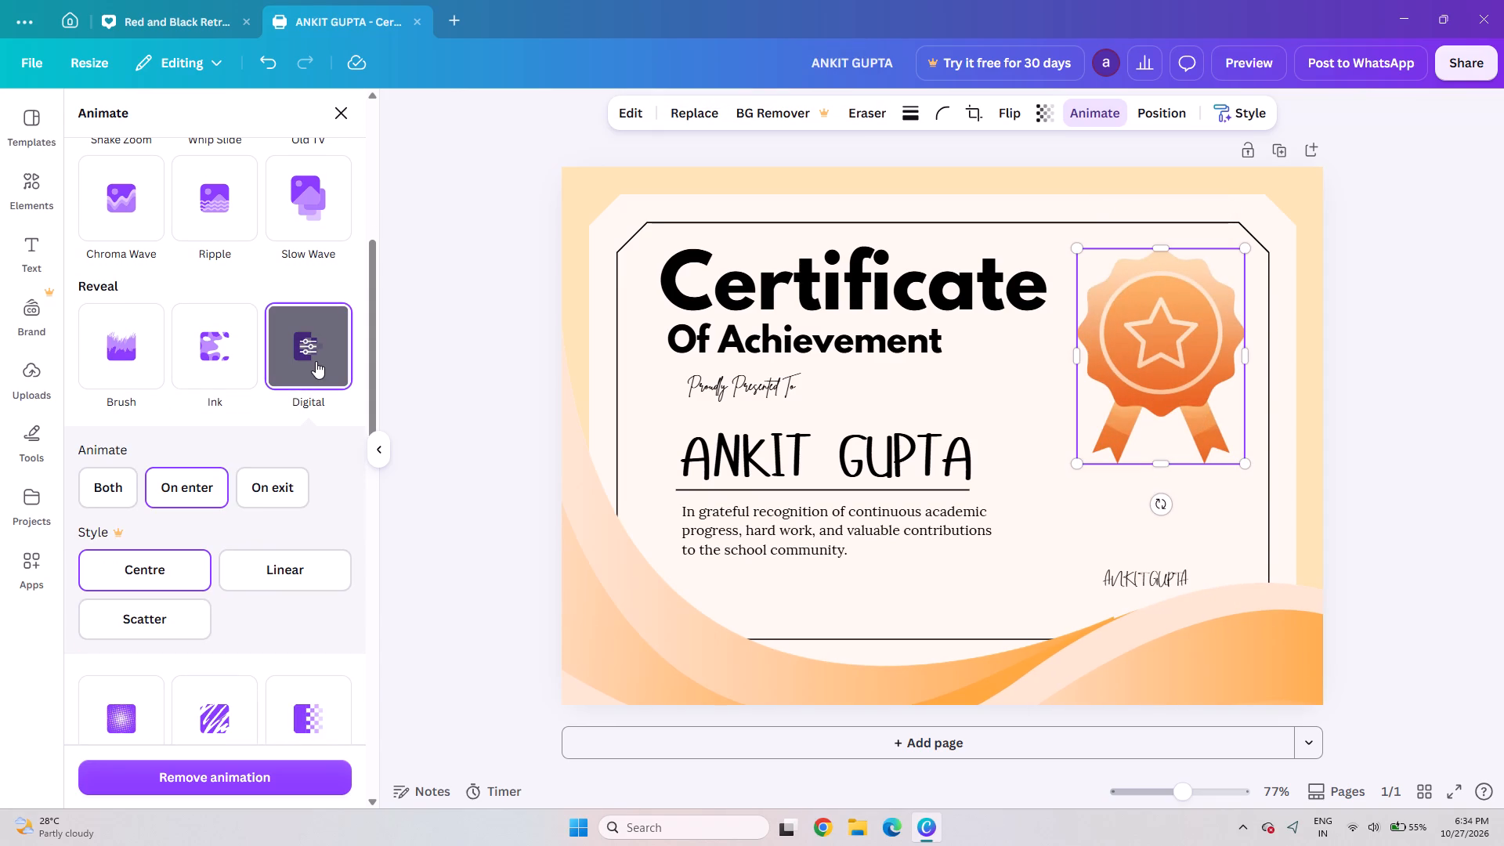
pyautogui.click(226, 345)
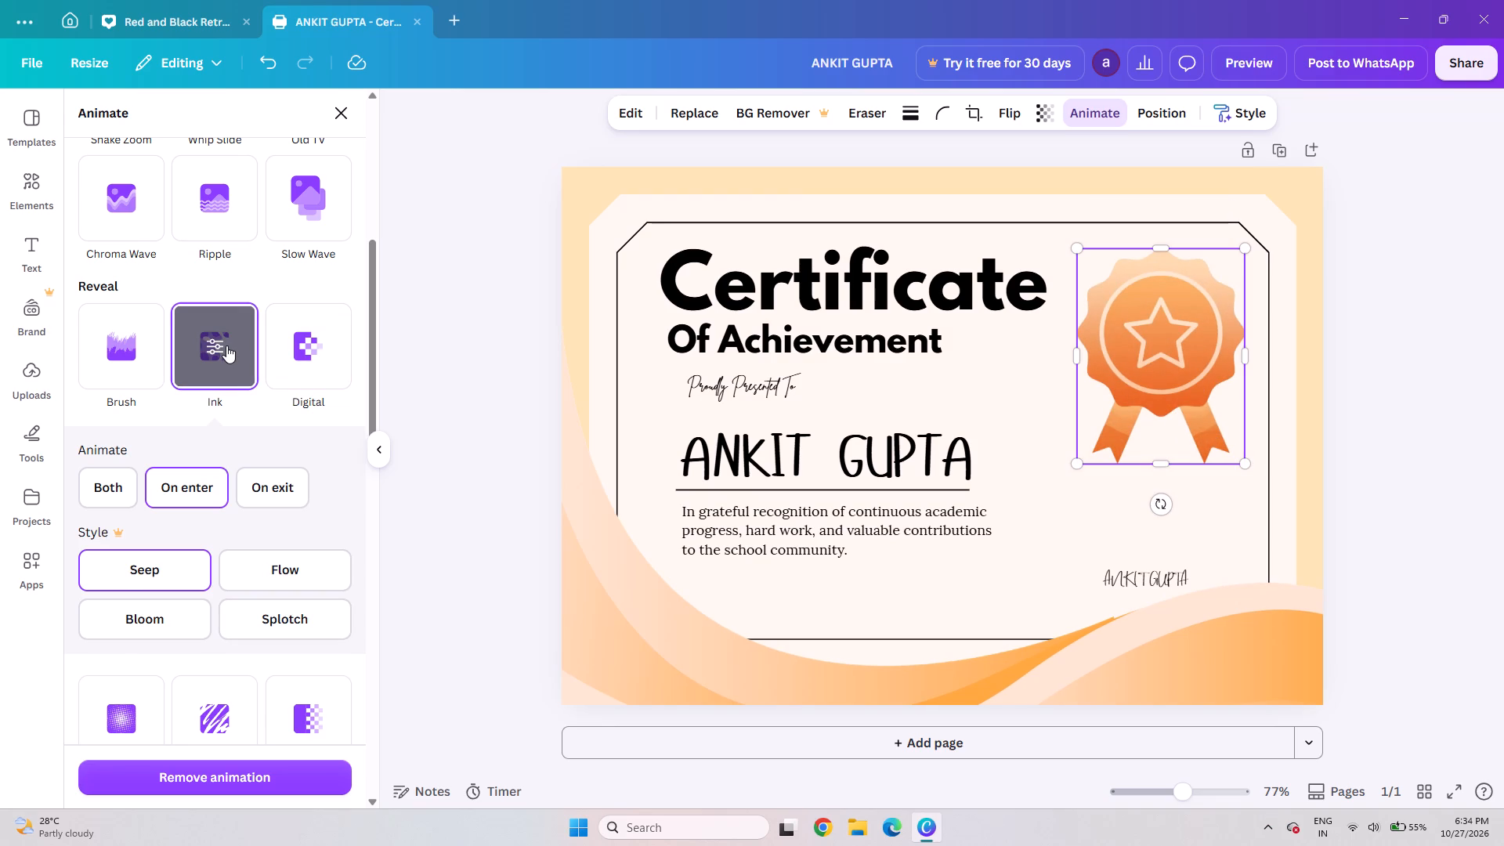
pyautogui.click(110, 335)
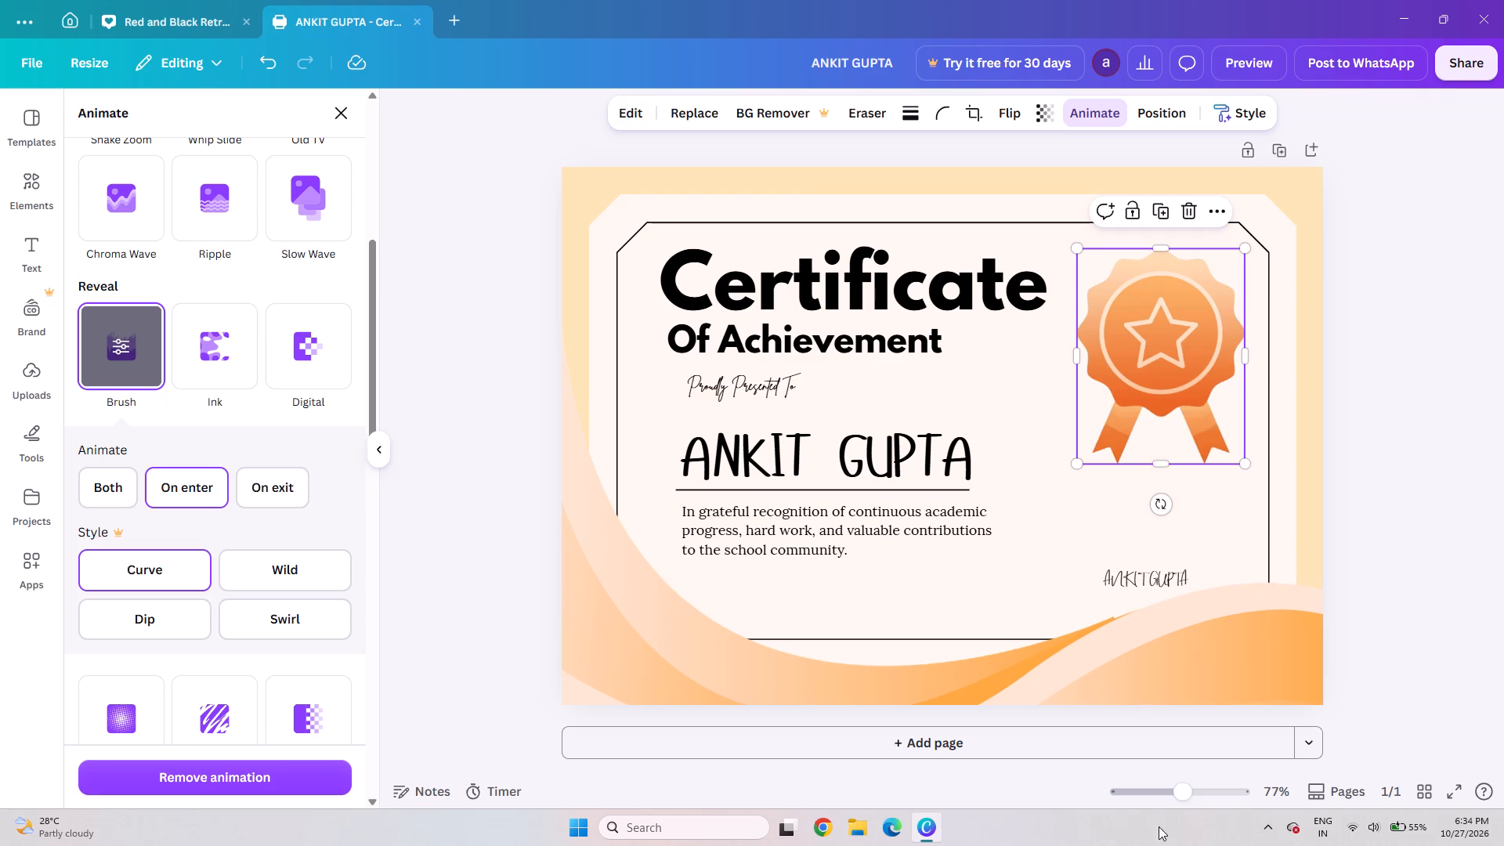
# Play the animated certificate in full screen, and return to the editor.
pyautogui.moveTo(1335, 845); pyautogui.dragTo(1389, 831)
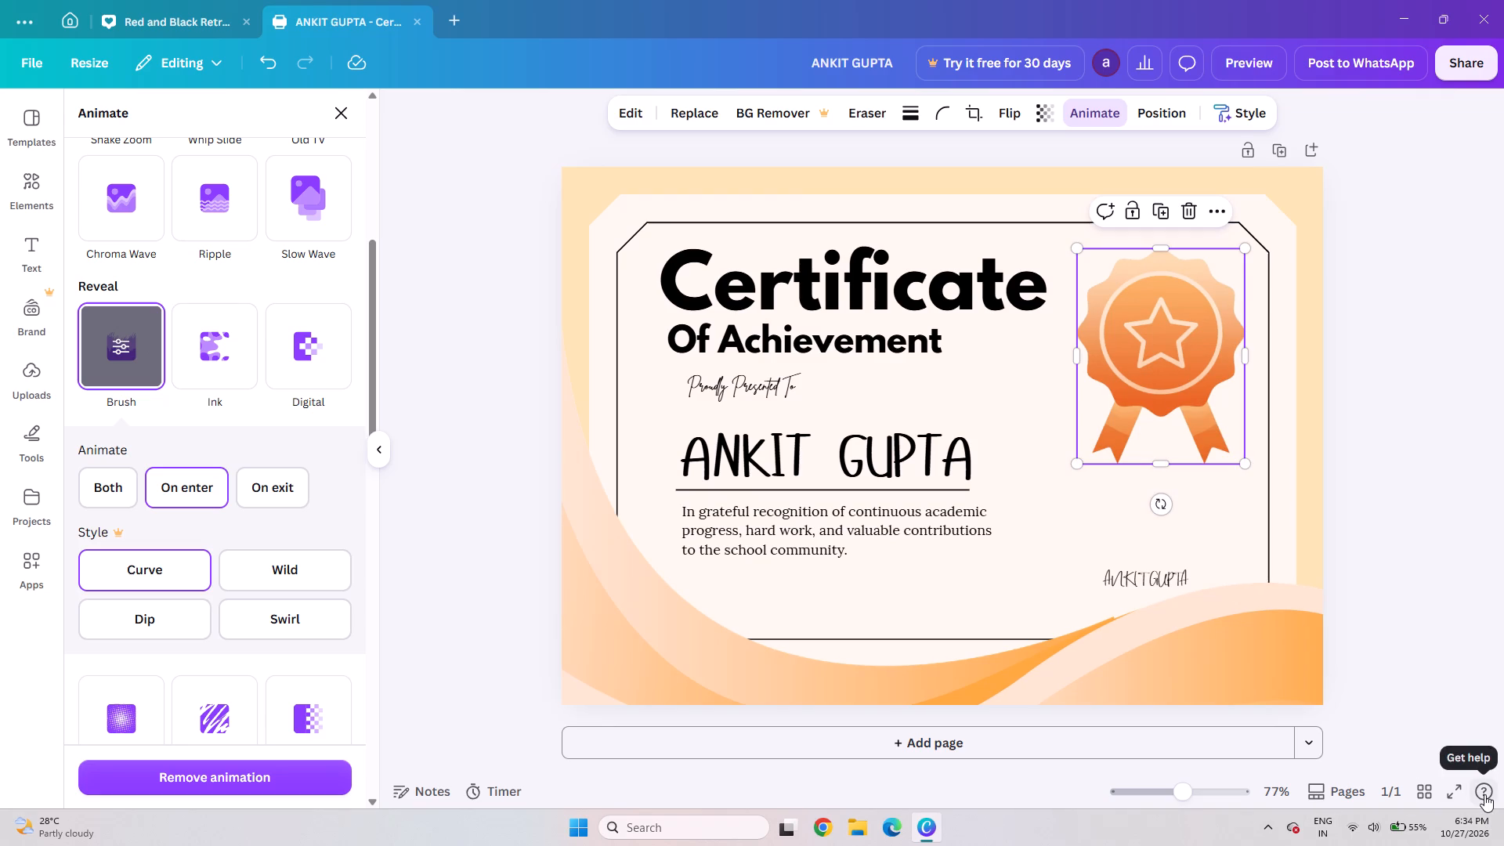
pyautogui.click(1462, 788)
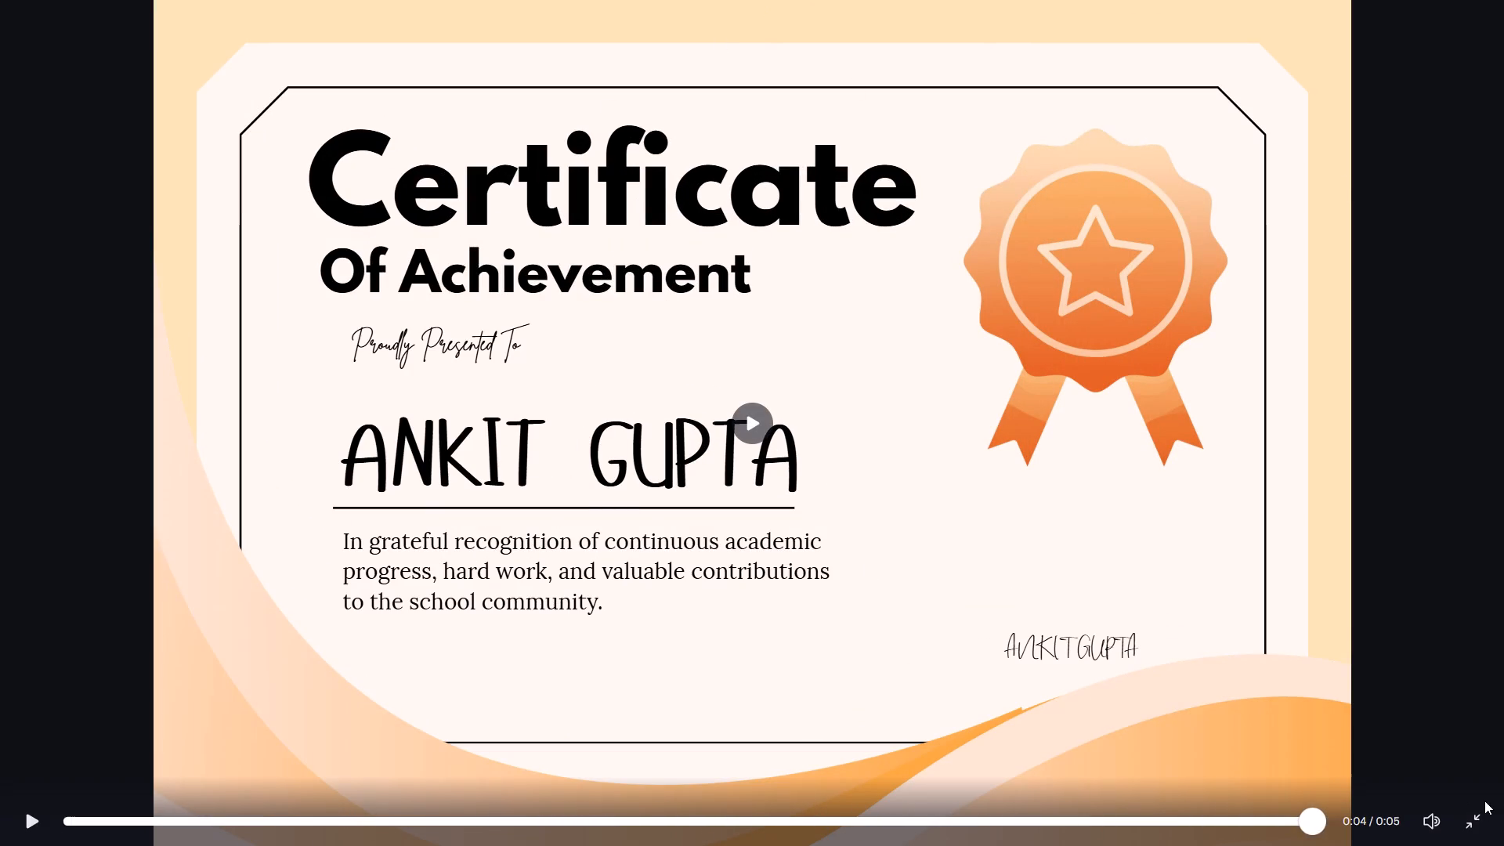
pyautogui.click(1482, 822)
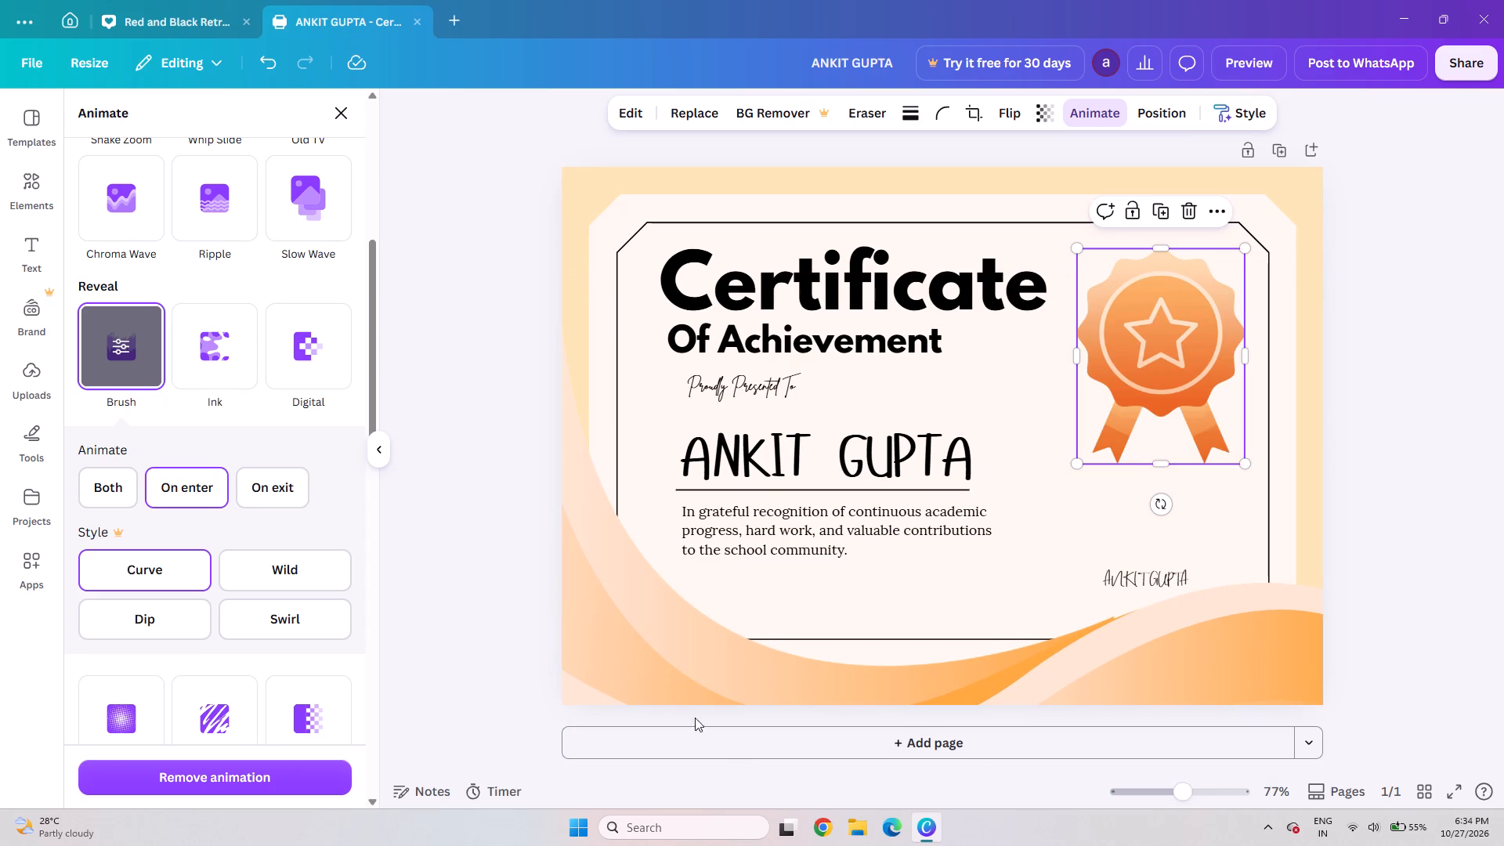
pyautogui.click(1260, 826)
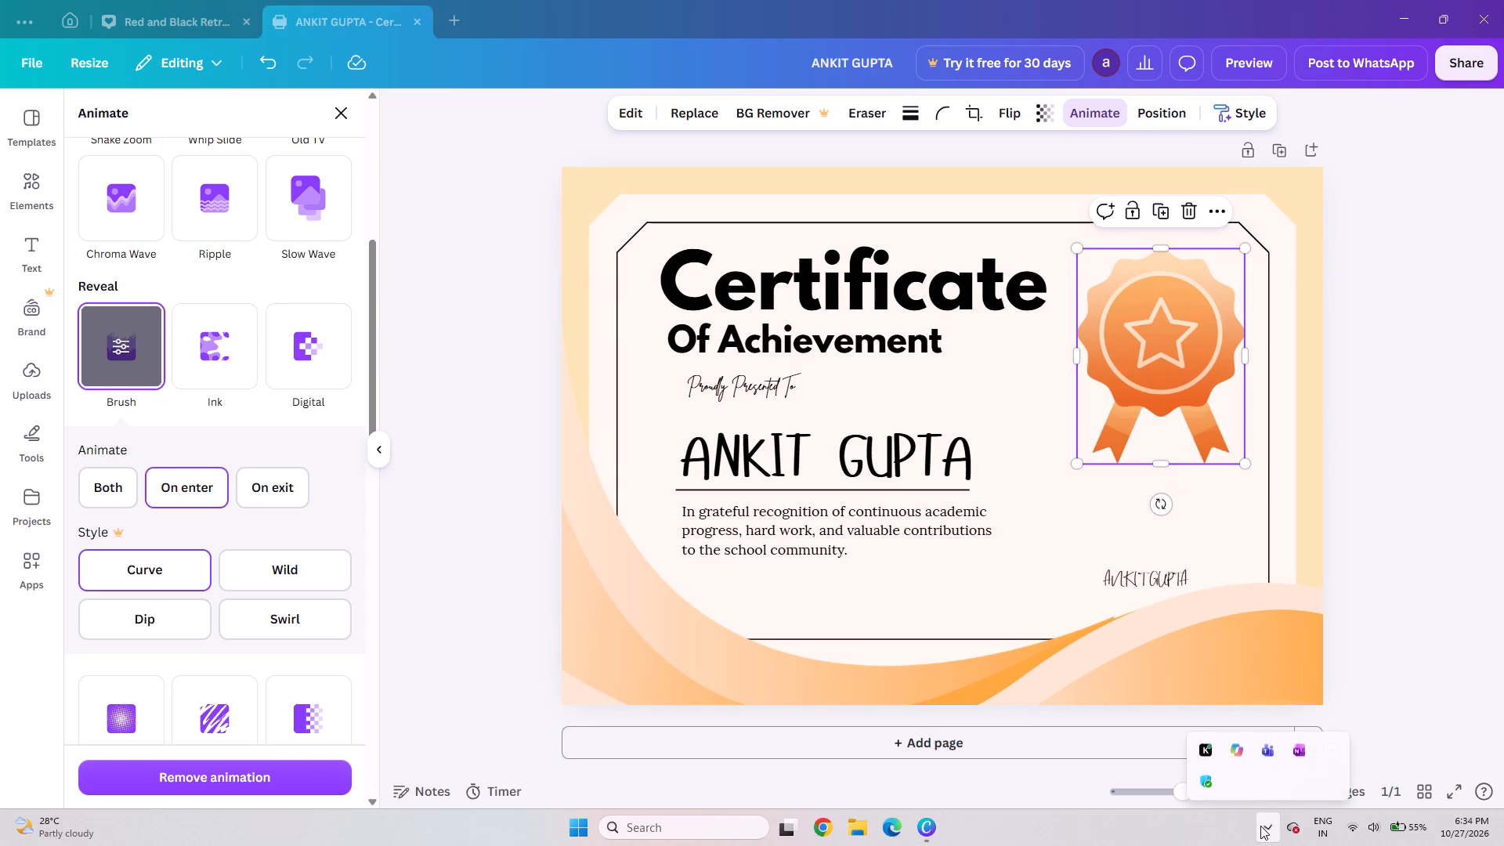